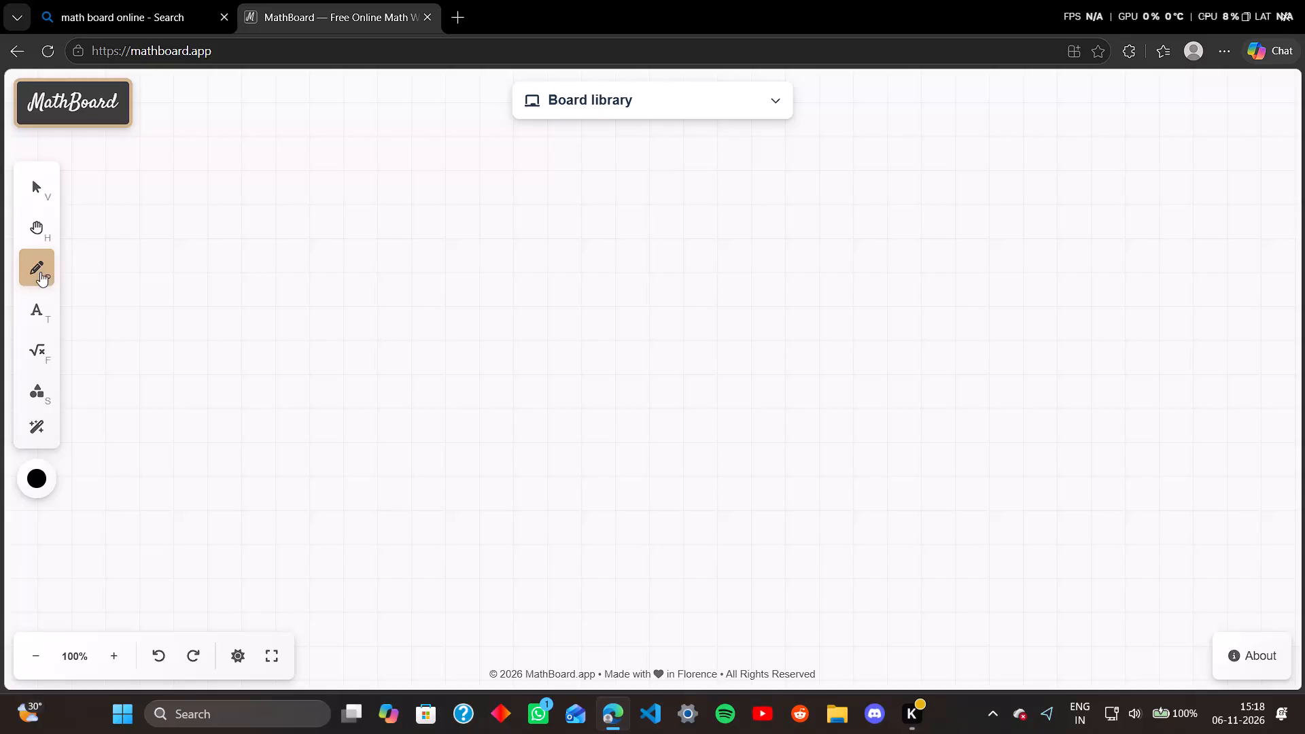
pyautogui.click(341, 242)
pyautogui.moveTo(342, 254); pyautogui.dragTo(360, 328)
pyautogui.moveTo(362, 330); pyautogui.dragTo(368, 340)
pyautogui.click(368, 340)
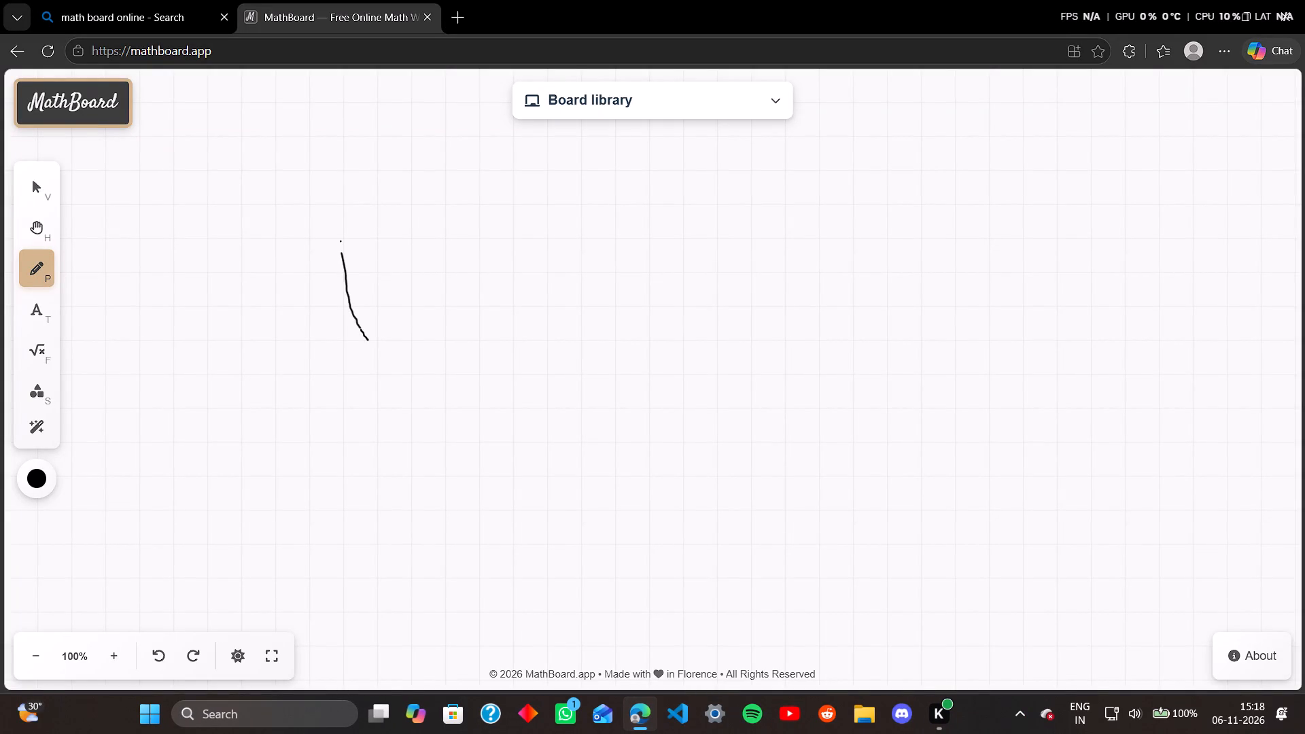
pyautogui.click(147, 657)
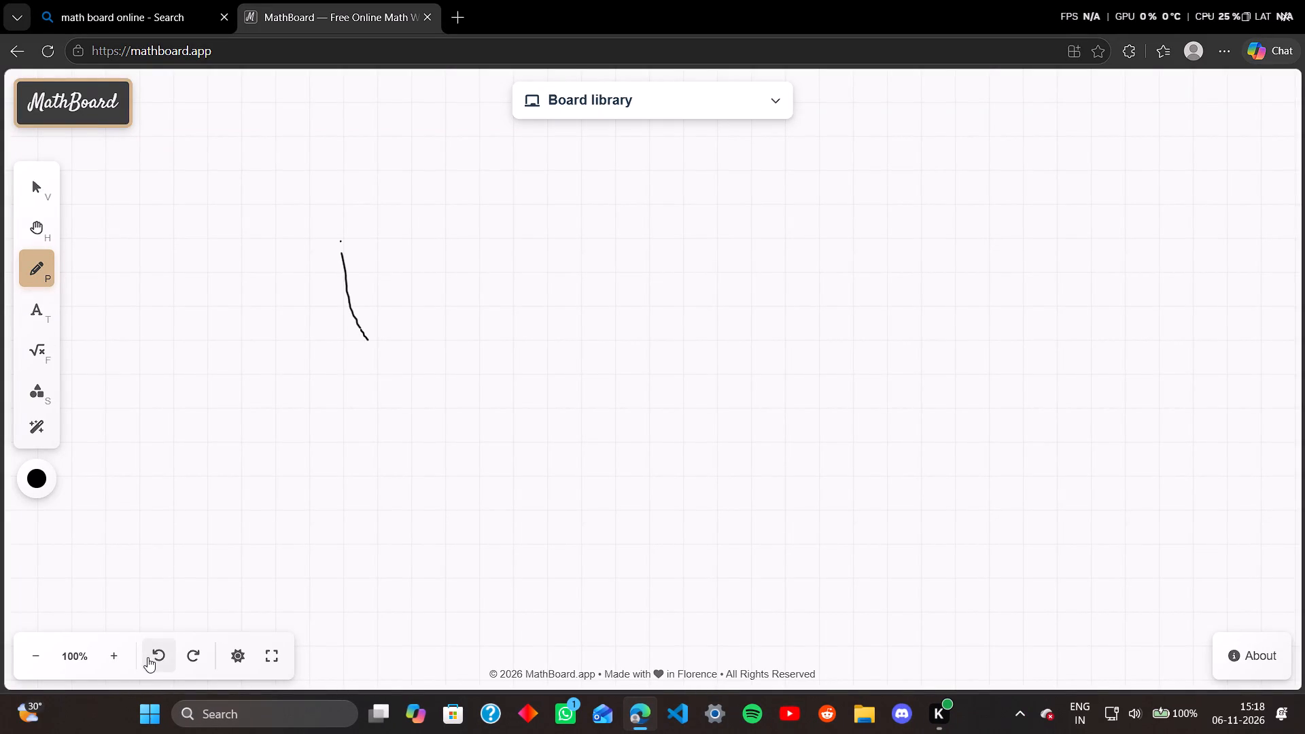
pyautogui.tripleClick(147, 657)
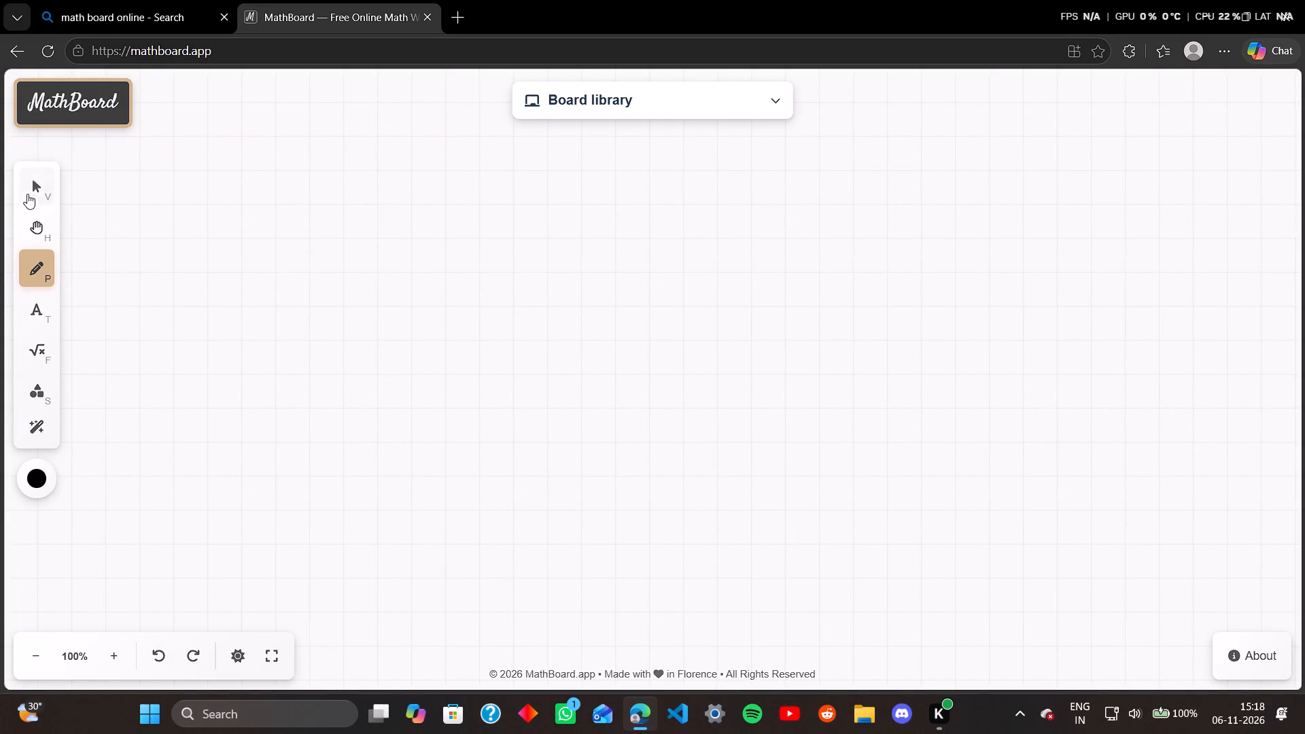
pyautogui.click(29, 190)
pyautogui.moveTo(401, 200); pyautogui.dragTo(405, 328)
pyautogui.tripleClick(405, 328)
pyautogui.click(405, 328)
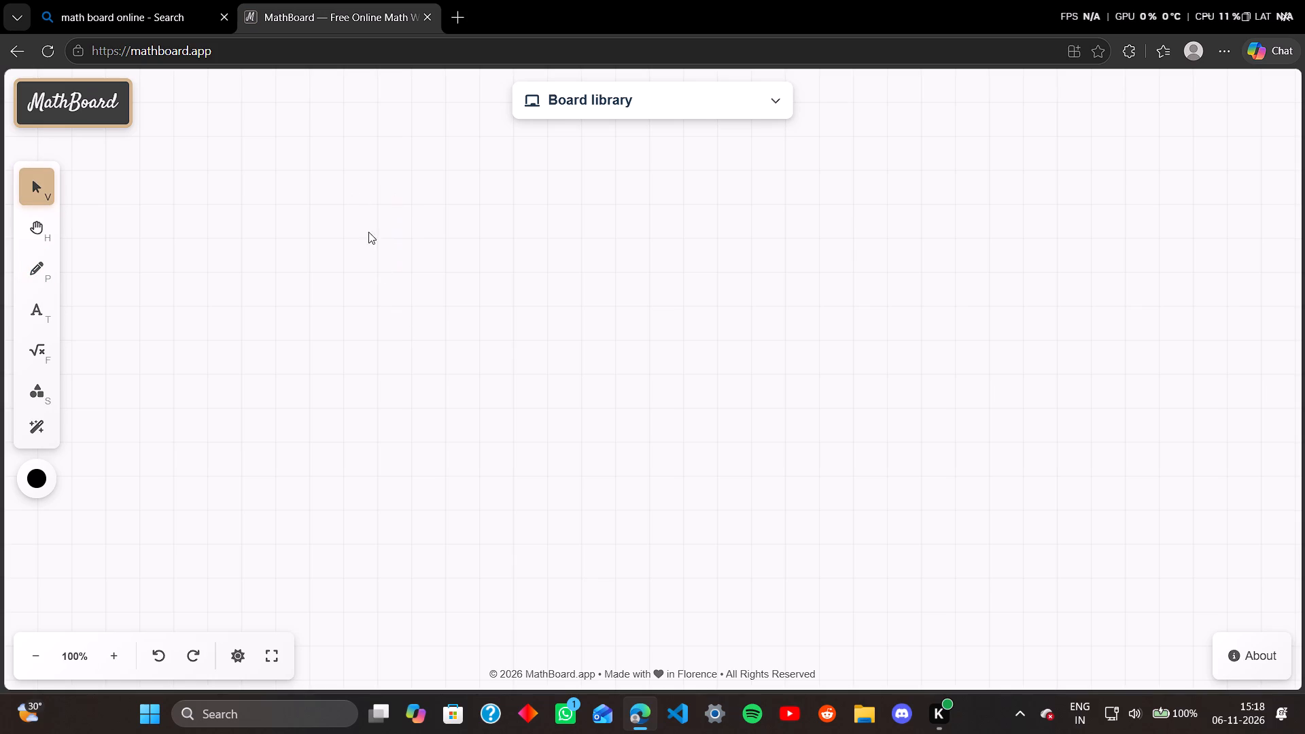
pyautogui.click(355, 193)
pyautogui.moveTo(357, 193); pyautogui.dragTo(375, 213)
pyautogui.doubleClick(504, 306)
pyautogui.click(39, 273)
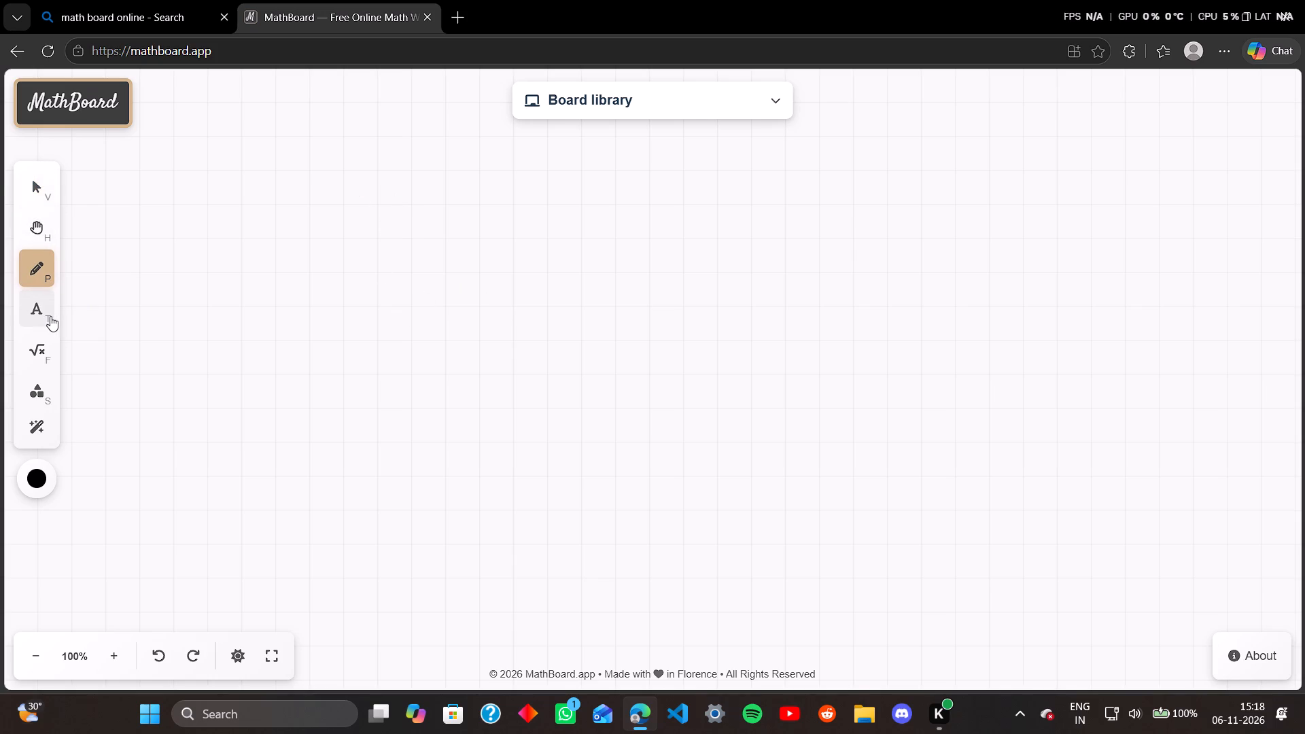
# Place a text block in the upper-left area of the blank board with the first line "sumx=30".
pyautogui.doubleClick(50, 316)
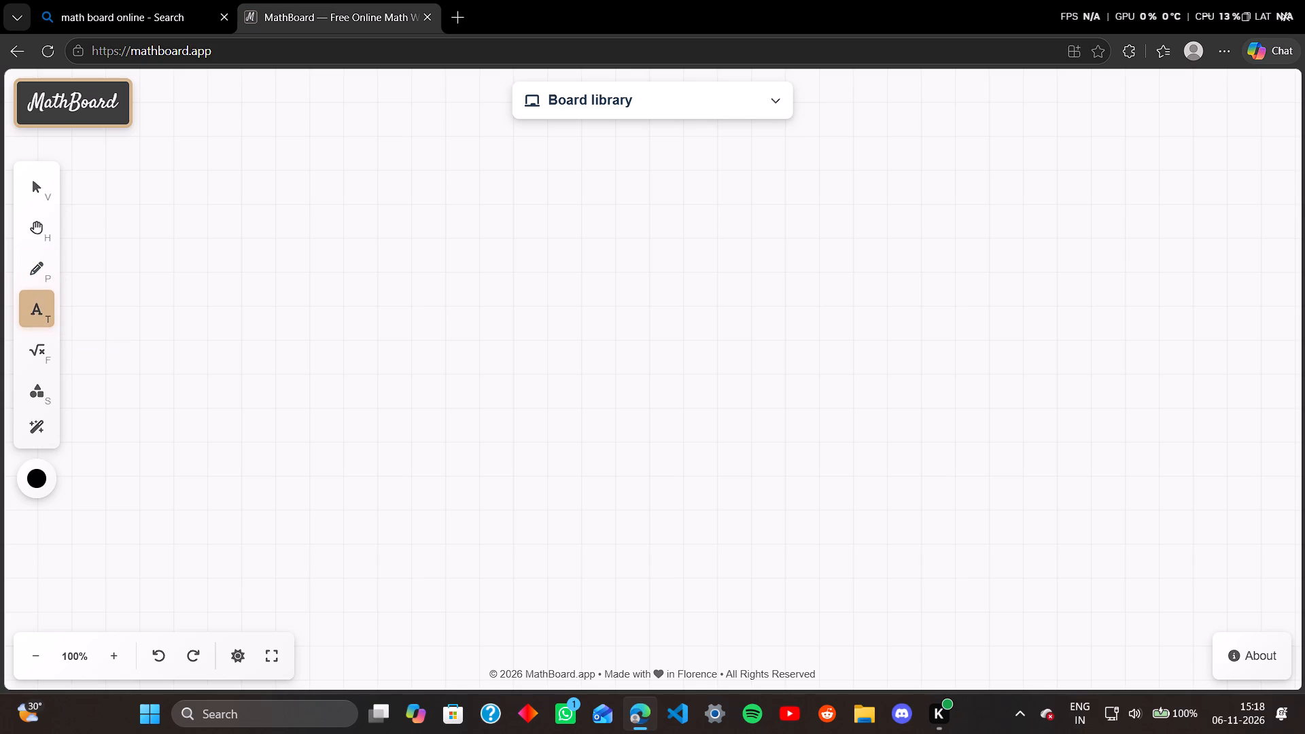
pyautogui.click(295, 221)
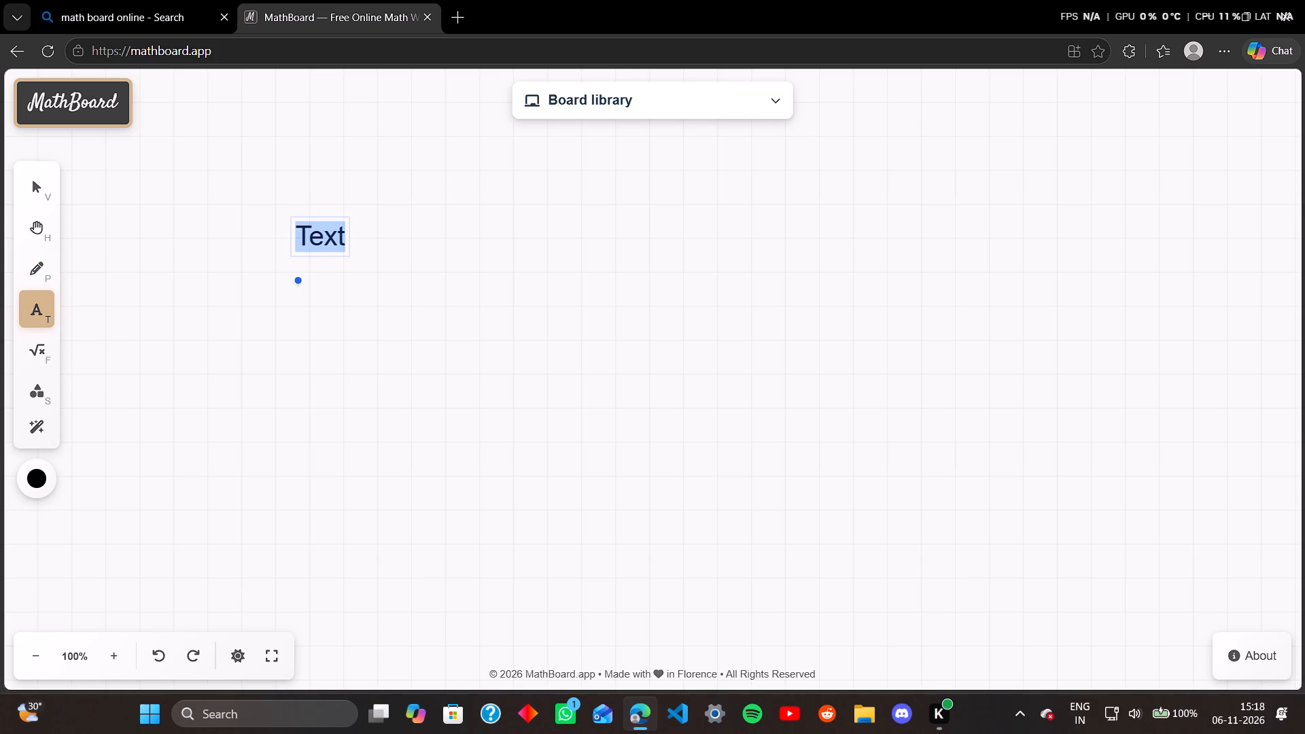
pyautogui.press('x')
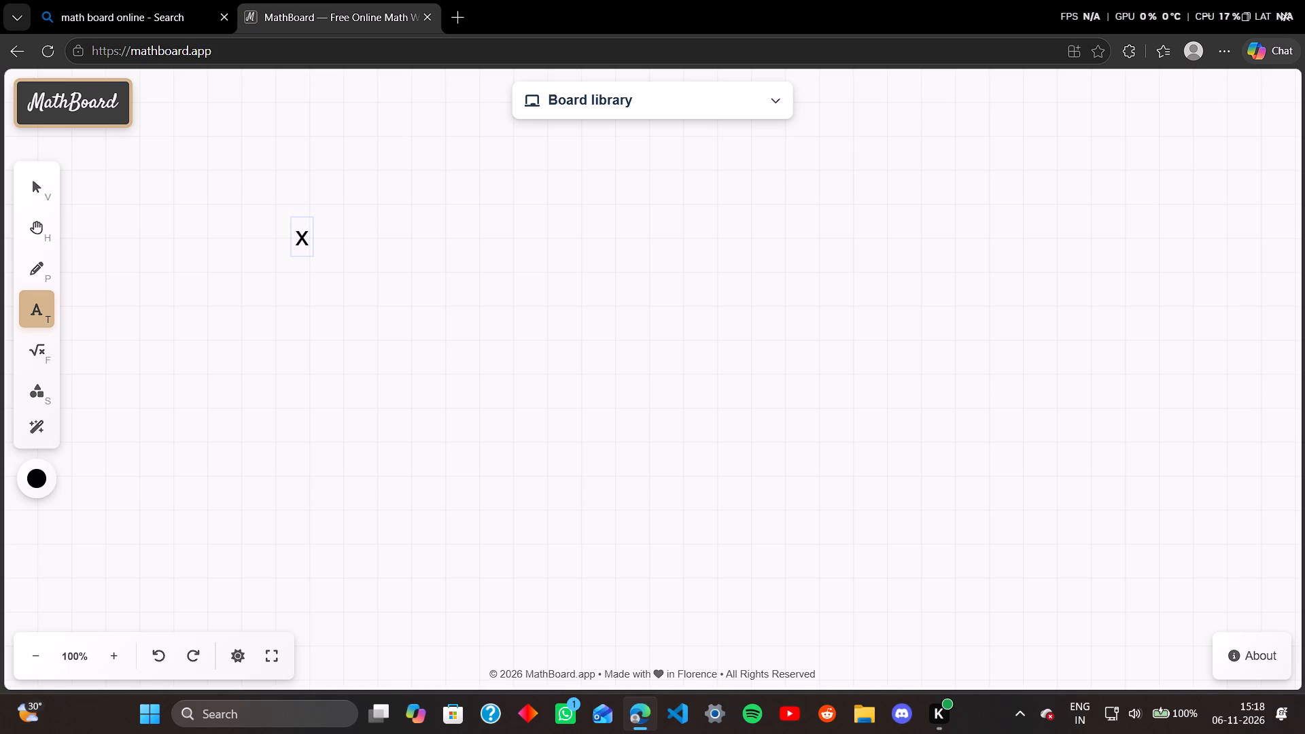
pyautogui.press('BackSpace')
pyautogui.write('sum')
pyautogui.write('x=')
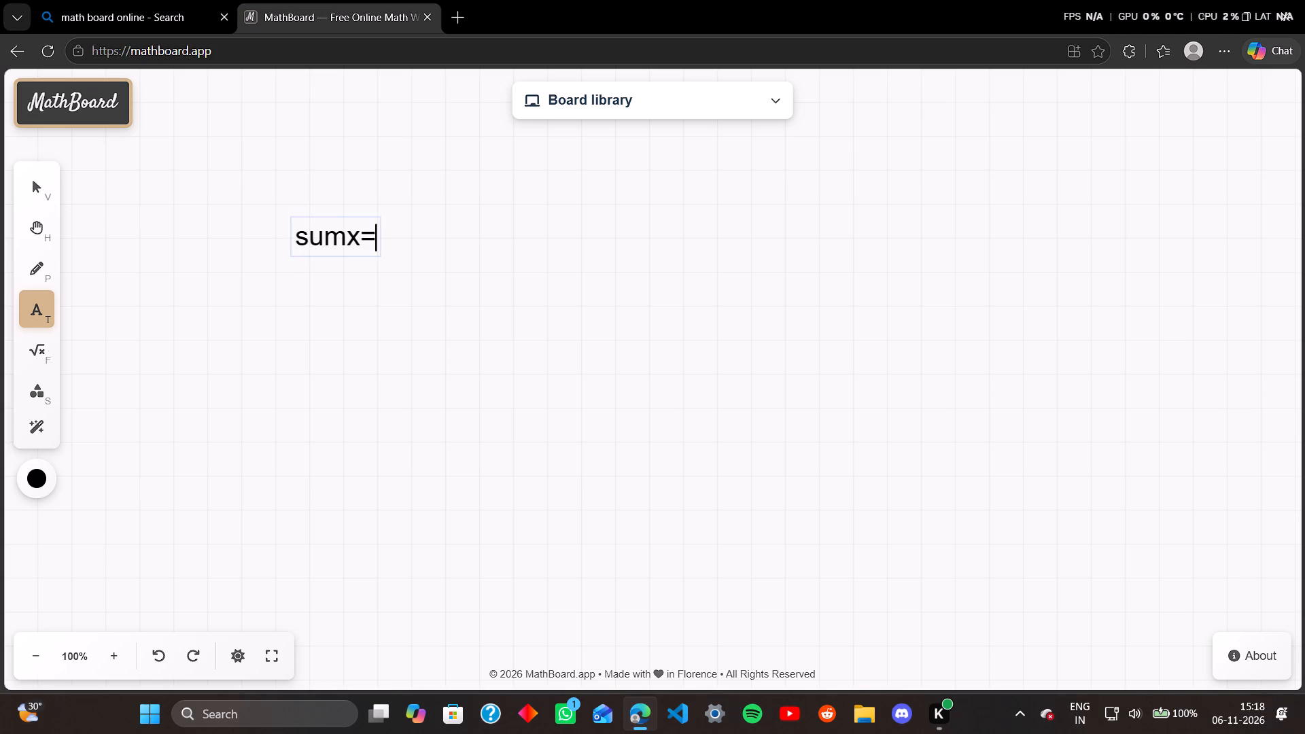
pyautogui.write('30')
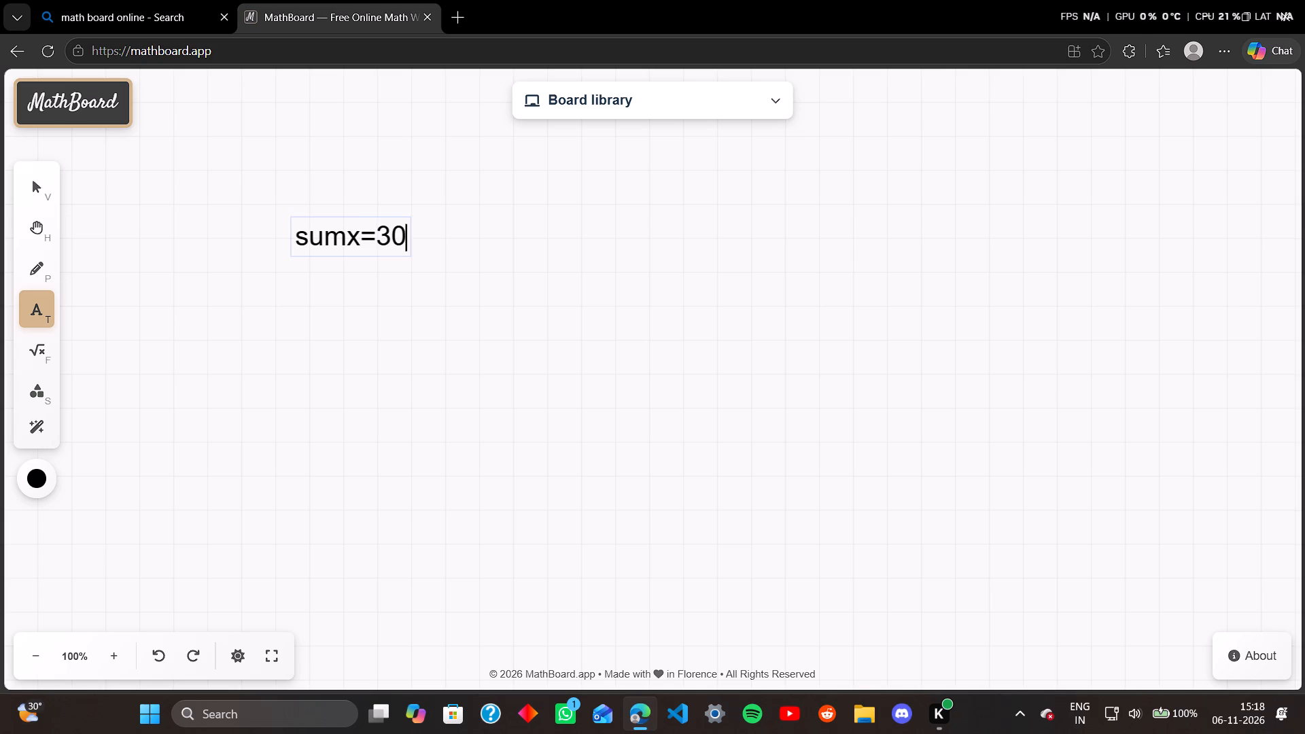
pyautogui.press('Return')
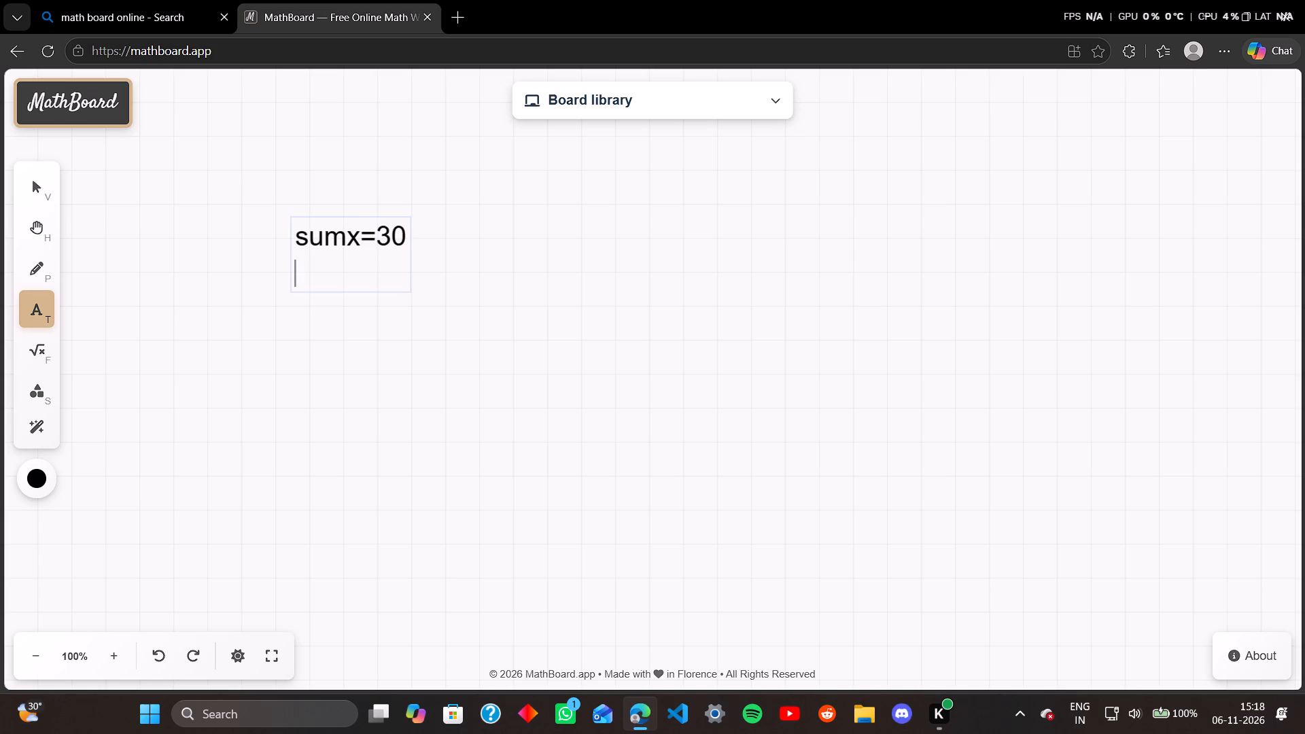
# Add "sumy=196.06" as the second line of the text block.
pyautogui.write('sum')
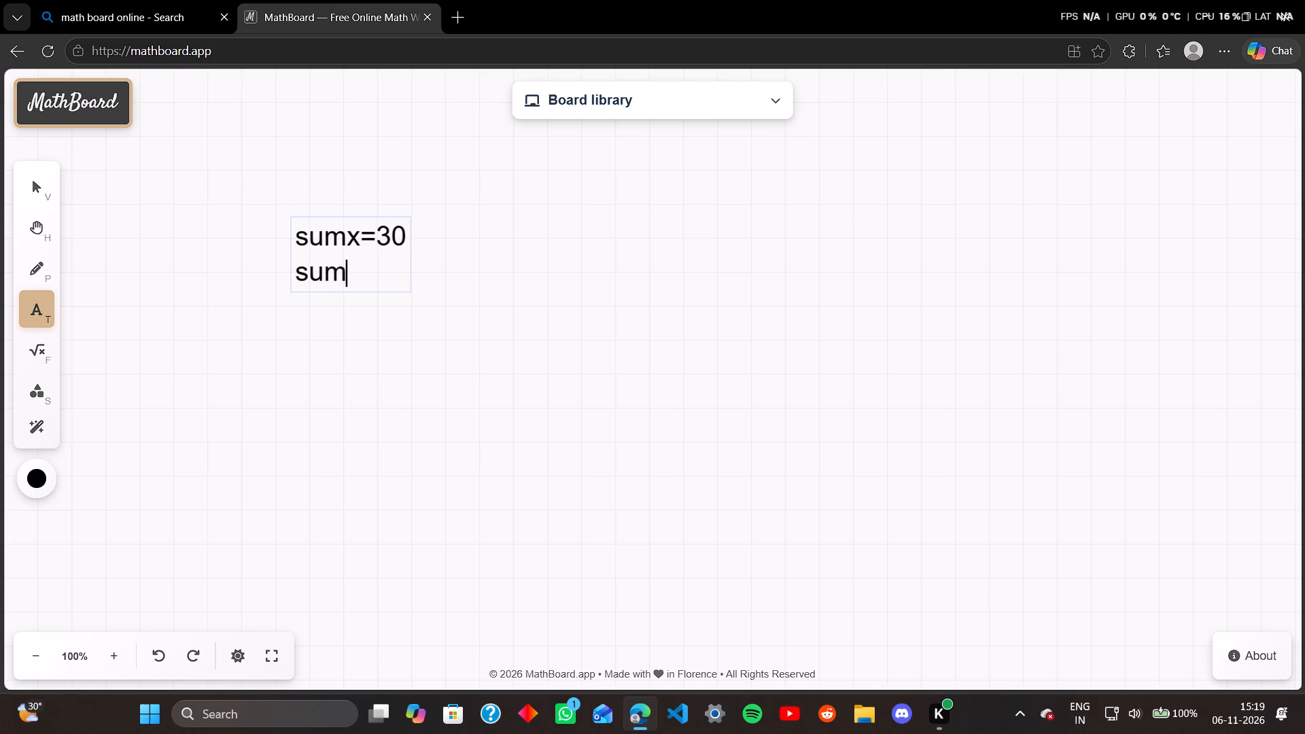
pyautogui.press('y')
pyautogui.write('=196')
pyautogui.write('.06')
pyautogui.press('Return')
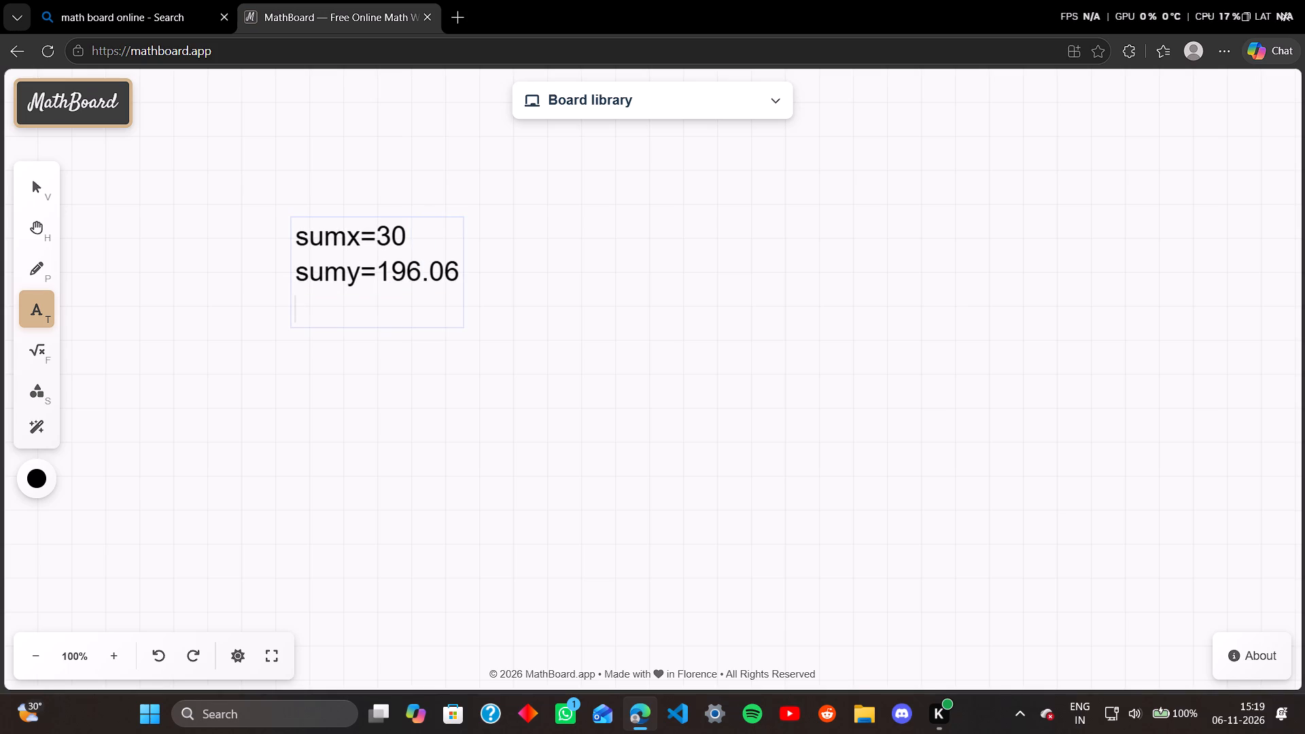
# Add "sumxy=1618.3" as the third line of the text block.
pyautogui.write('su')
pyautogui.press('m')
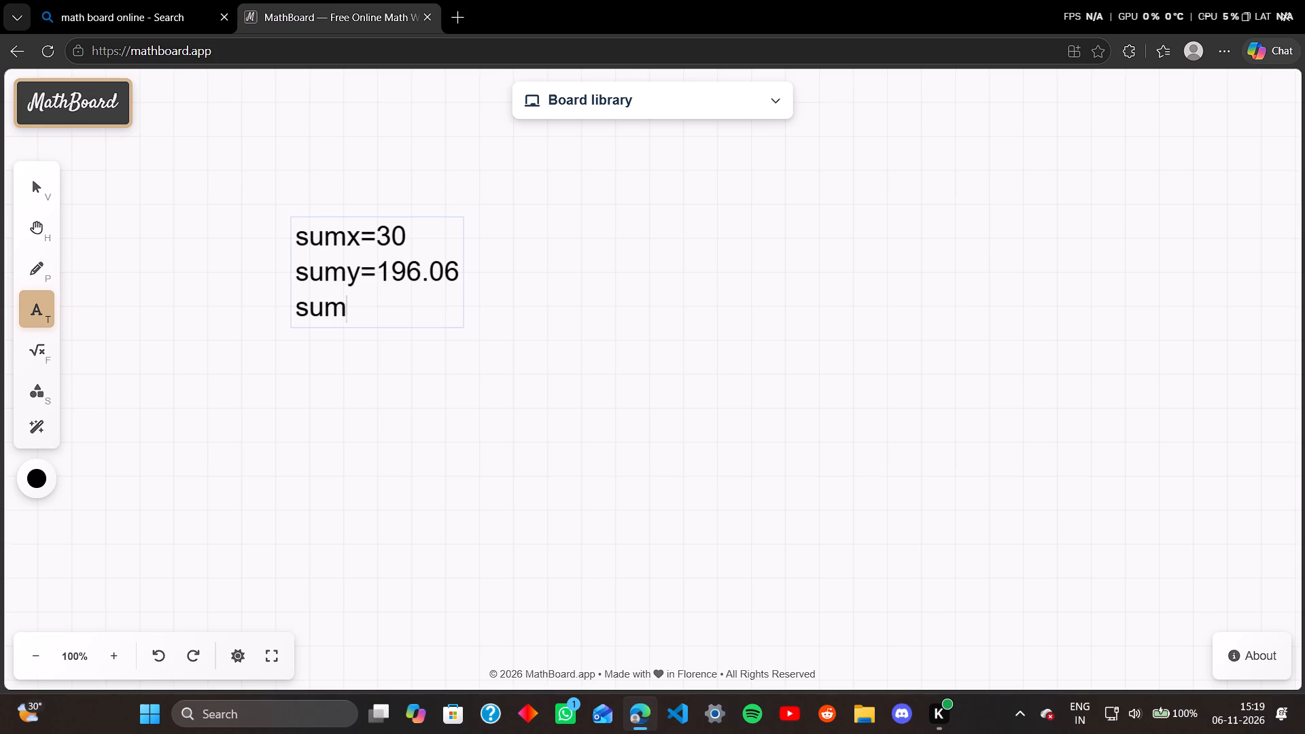
pyautogui.write('xy')
pyautogui.press('=')
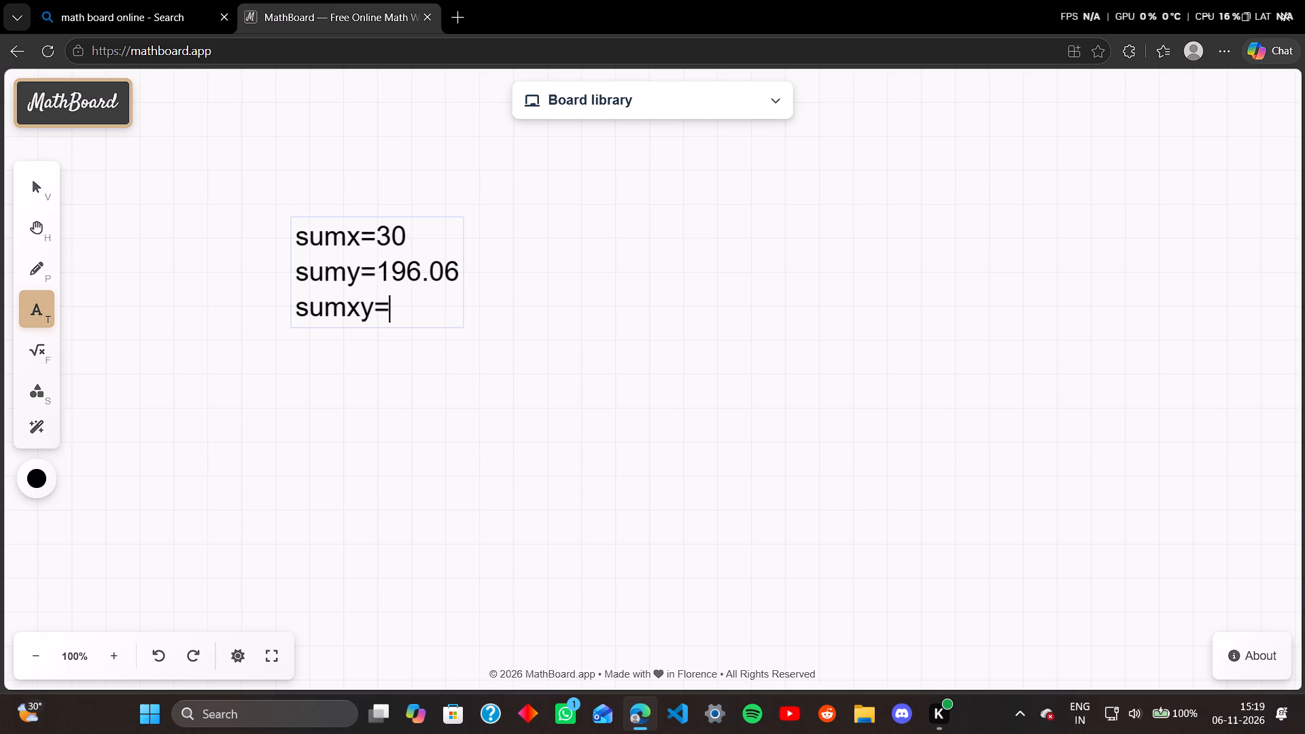
pyautogui.write('16')
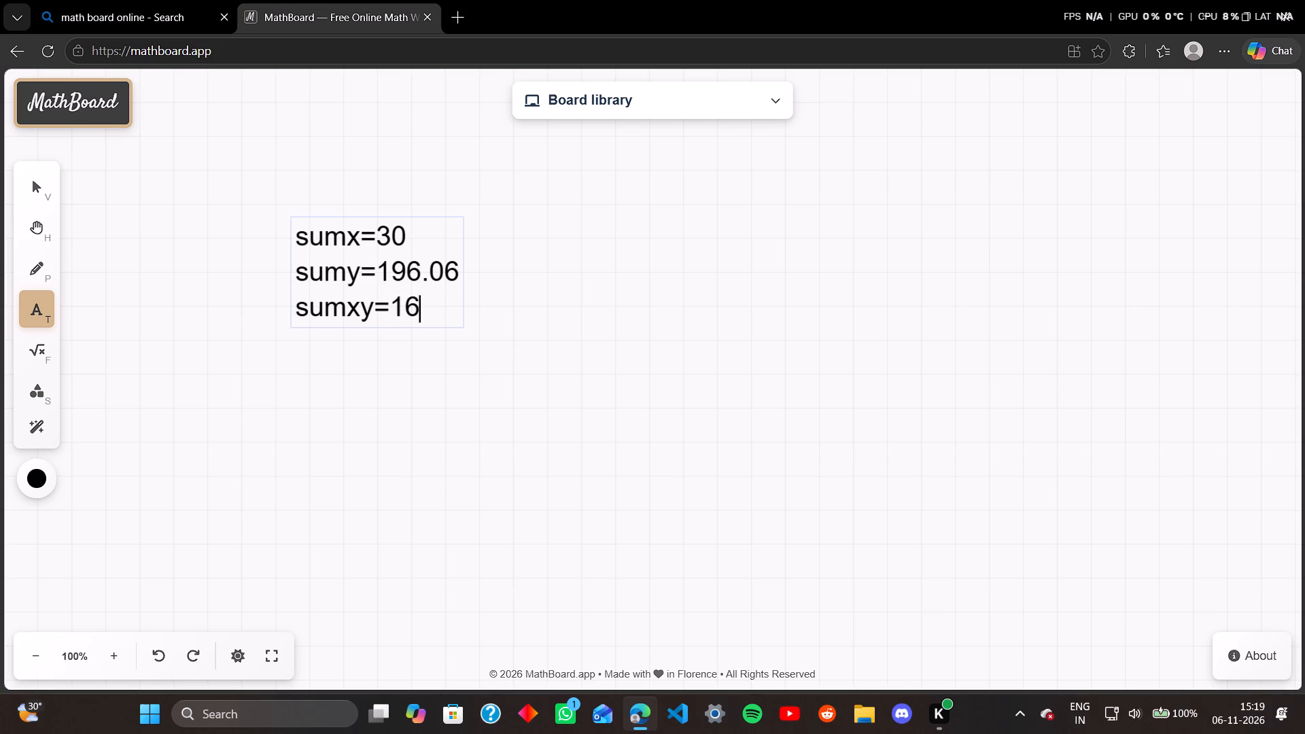
pyautogui.write('18')
pyautogui.write('.3')
pyautogui.press('Return')
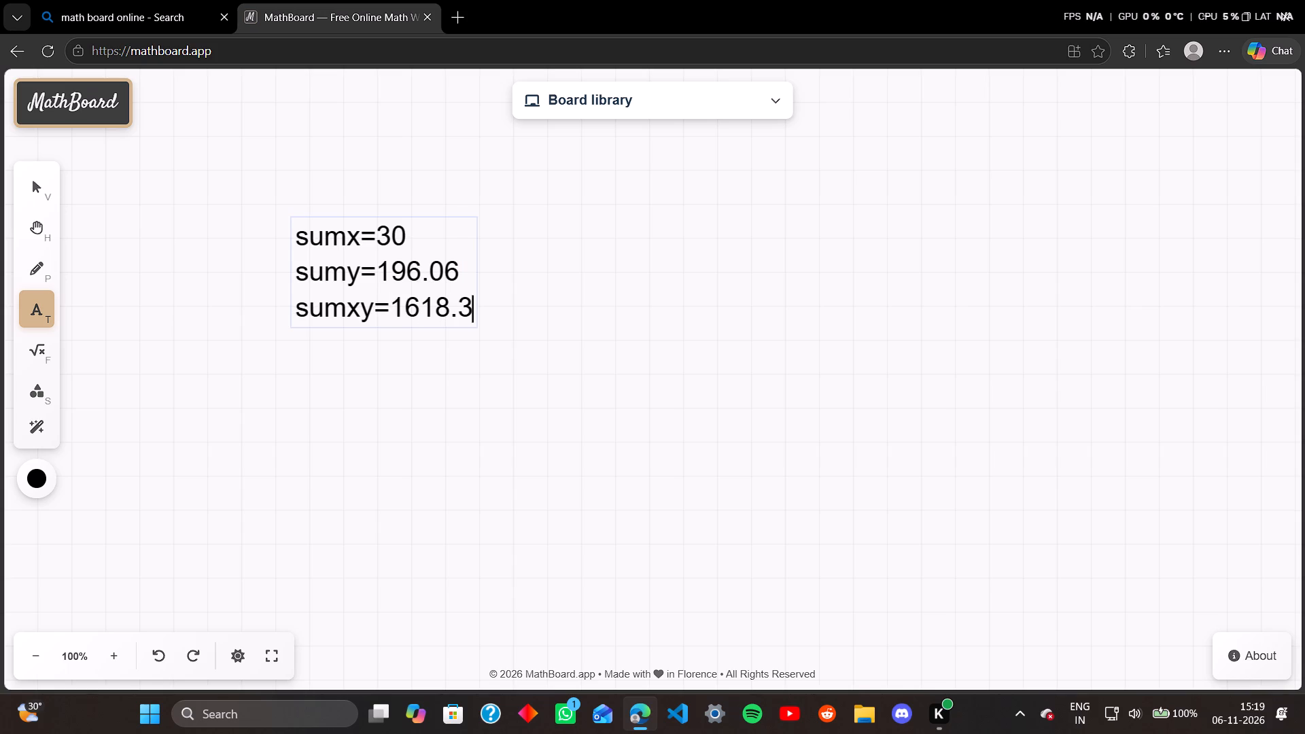
# Add "sumx^2=220" as the fourth line of the text block.
pyautogui.write('sum')
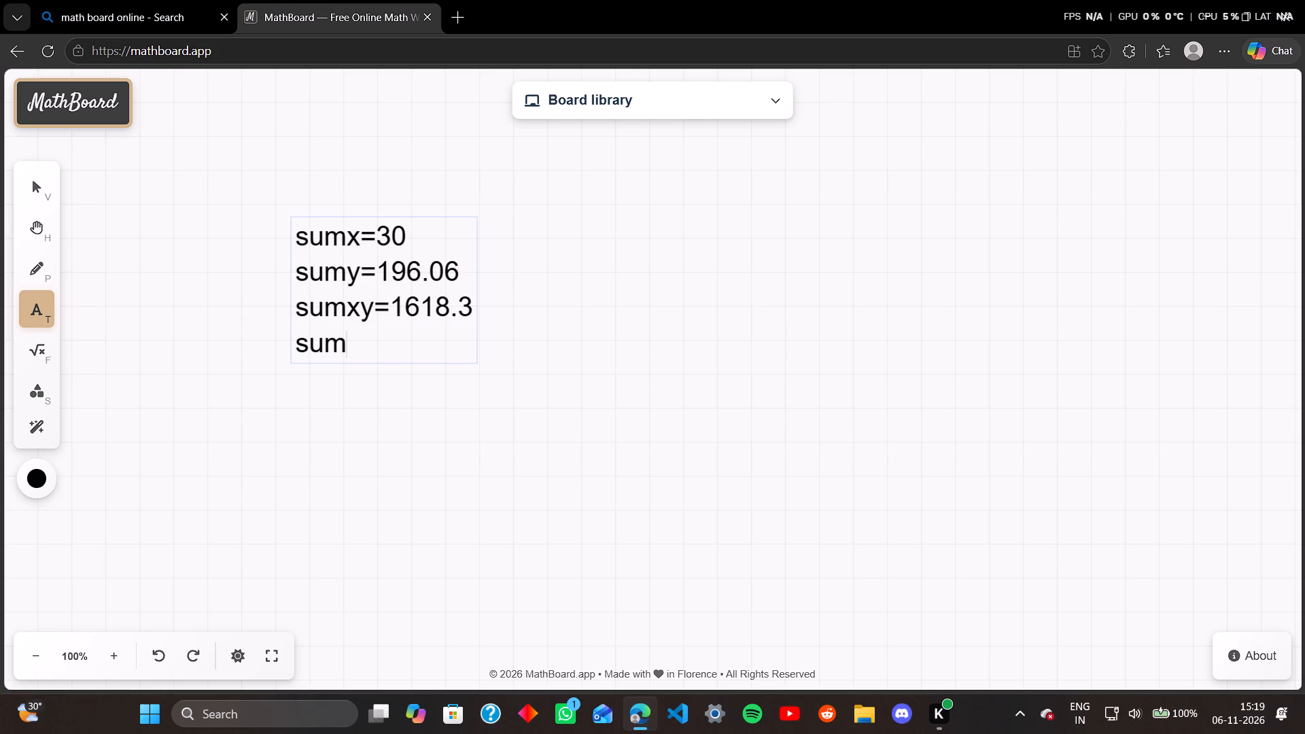
pyautogui.press('x')
pyautogui.hotkey('shift', '^')
pyautogui.press('2')
pyautogui.press('=')
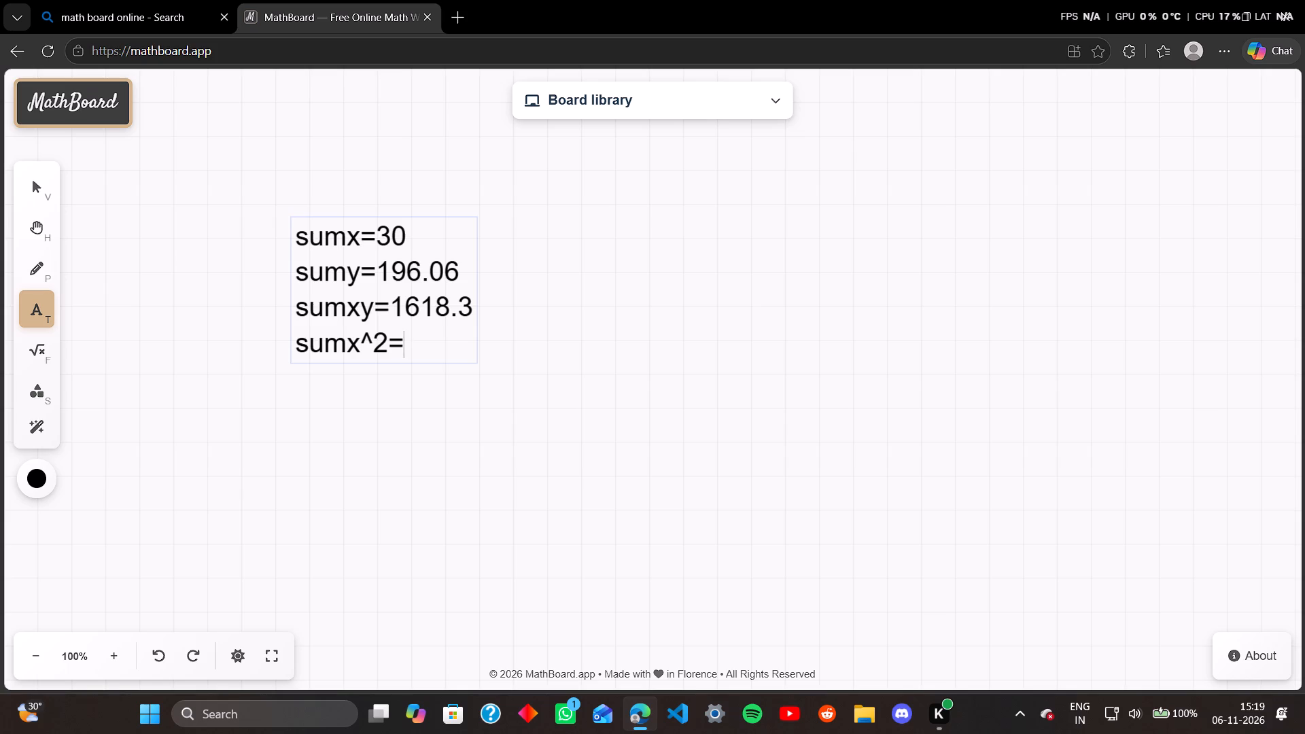
pyautogui.write('22')
pyautogui.press('0')
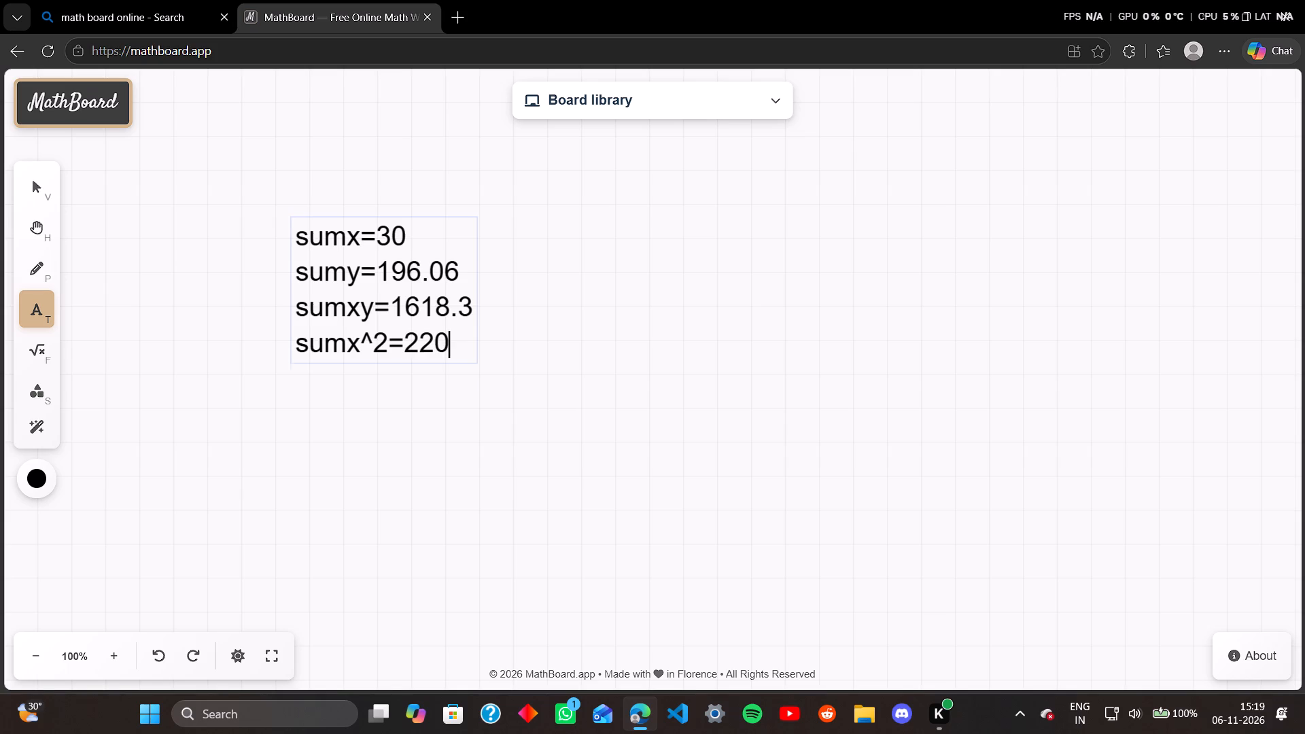
pyautogui.press('Return')
# Add "sumx^3=1800" as the fifth line of the text block.
pyautogui.write('sum')
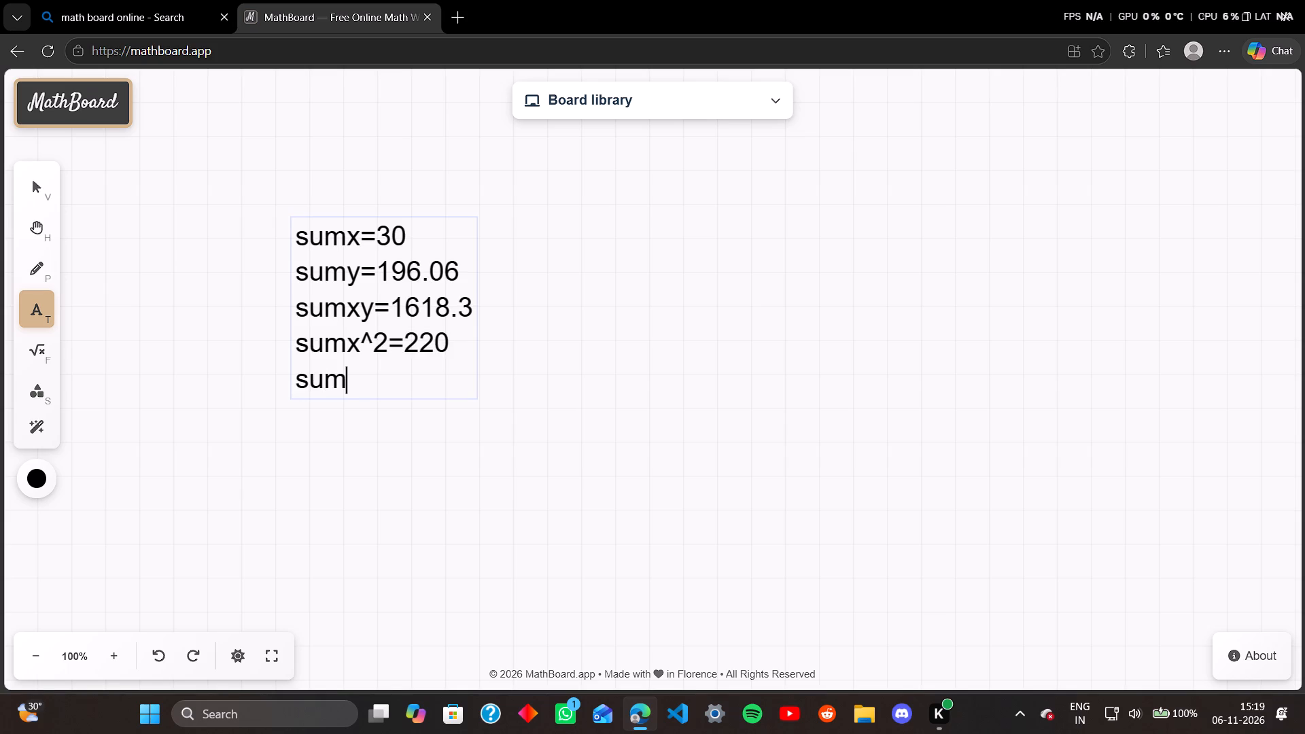
pyautogui.press('y')
pyautogui.hotkey('shift', '^')
pyautogui.press('BackSpace')
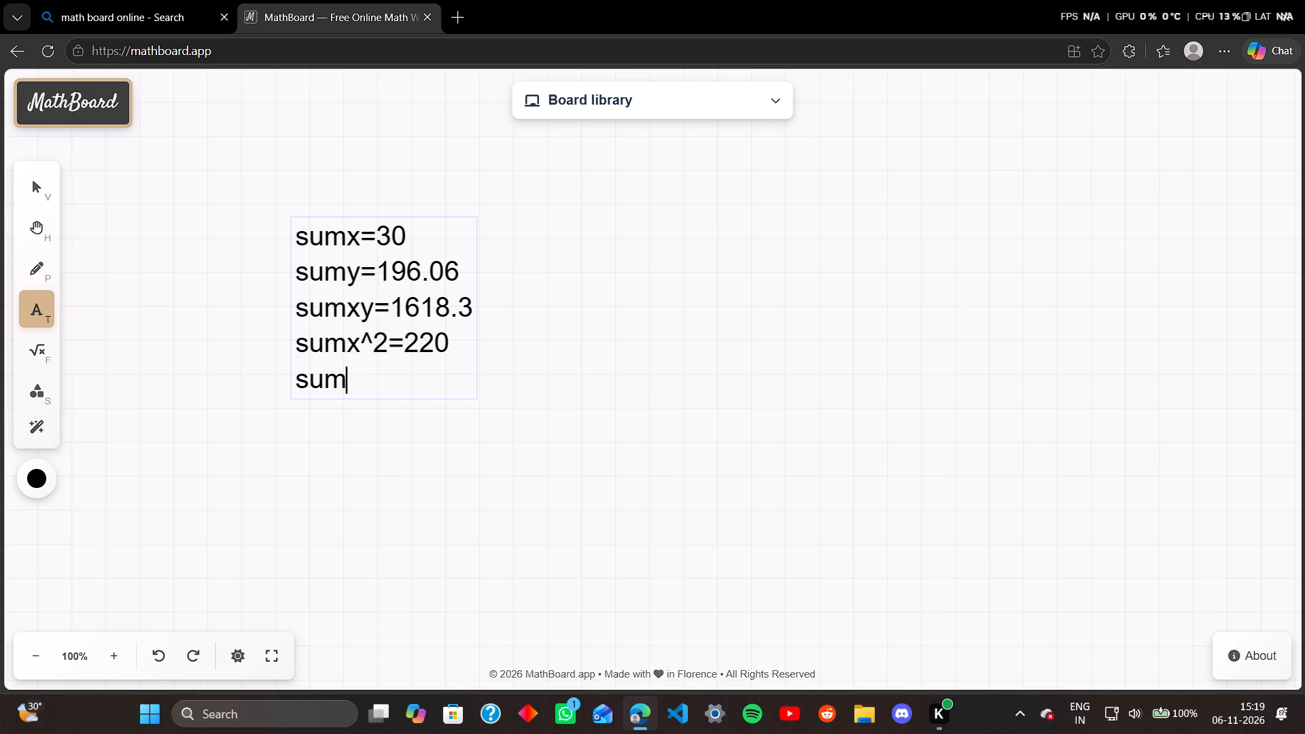
pyautogui.press('BackSpace')
pyautogui.write('x^3')
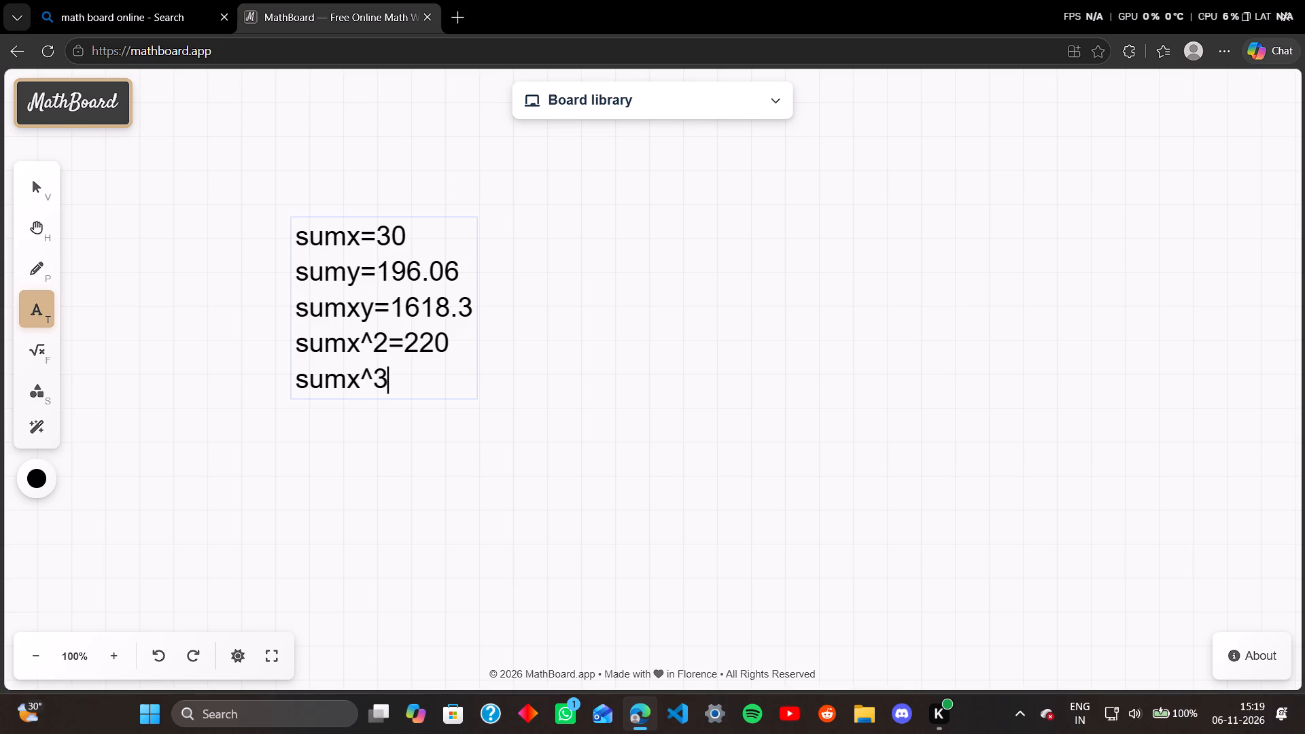
pyautogui.press('=')
pyautogui.write('1800')
pyautogui.press('Return')
# Add "sumx^4=15664" as the sixth line of the text block.
pyautogui.write('sum')
pyautogui.press('x')
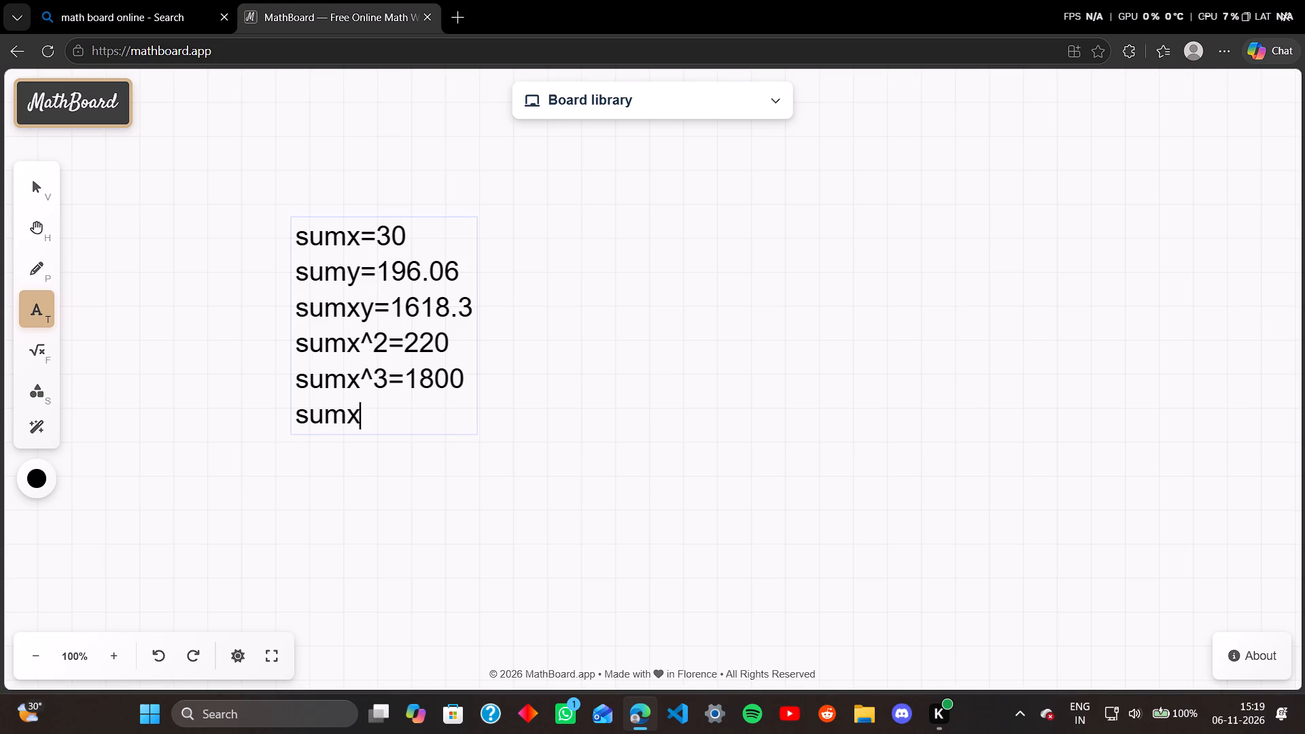
pyautogui.write('^4')
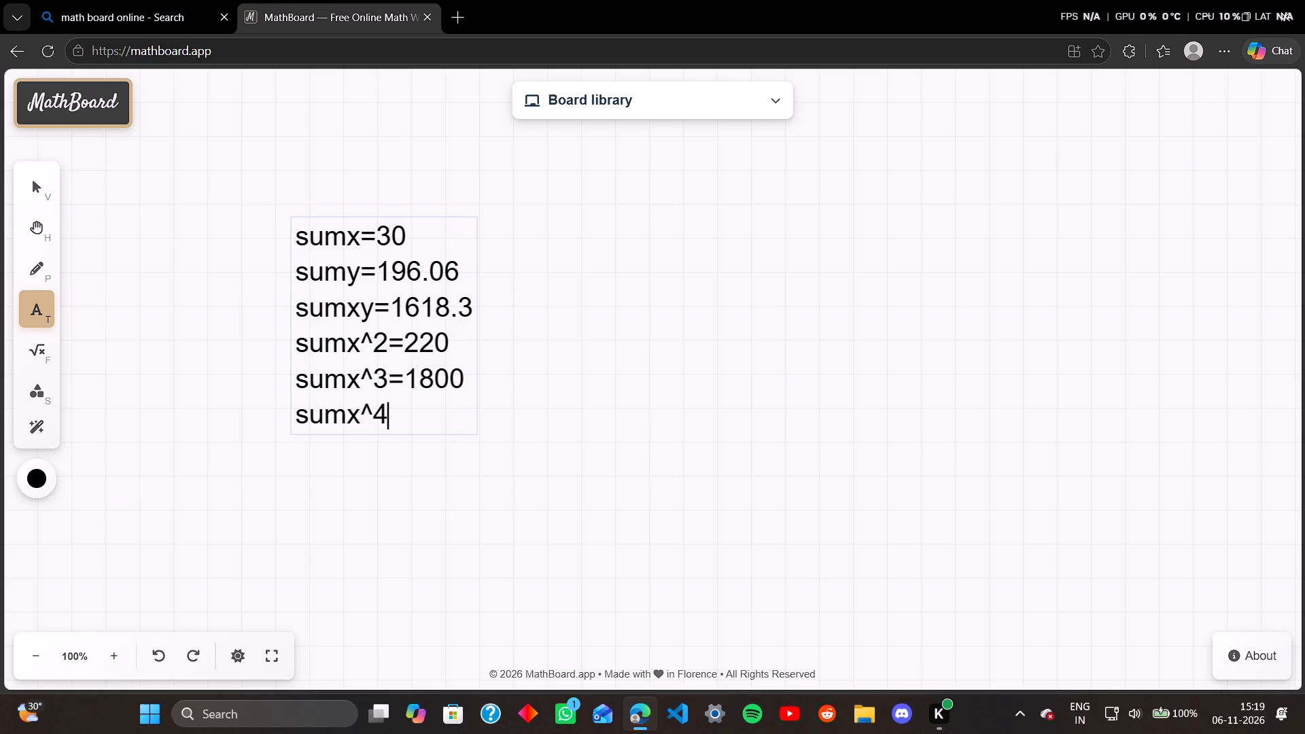
pyautogui.press('=')
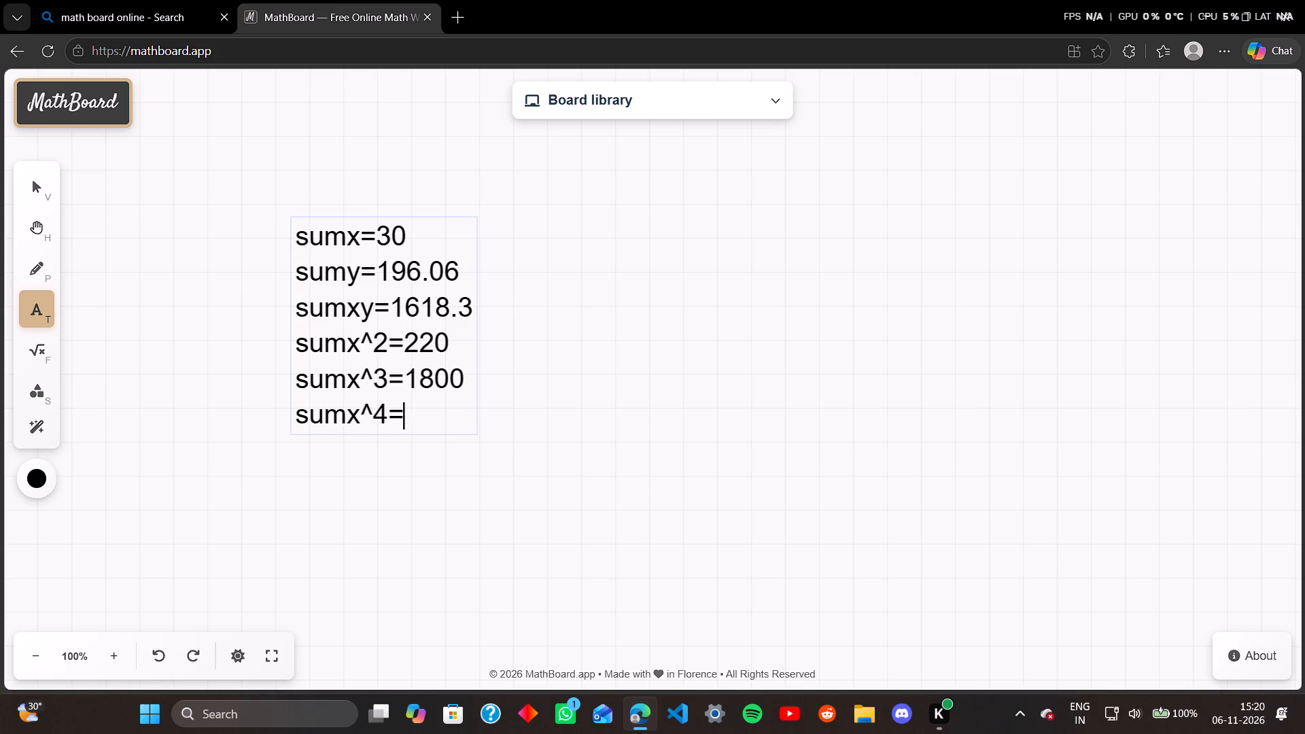
pyautogui.write('15')
pyautogui.write('664')
pyautogui.press('Return')
# Add "sumx^2y=14152.12" as the seventh line of the text block and finish editing the text.
pyautogui.write('sum')
pyautogui.press('x')
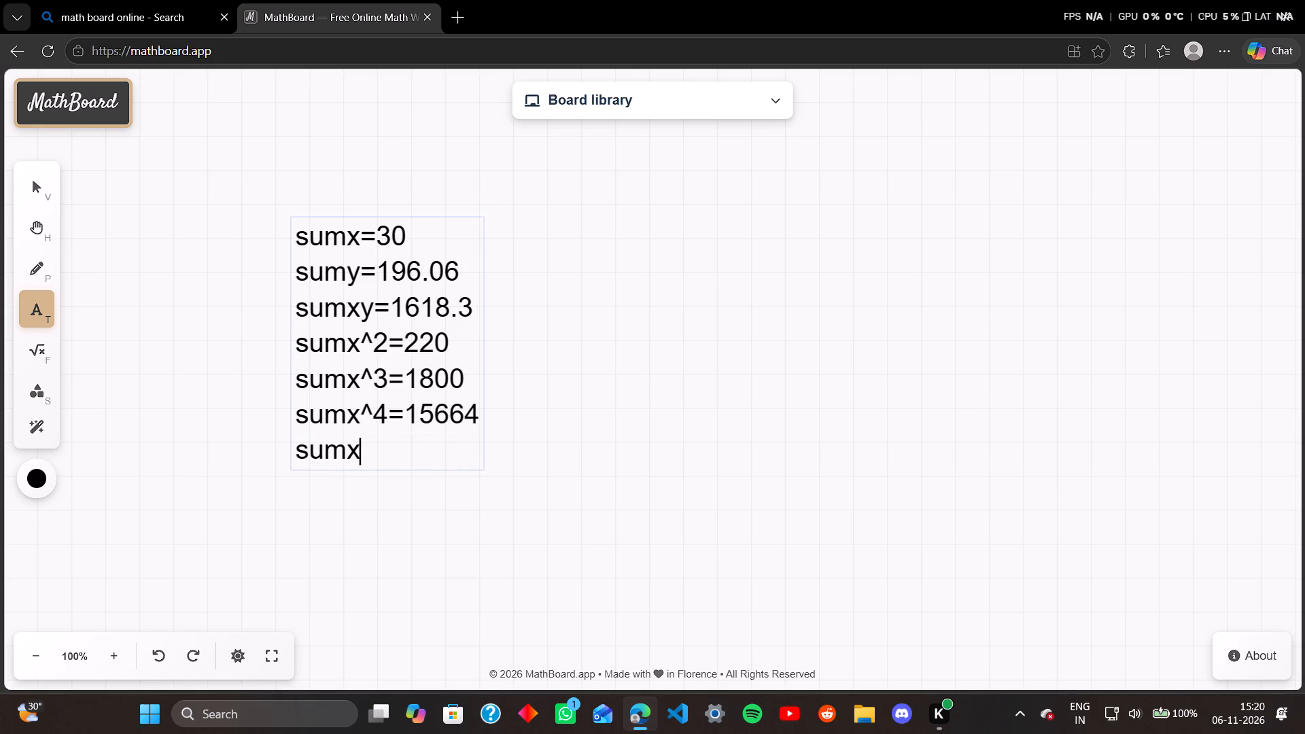
pyautogui.hotkey('shift', '^')
pyautogui.press('2')
pyautogui.press('y')
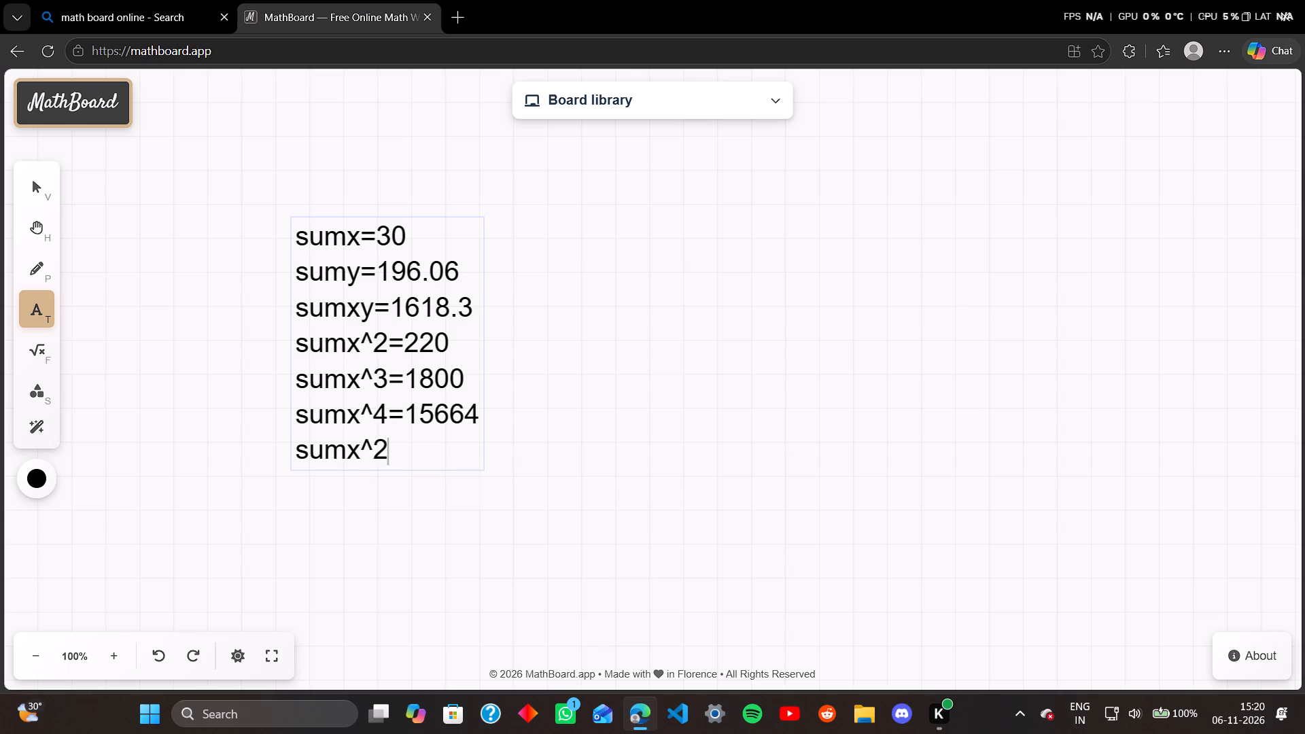
pyautogui.press('=')
pyautogui.write('14')
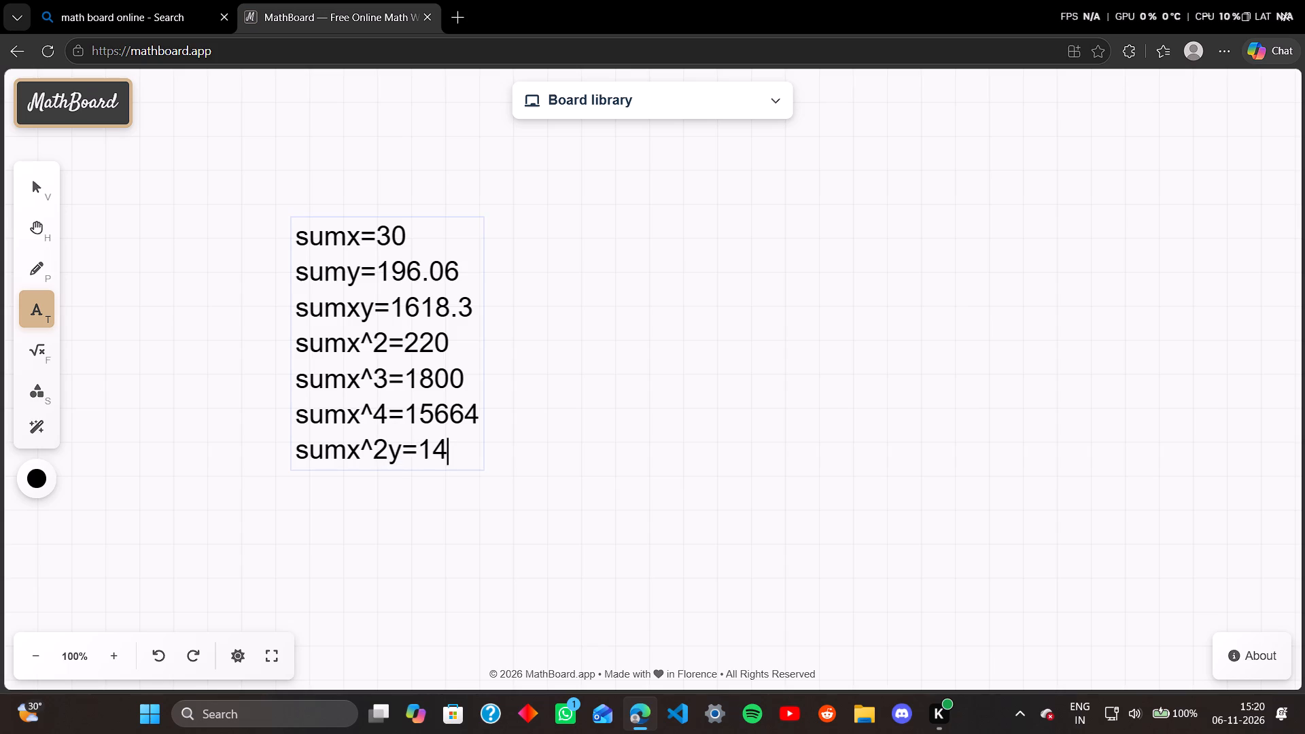
pyautogui.write('15')
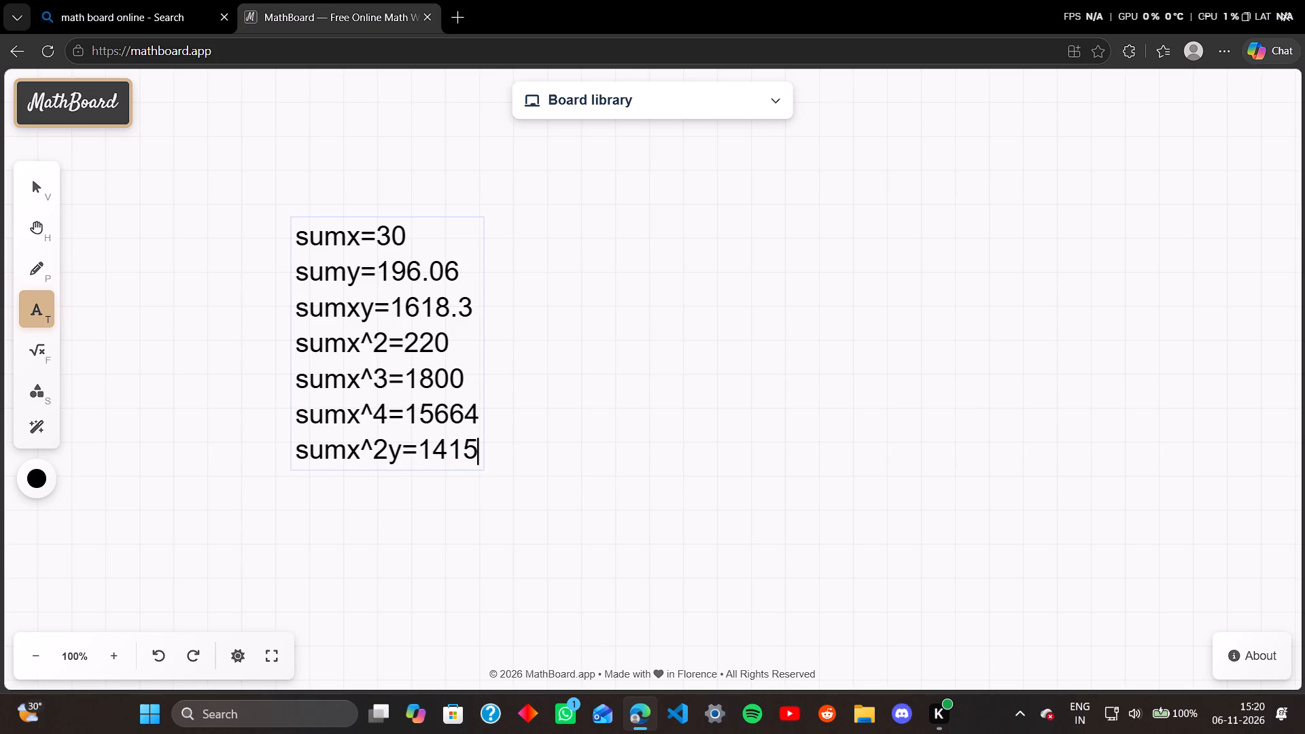
pyautogui.press('2')
pyautogui.write('.12')
pyautogui.press('Return')
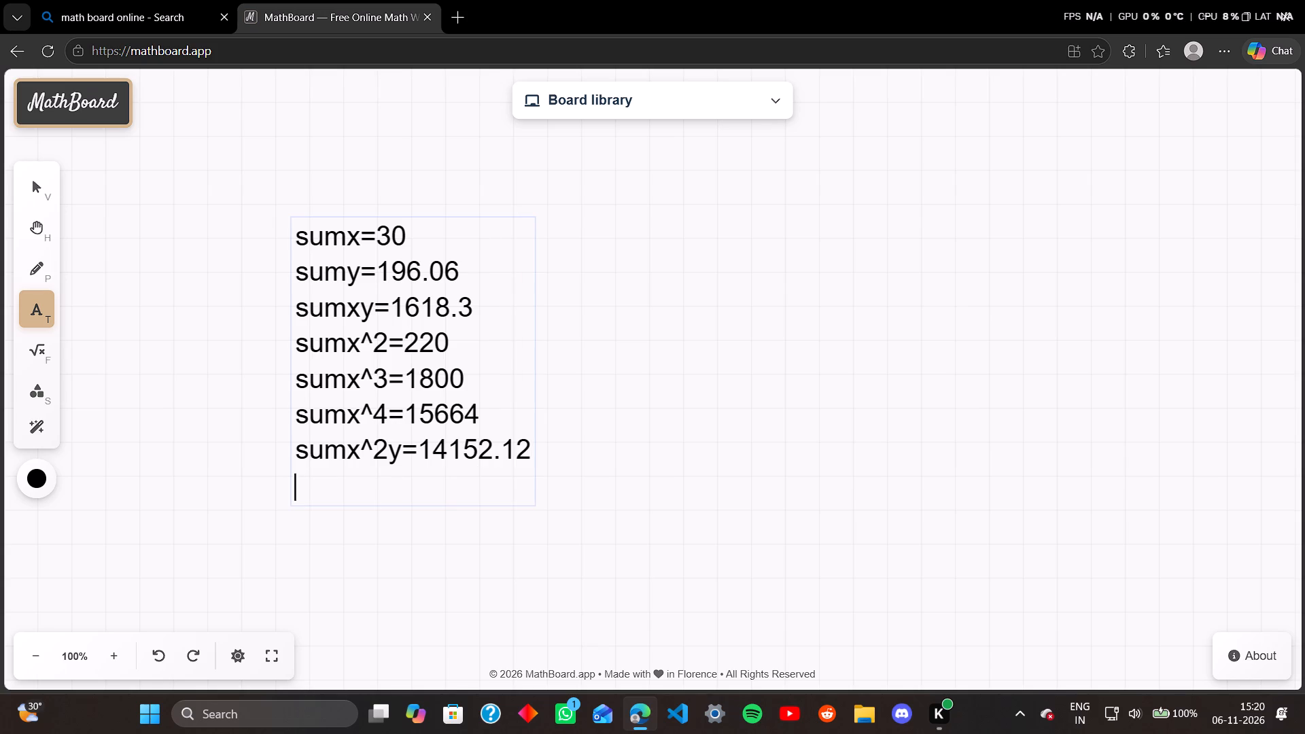
pyautogui.doubleClick(527, 327)
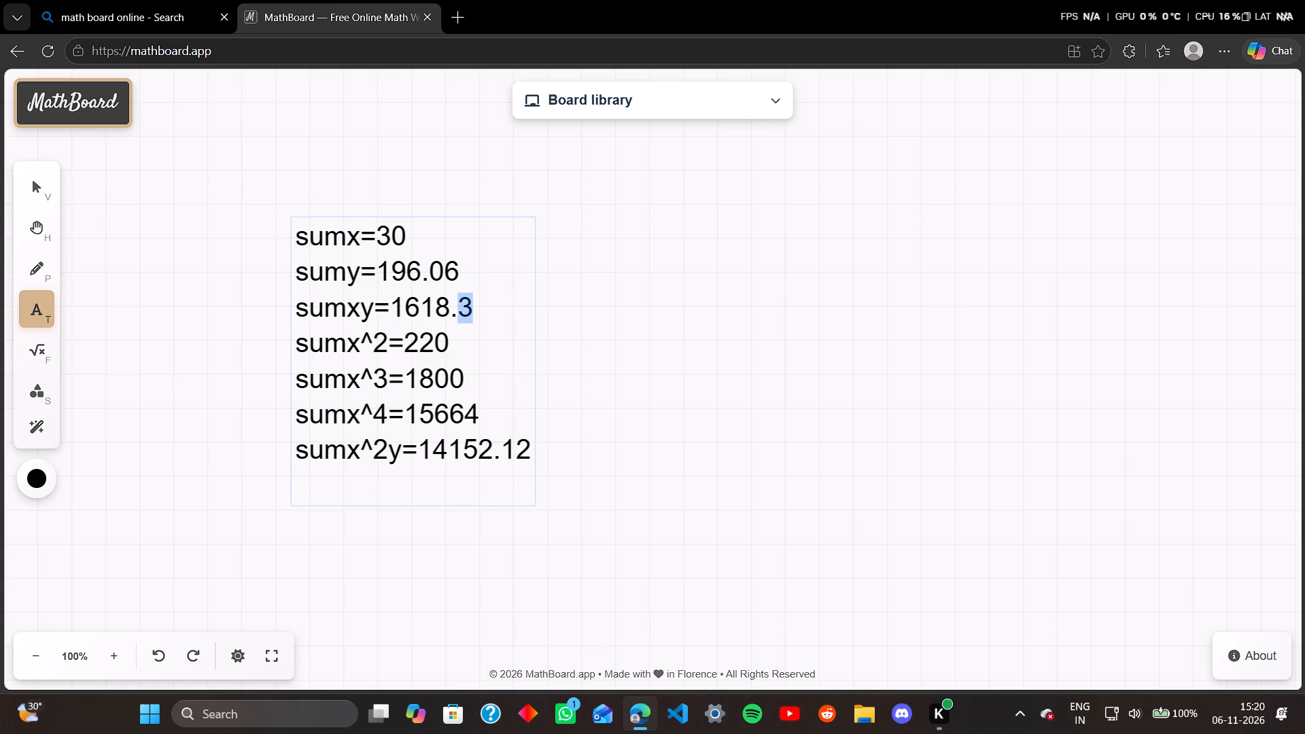
pyautogui.click(670, 380)
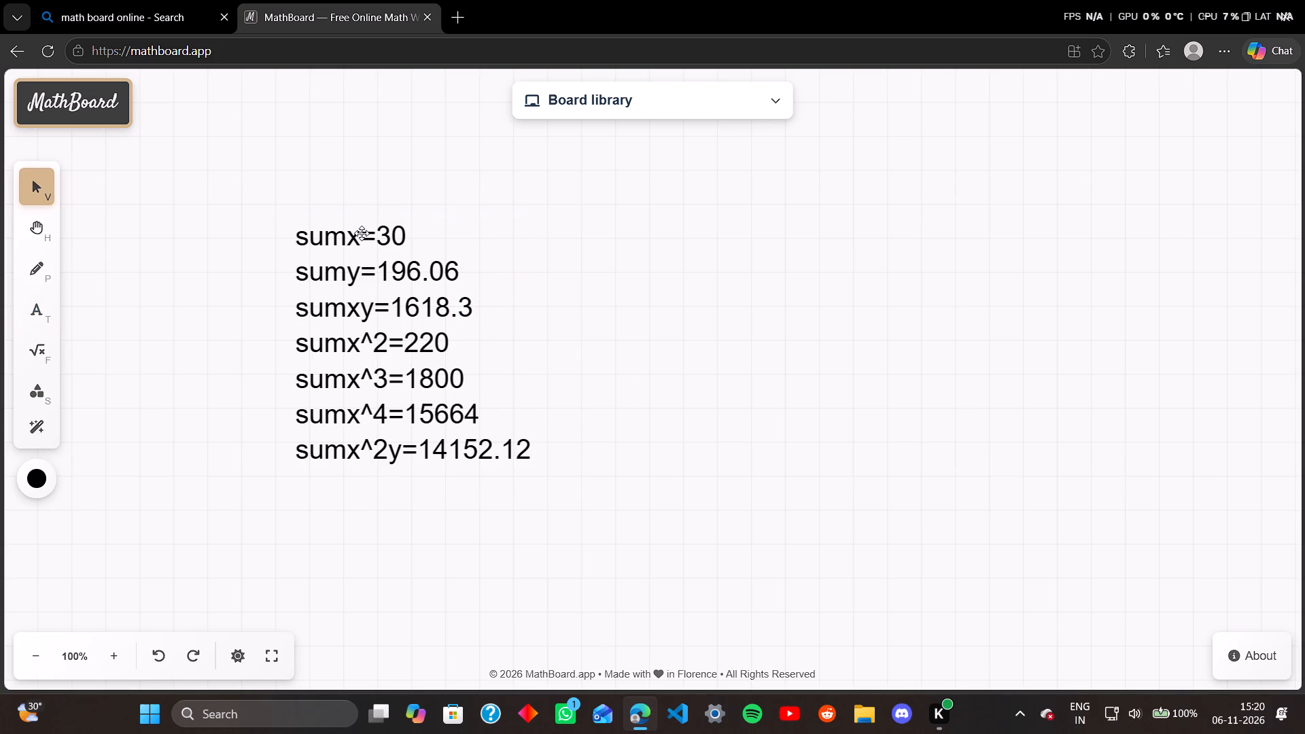
pyautogui.doubleClick(362, 233)
pyautogui.click(342, 190)
pyautogui.click(868, 300)
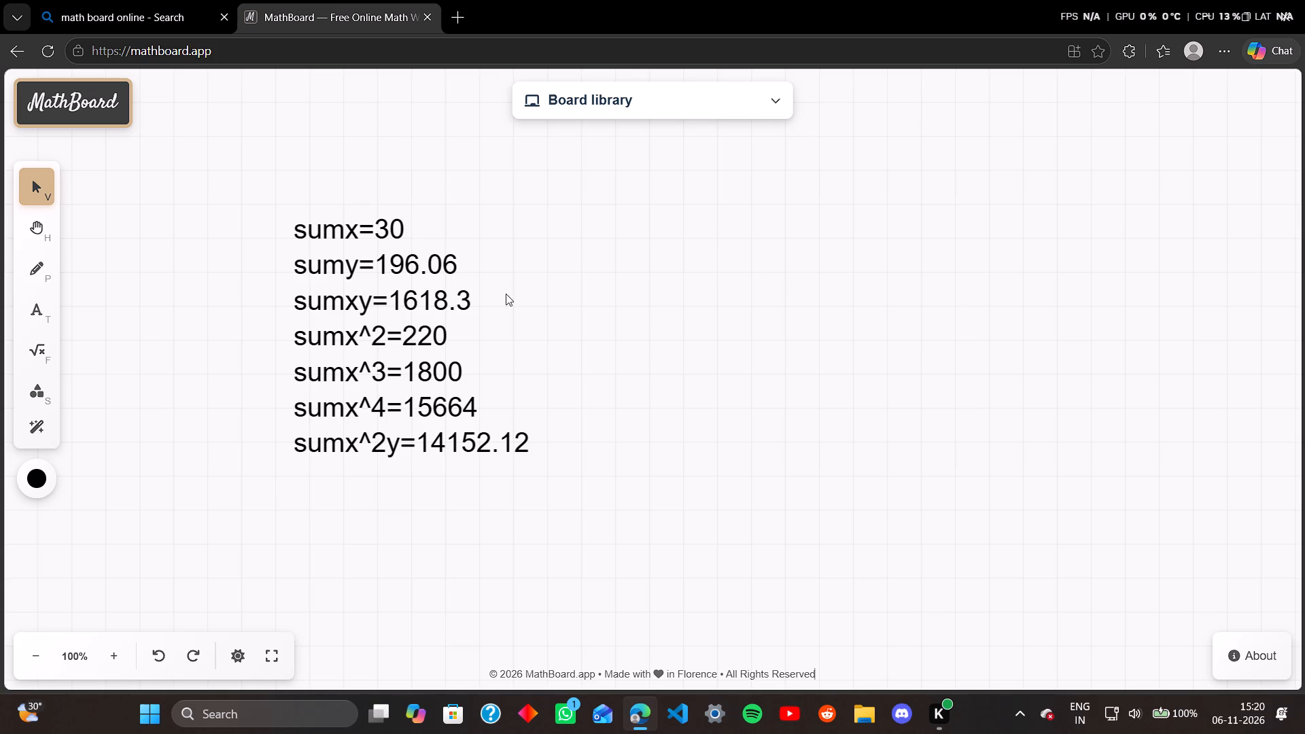
# Start a new LaTeX formula on the blank board area beside the list of sums.
pyautogui.doubleClick(37, 357)
pyautogui.doubleClick(718, 249)
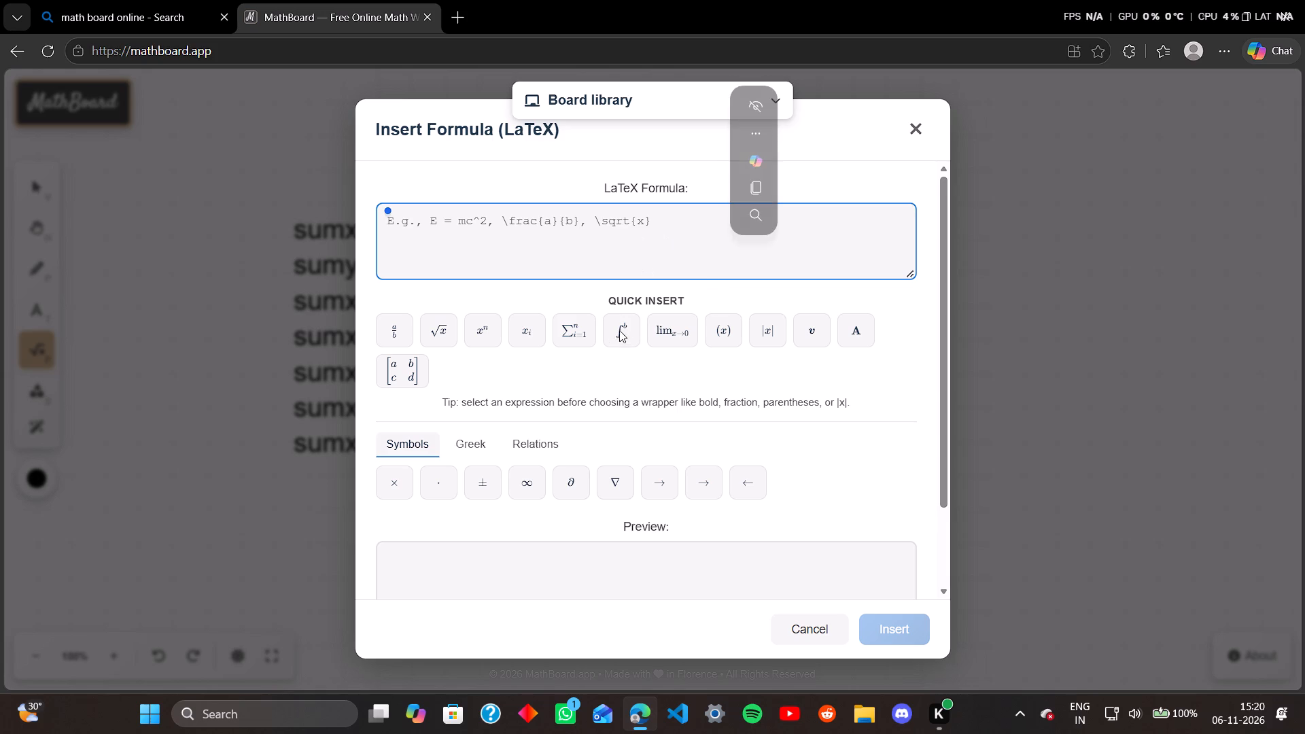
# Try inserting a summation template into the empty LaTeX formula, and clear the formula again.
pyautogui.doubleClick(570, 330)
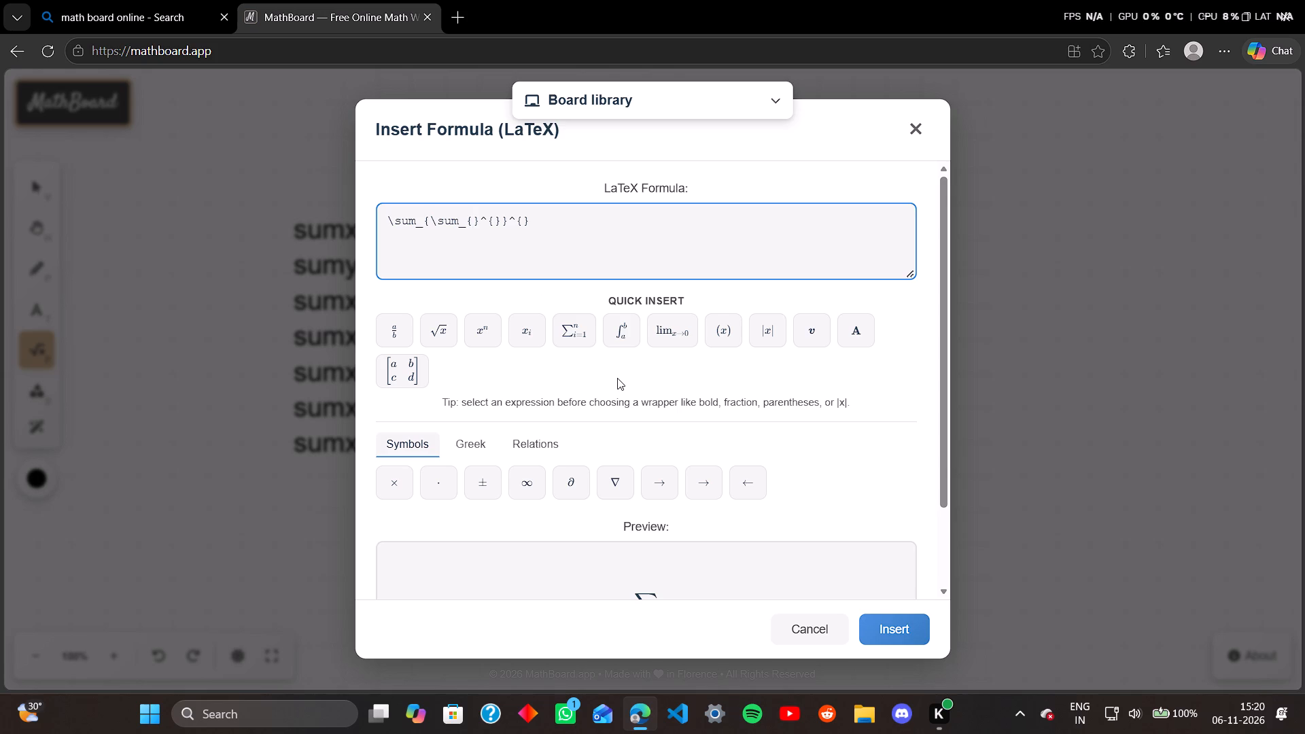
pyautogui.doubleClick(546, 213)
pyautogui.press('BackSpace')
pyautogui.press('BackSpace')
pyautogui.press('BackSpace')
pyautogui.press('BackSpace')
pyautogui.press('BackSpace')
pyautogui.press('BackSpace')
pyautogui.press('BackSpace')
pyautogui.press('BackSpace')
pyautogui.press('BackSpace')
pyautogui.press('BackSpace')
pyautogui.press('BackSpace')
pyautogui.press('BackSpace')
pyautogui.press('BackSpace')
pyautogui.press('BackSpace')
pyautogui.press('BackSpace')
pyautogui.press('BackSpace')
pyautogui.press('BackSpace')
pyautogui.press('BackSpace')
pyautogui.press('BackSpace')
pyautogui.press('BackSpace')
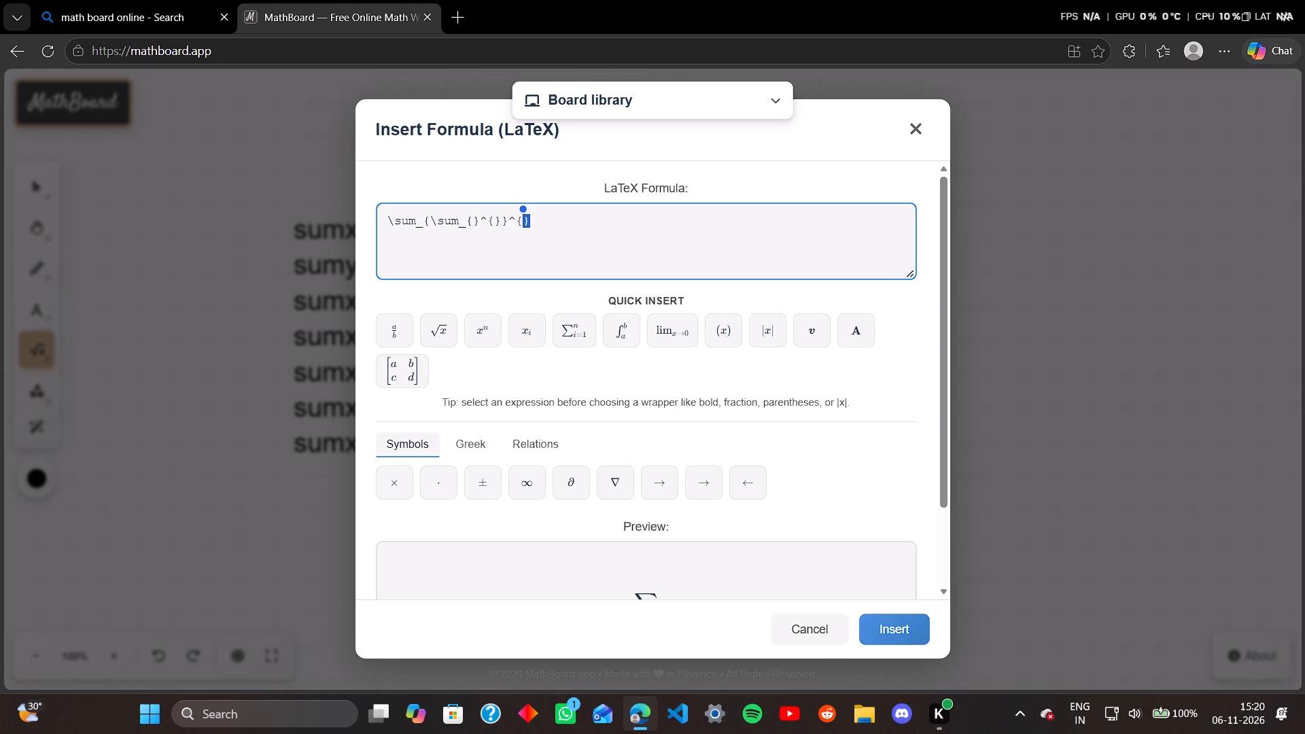
# Begin the LaTeX formula with "y=".
pyautogui.scroll(-2, 662, 484)
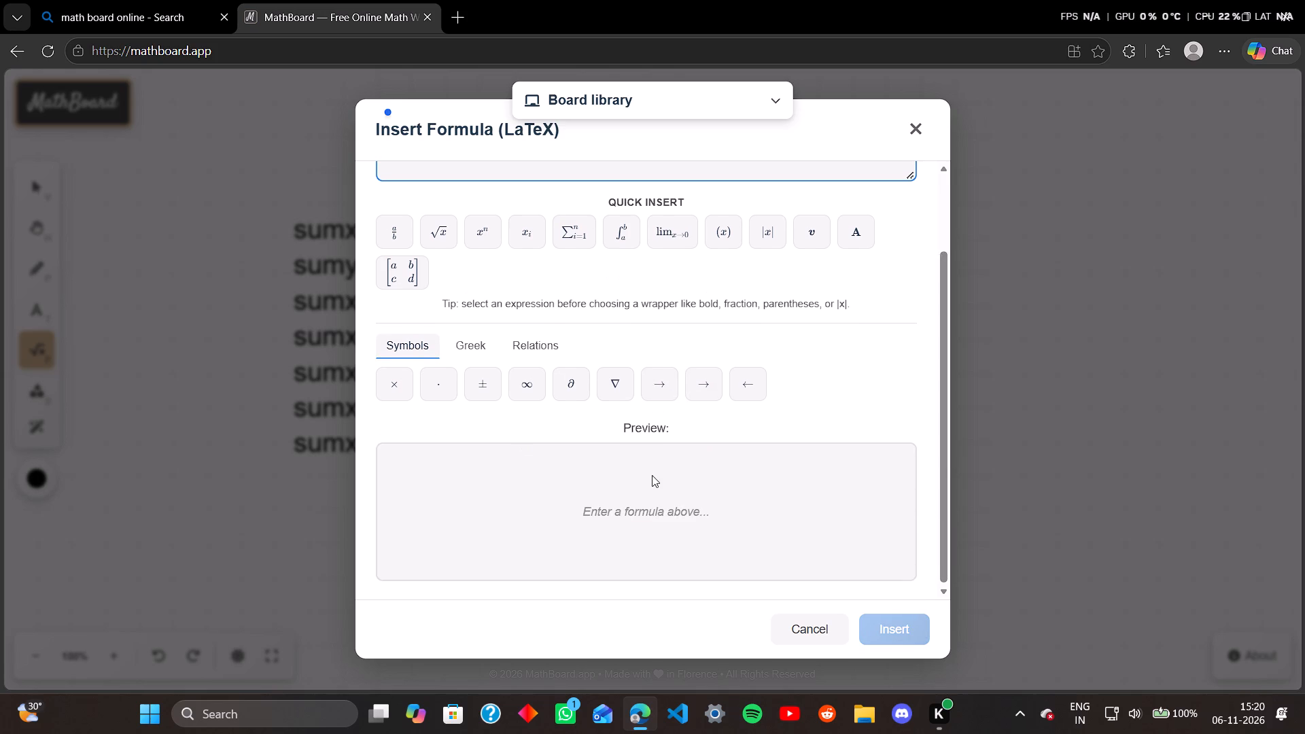
pyautogui.scroll(3, 648, 476)
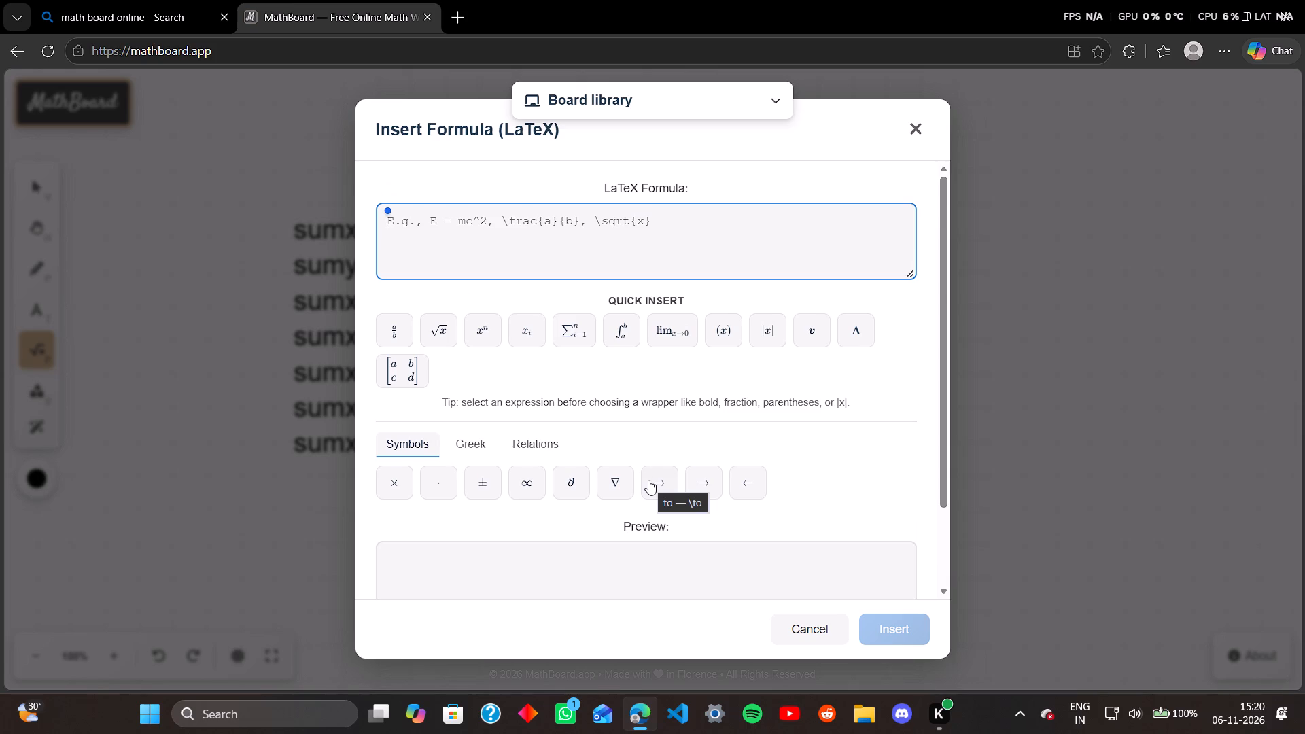
pyautogui.write('y=')
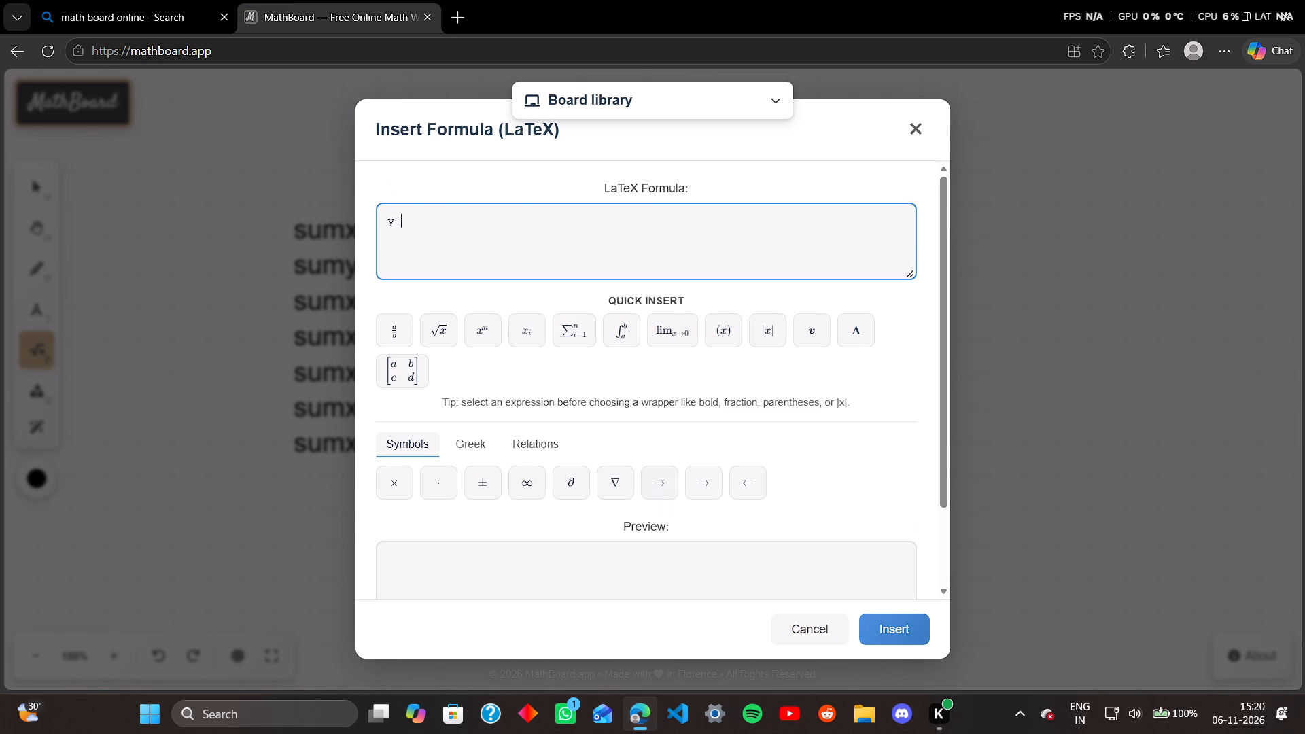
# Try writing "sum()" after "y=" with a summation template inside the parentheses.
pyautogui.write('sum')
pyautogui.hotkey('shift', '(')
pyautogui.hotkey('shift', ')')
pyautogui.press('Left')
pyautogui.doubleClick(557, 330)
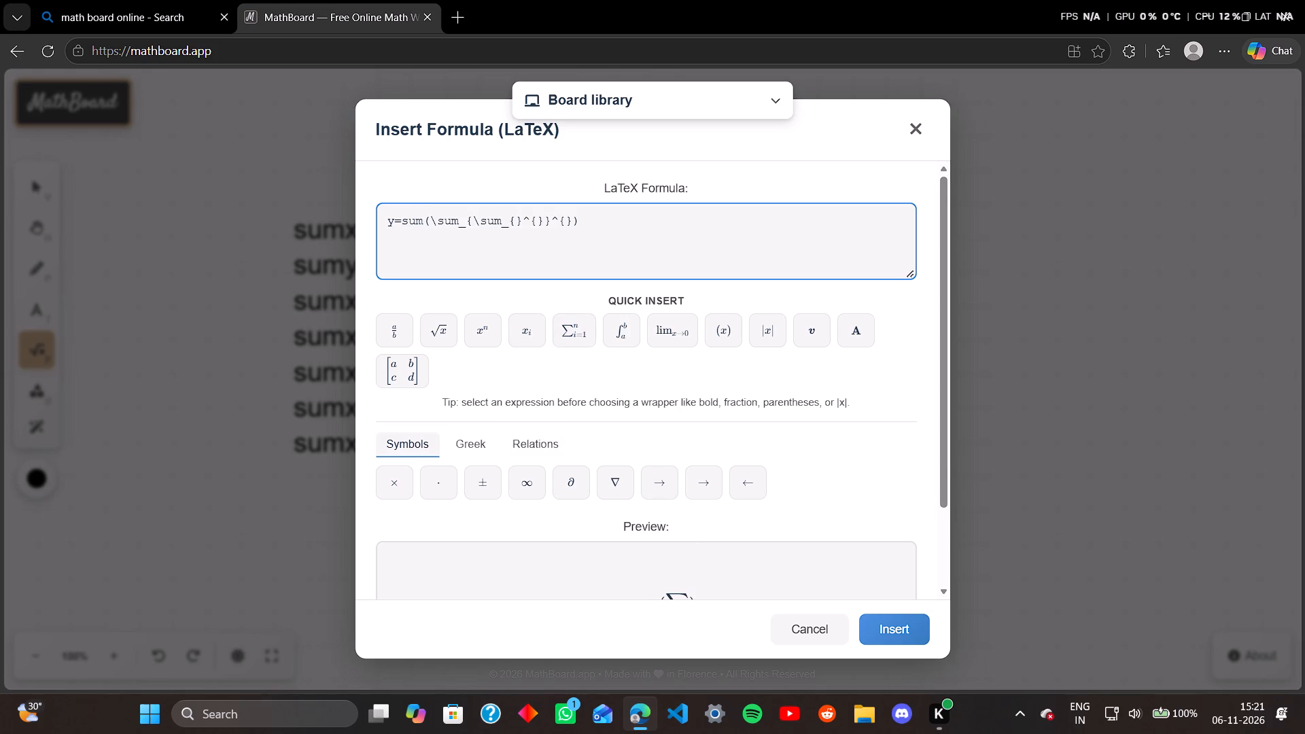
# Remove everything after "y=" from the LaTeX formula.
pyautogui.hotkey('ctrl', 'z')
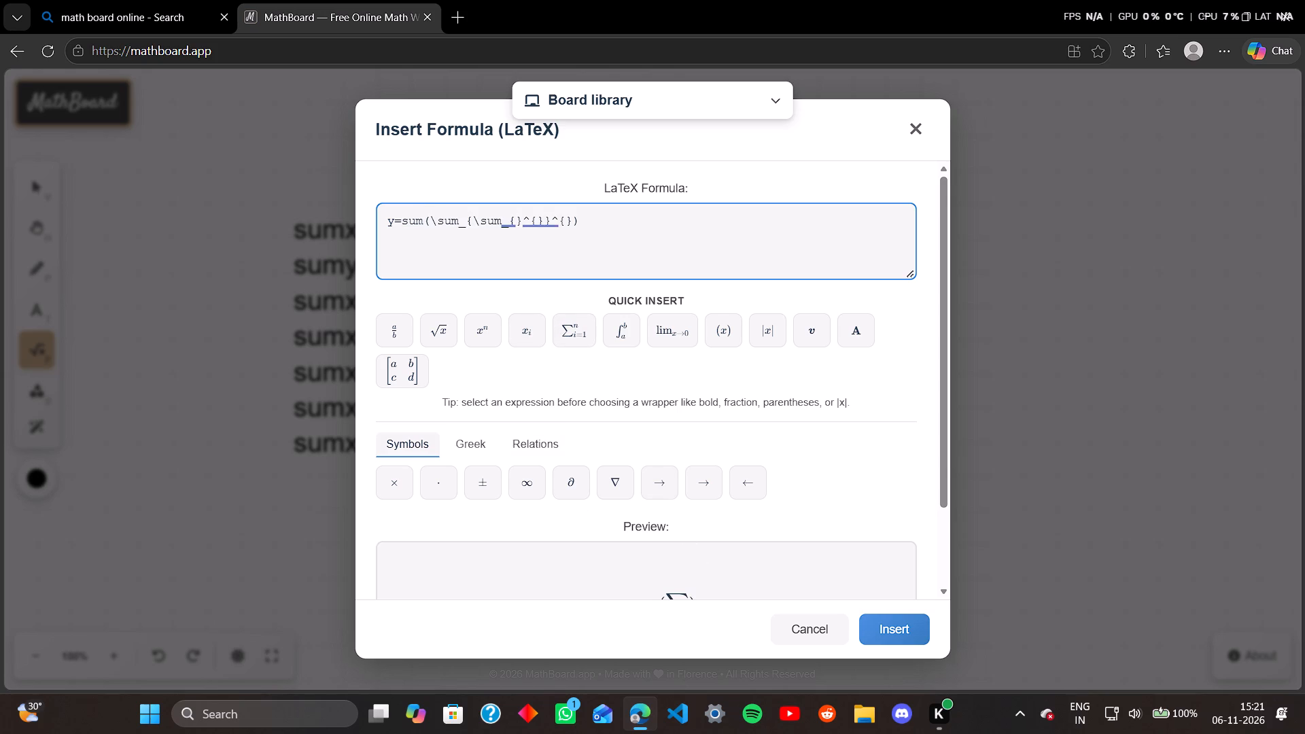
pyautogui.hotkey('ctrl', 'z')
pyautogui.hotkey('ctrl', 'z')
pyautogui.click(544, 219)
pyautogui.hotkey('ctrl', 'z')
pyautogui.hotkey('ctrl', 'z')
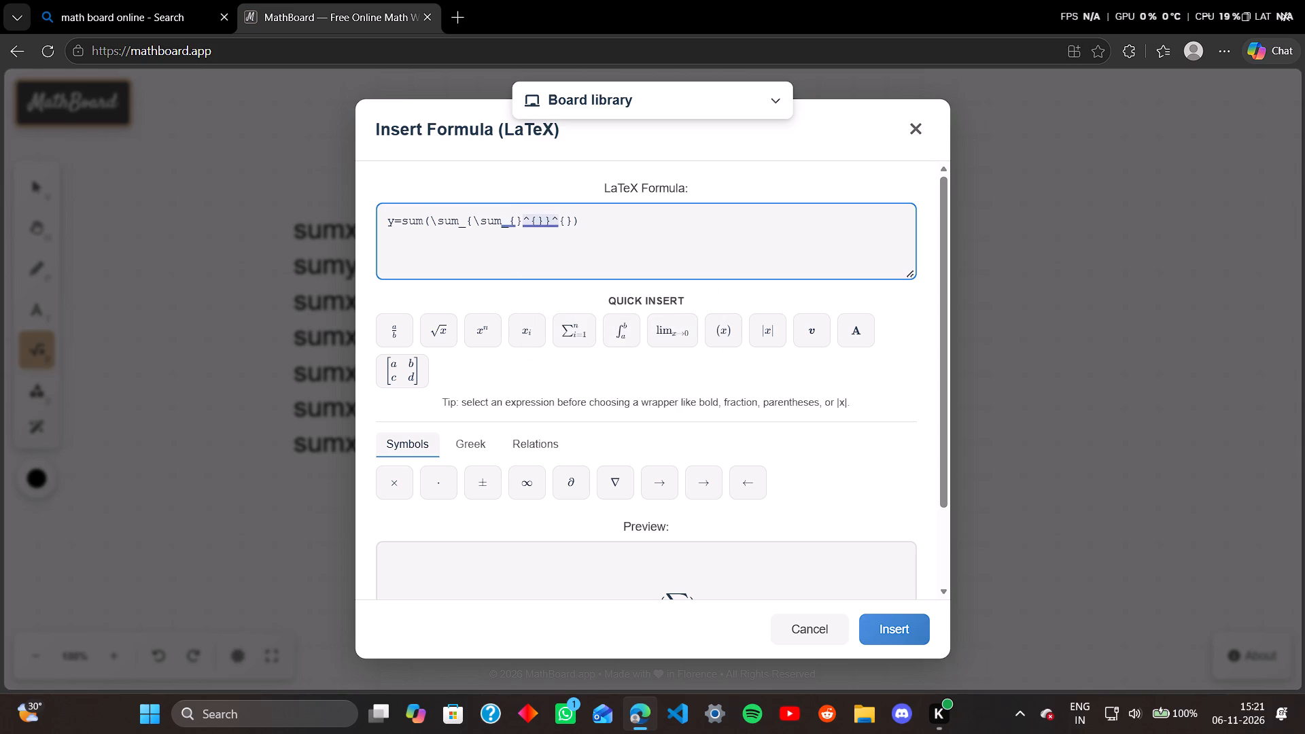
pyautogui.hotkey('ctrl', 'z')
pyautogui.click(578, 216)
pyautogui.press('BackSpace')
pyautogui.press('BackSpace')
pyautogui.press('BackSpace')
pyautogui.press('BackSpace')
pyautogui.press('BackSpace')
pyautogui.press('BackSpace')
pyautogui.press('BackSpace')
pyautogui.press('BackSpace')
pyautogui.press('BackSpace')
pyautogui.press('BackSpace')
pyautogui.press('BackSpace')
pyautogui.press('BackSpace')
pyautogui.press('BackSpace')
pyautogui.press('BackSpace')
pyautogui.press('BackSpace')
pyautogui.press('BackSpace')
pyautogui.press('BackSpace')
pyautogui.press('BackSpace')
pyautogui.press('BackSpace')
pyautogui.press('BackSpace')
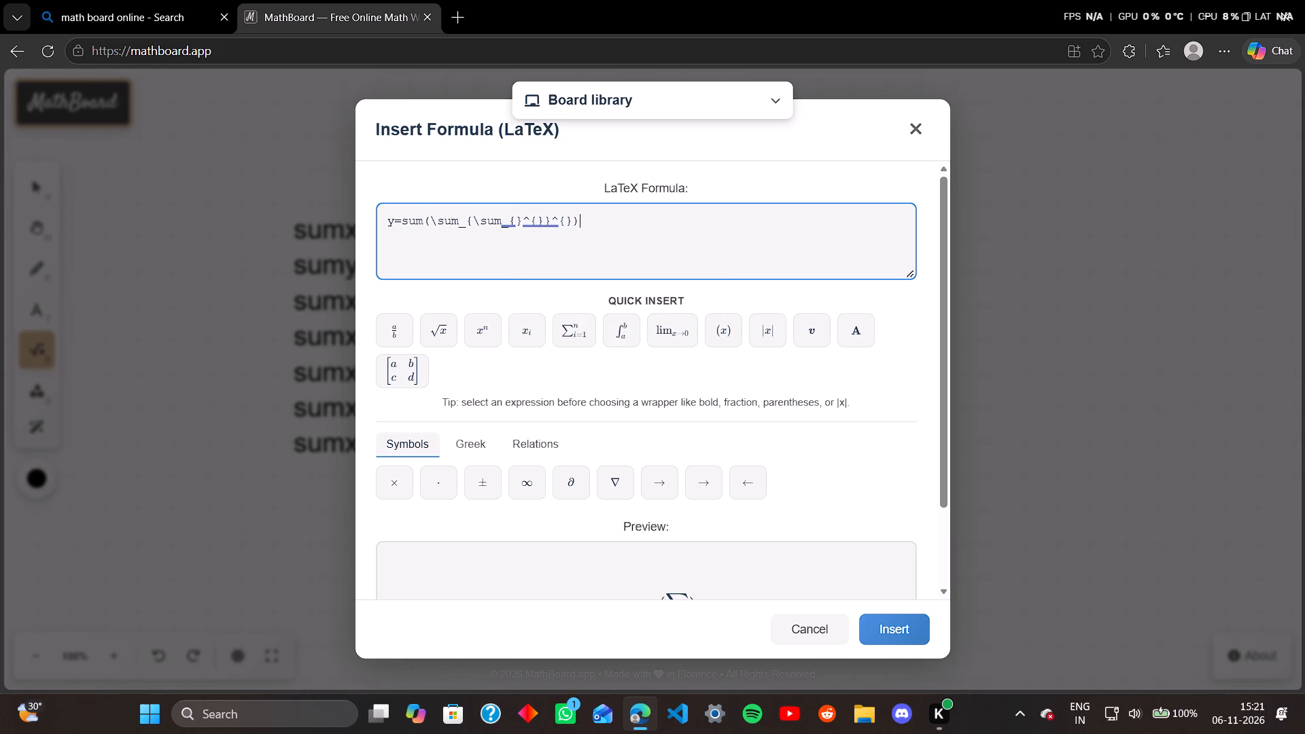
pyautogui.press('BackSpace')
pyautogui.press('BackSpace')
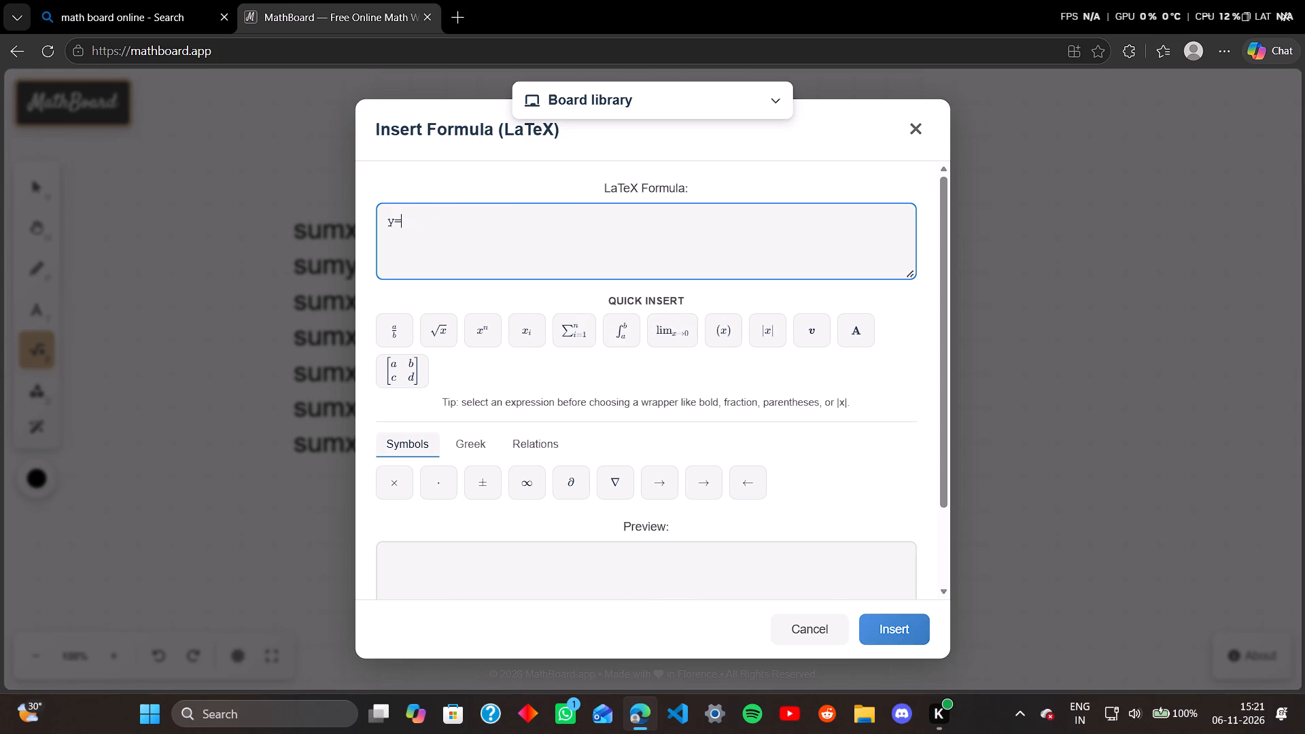
# Insert a summation template after "y=" and set its lower limit to 1 and upper limit to n.
pyautogui.click(579, 330)
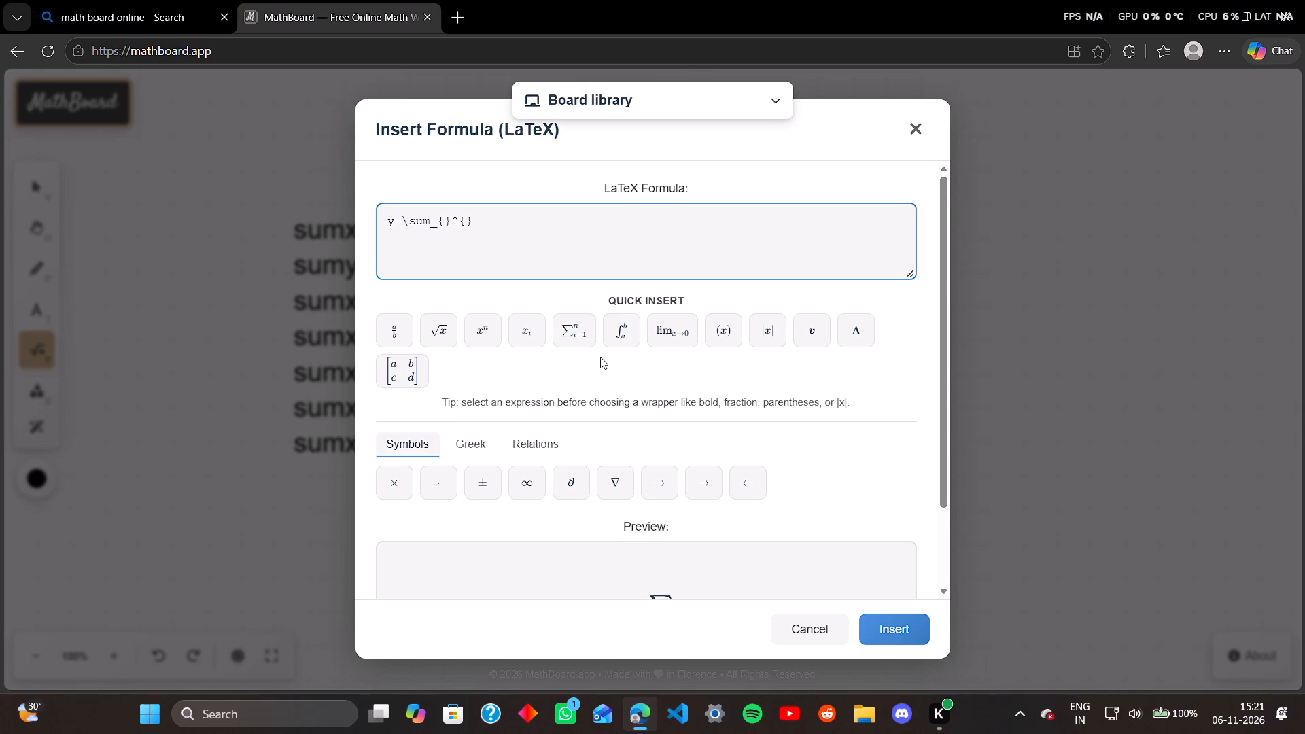
pyautogui.scroll(-3, 600, 357)
pyautogui.scroll(3, 600, 357)
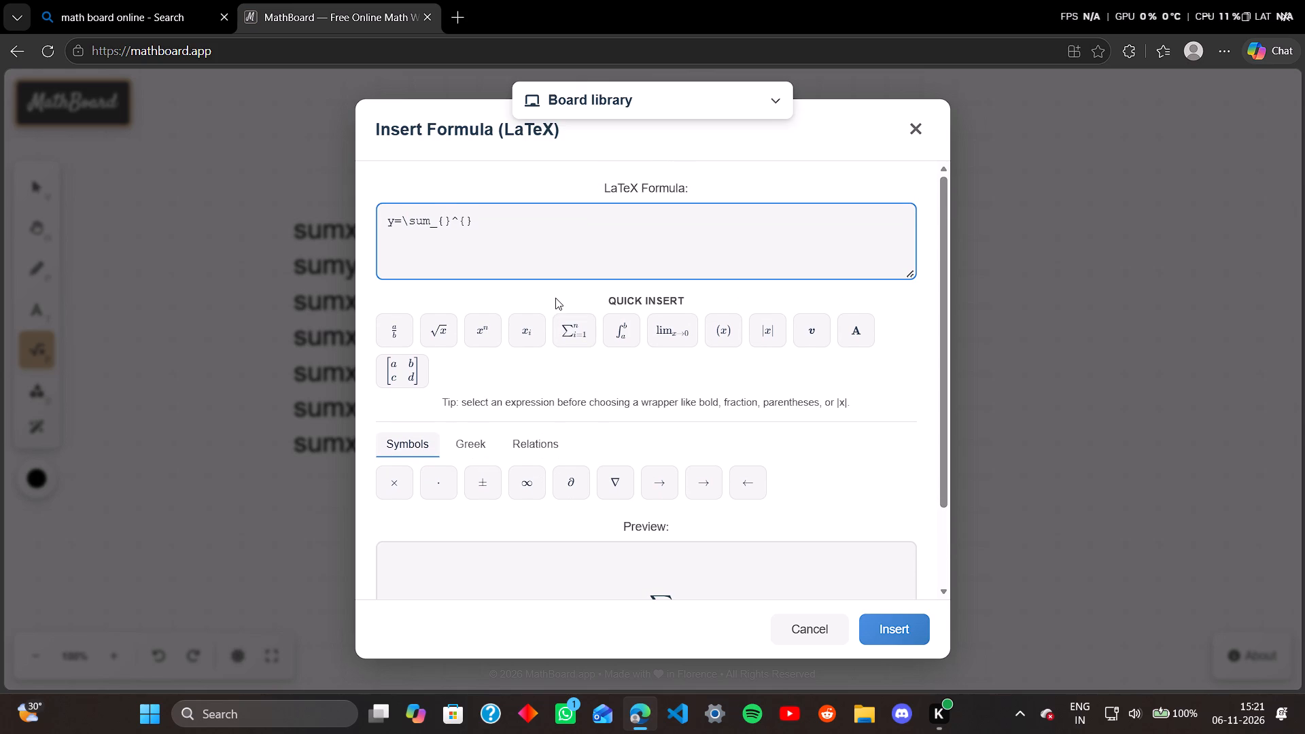
pyautogui.press('n')
pyautogui.scroll(-4, 558, 300)
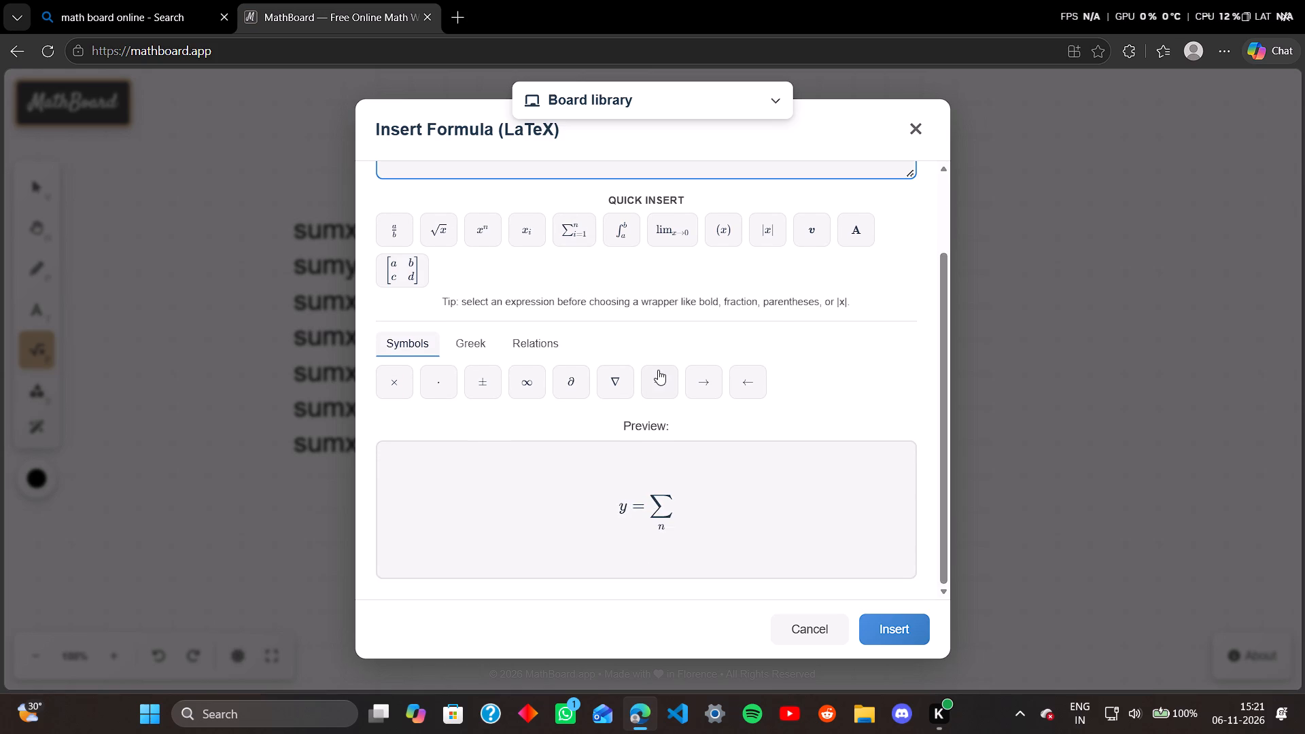
pyautogui.scroll(3, 655, 368)
pyautogui.press('BackSpace')
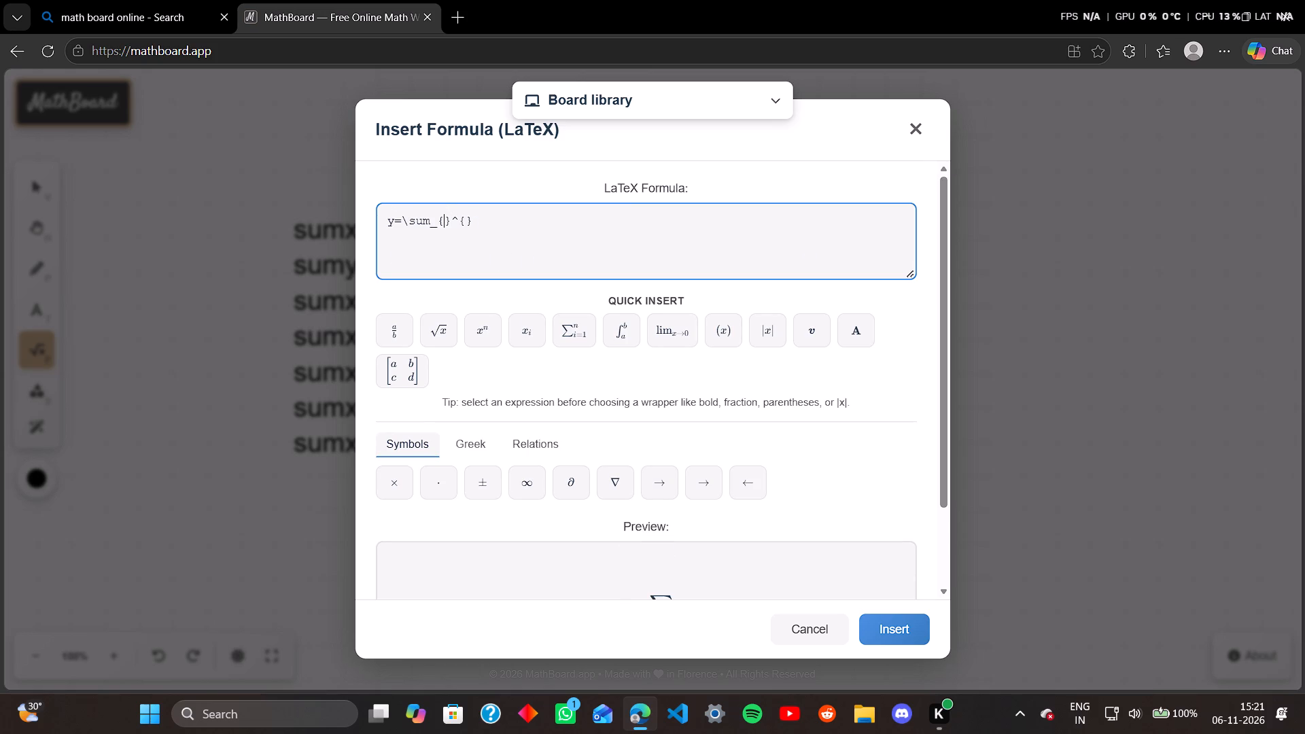
pyautogui.press('1')
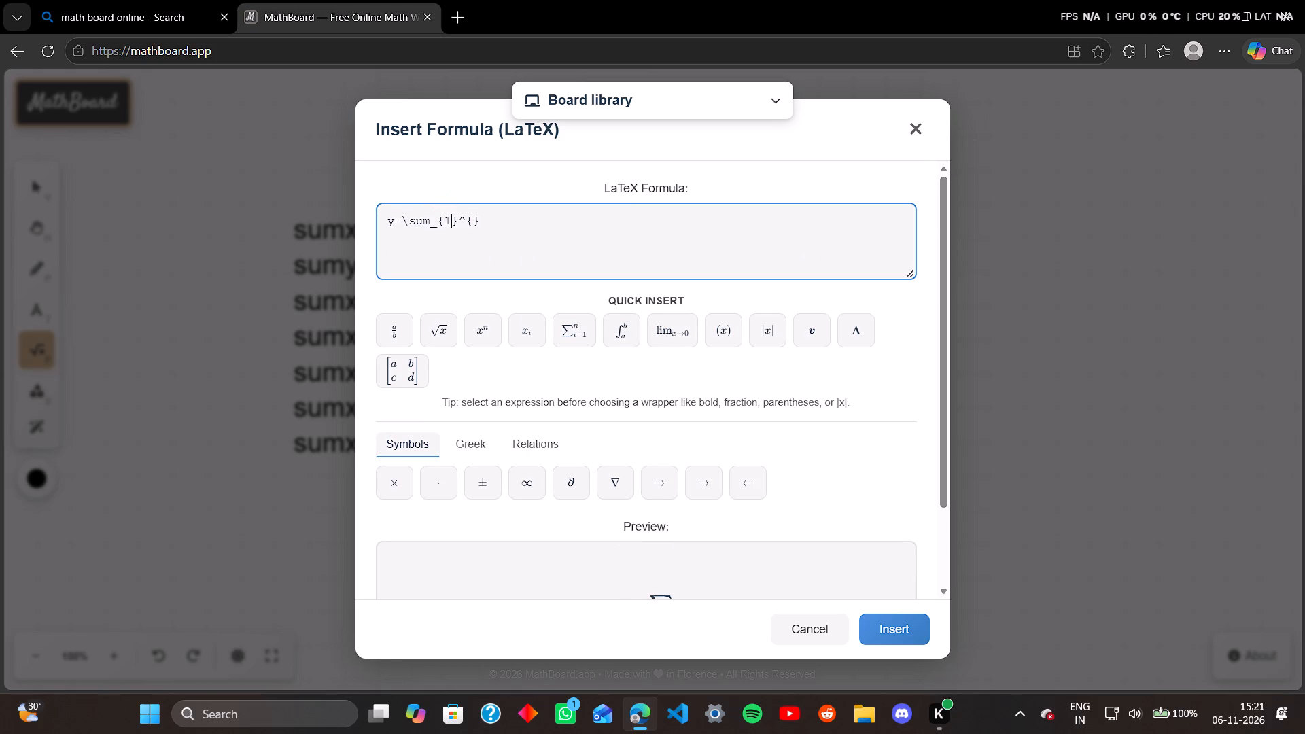
pyautogui.click(471, 221)
pyautogui.press('n')
pyautogui.scroll(-4, 625, 329)
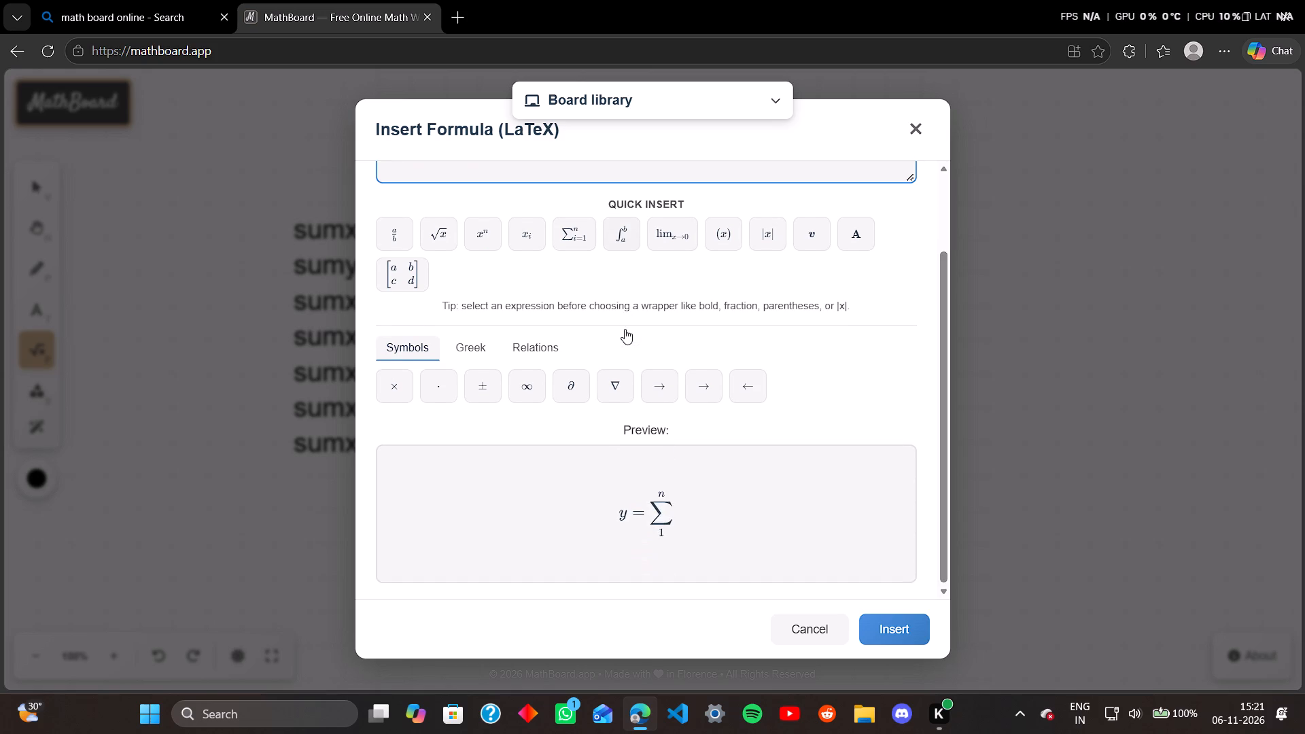
pyautogui.scroll(3, 625, 329)
# Append "a" after the summation in the formula.
pyautogui.click(485, 226)
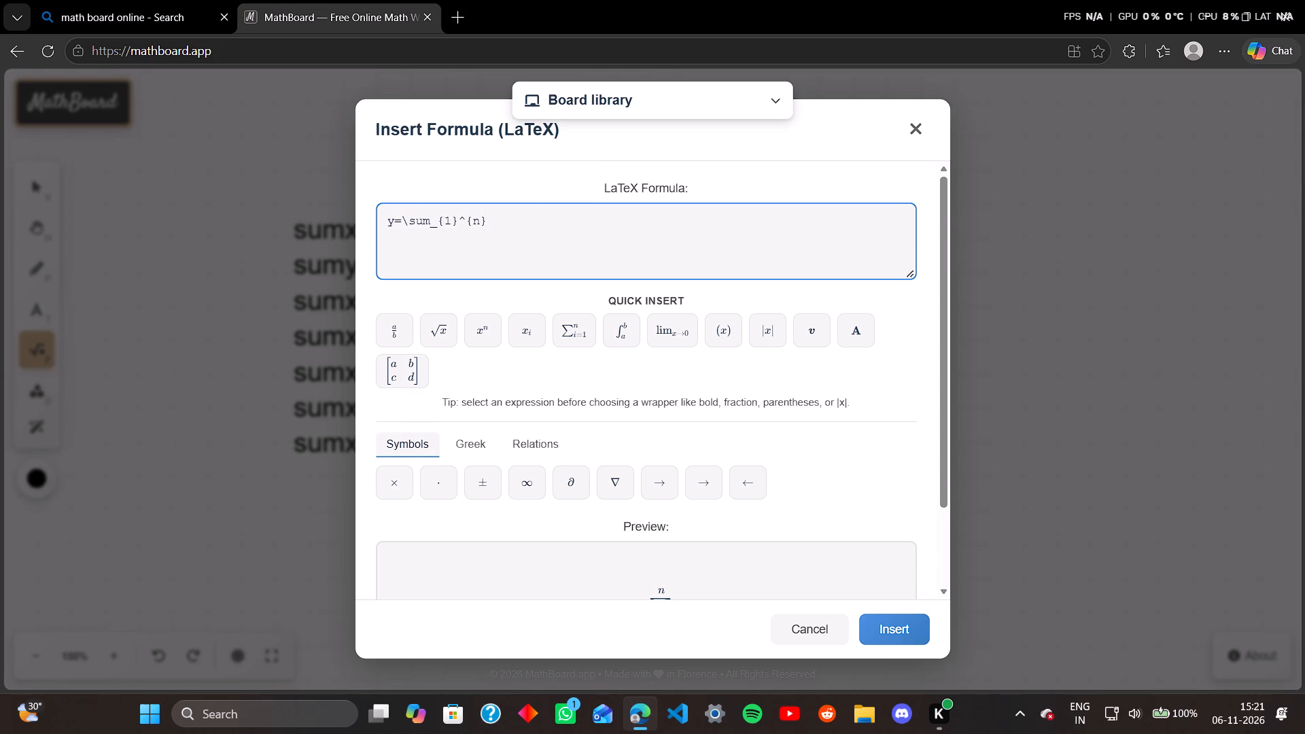
pyautogui.press('a')
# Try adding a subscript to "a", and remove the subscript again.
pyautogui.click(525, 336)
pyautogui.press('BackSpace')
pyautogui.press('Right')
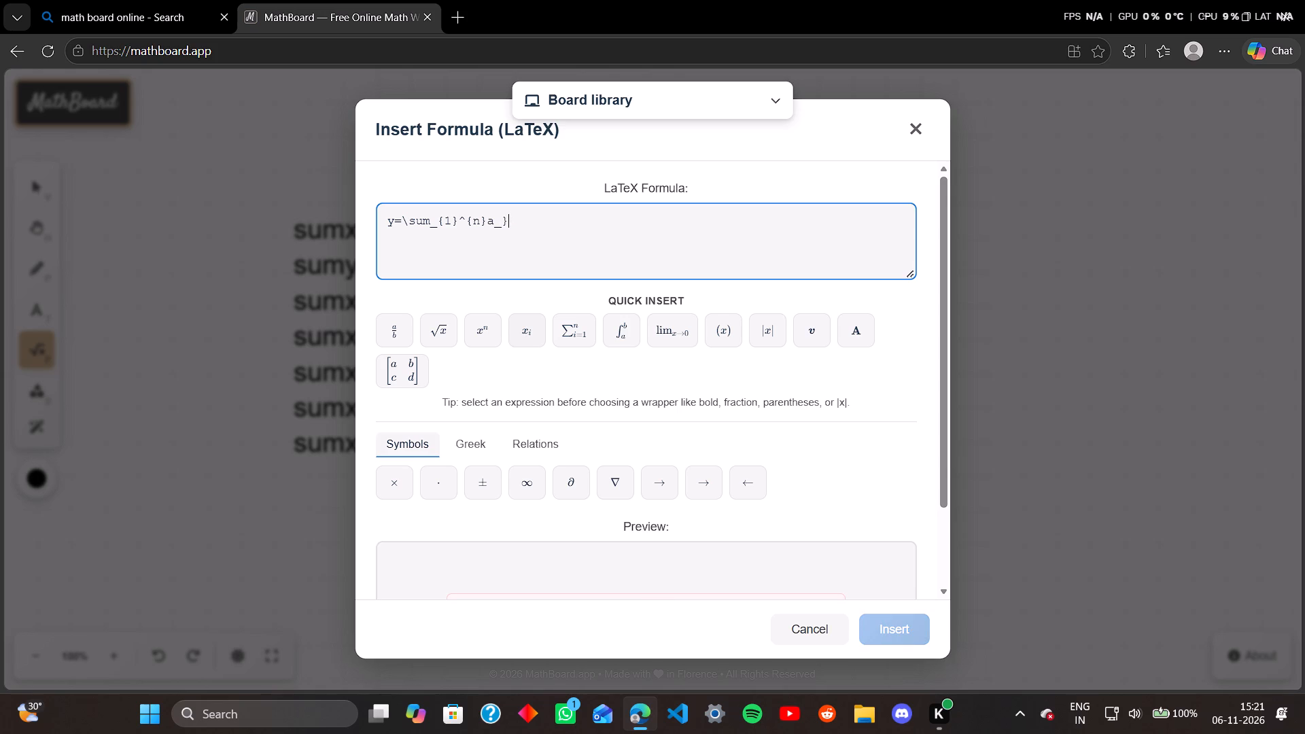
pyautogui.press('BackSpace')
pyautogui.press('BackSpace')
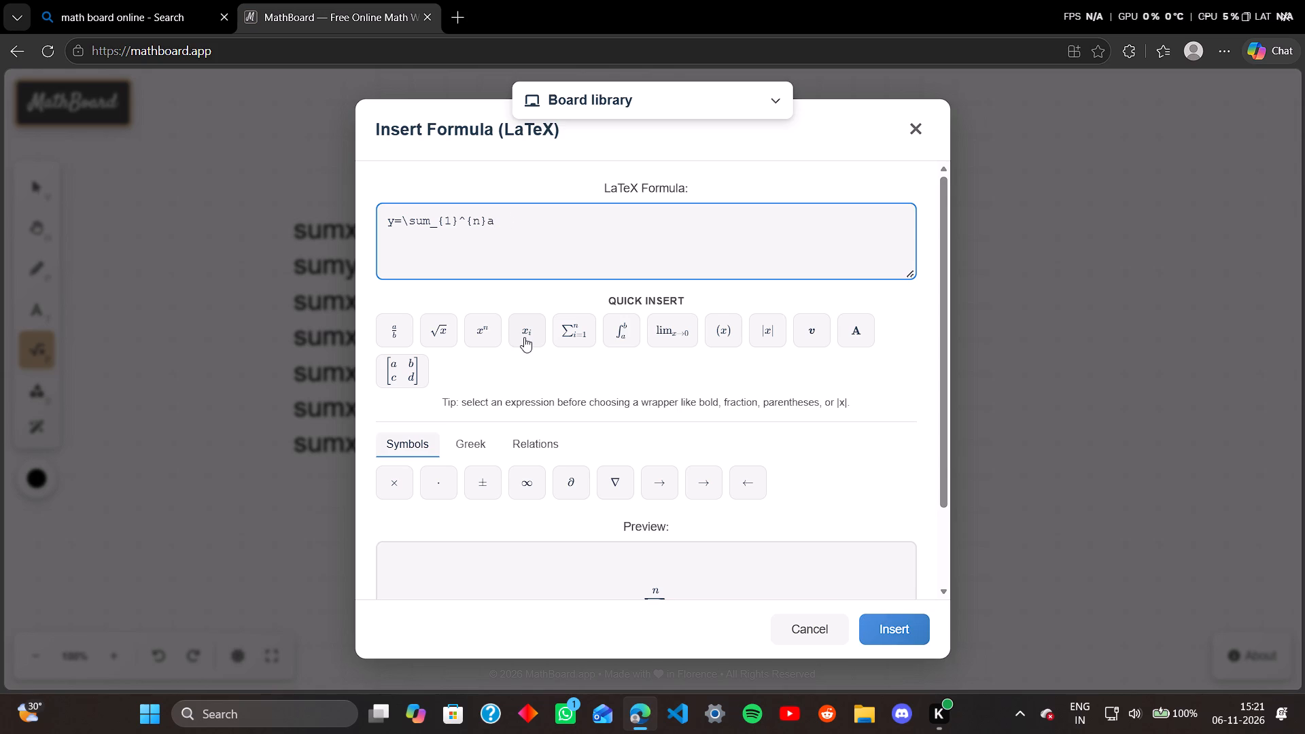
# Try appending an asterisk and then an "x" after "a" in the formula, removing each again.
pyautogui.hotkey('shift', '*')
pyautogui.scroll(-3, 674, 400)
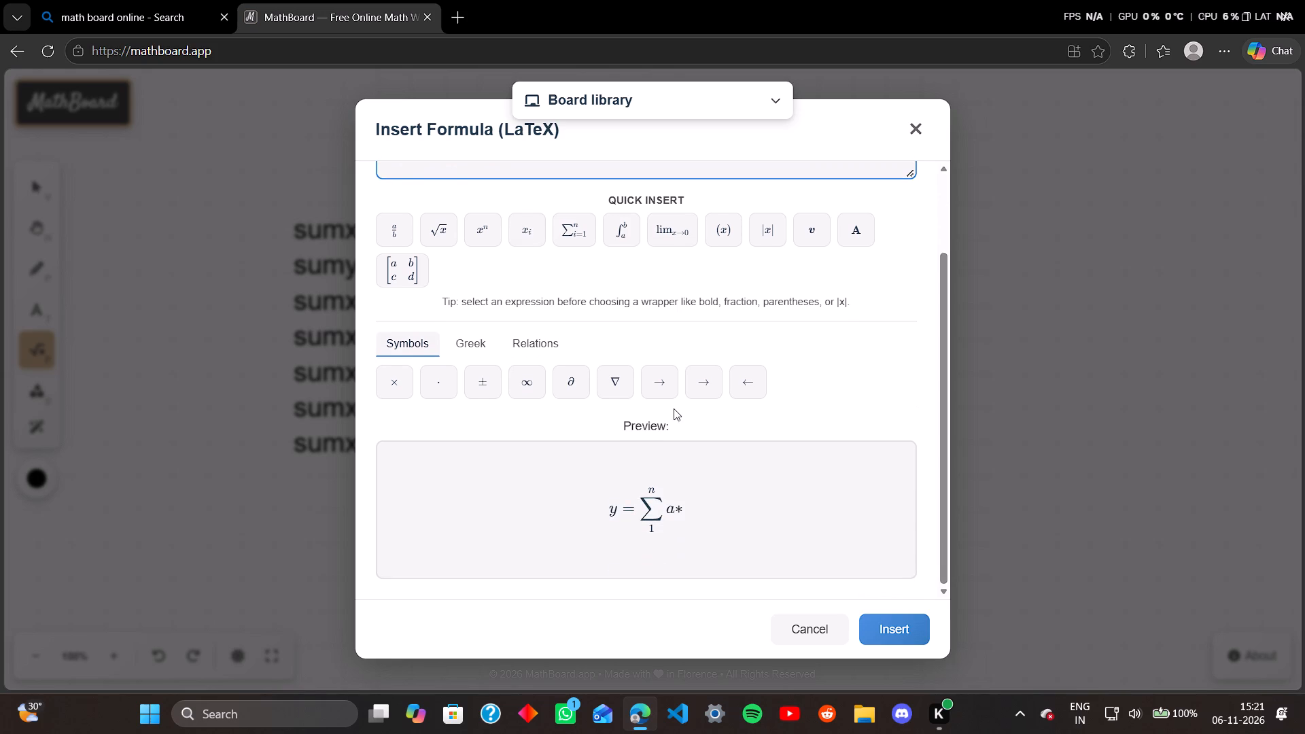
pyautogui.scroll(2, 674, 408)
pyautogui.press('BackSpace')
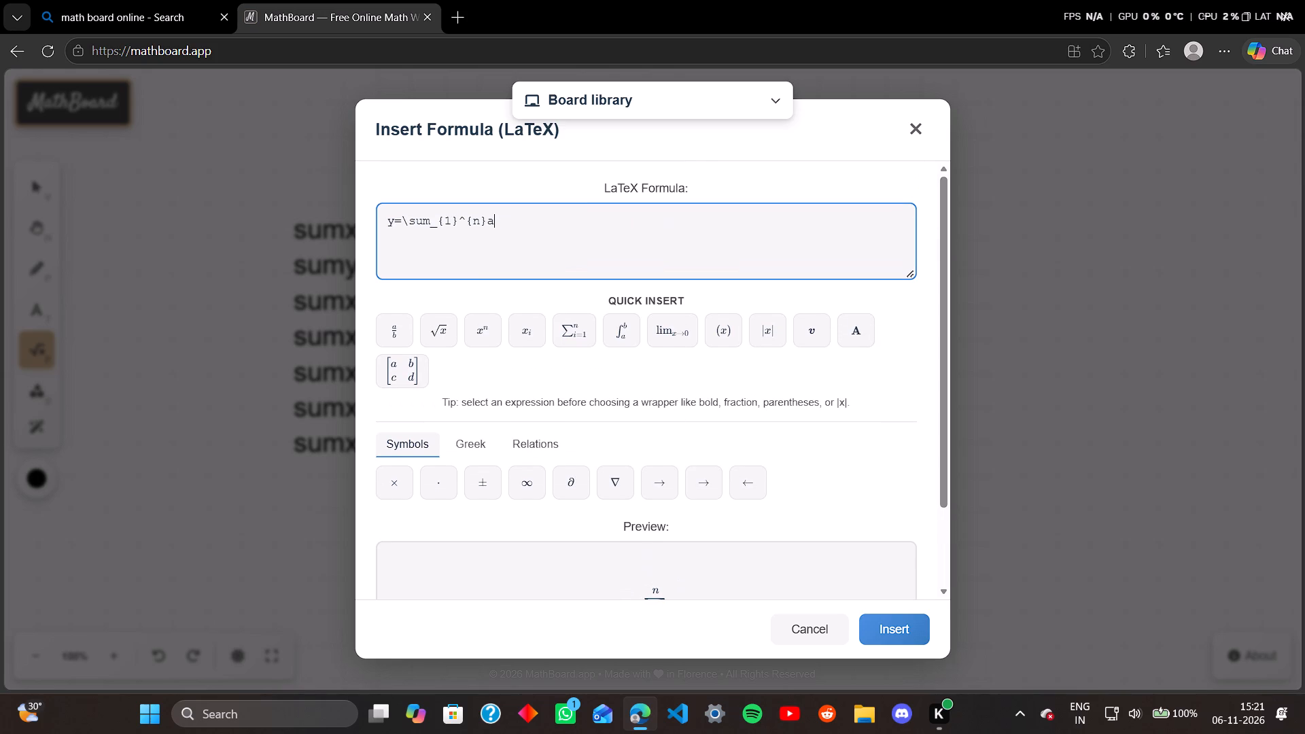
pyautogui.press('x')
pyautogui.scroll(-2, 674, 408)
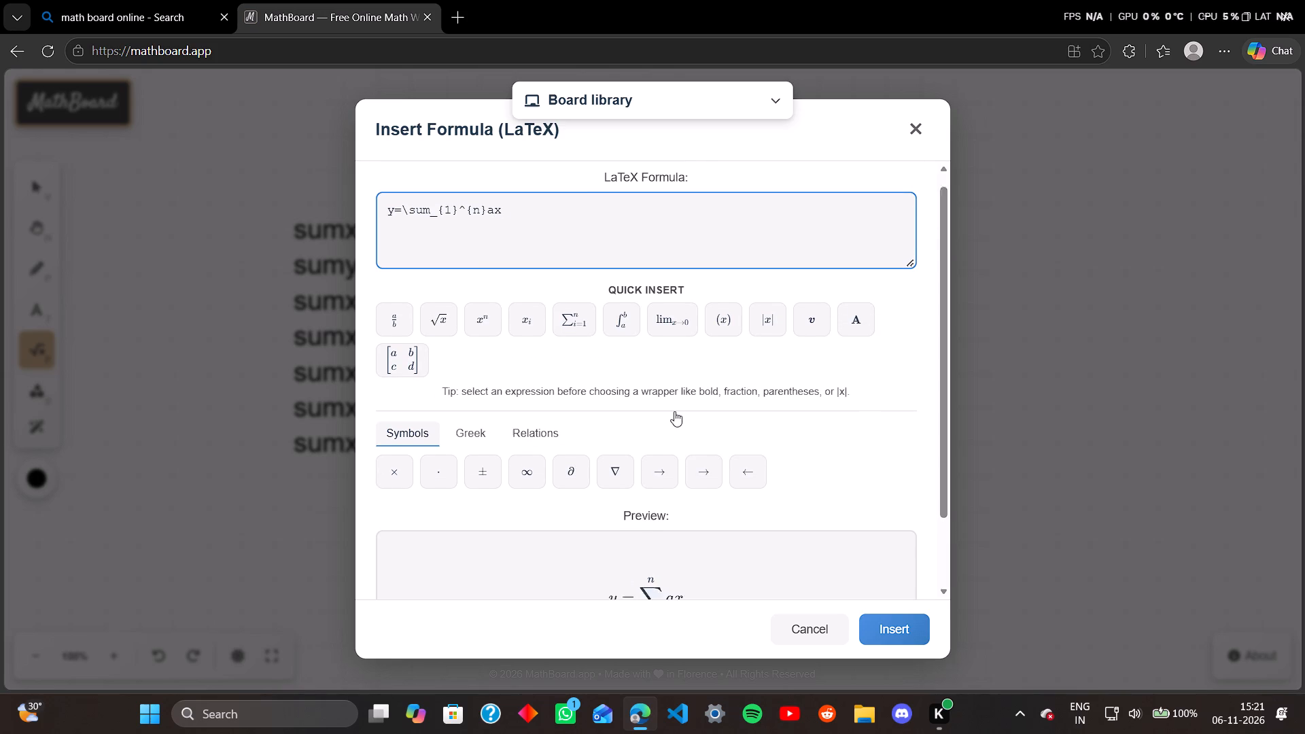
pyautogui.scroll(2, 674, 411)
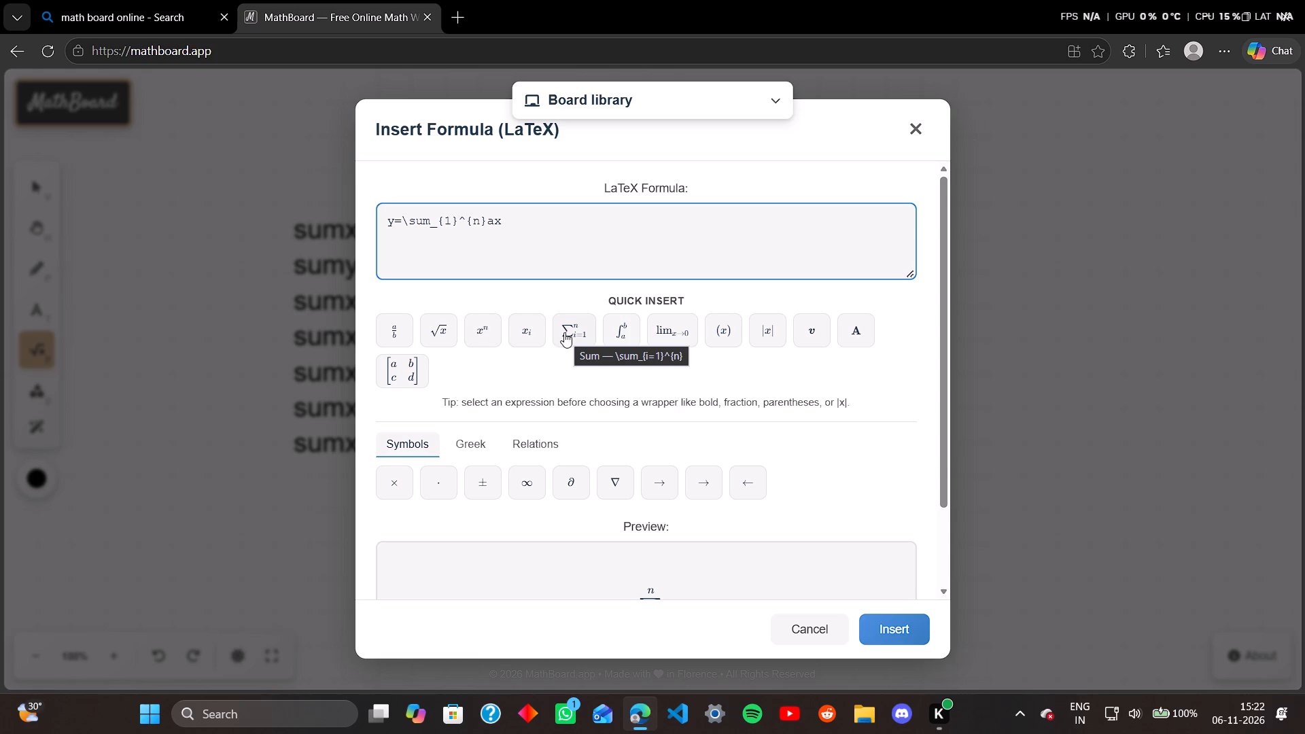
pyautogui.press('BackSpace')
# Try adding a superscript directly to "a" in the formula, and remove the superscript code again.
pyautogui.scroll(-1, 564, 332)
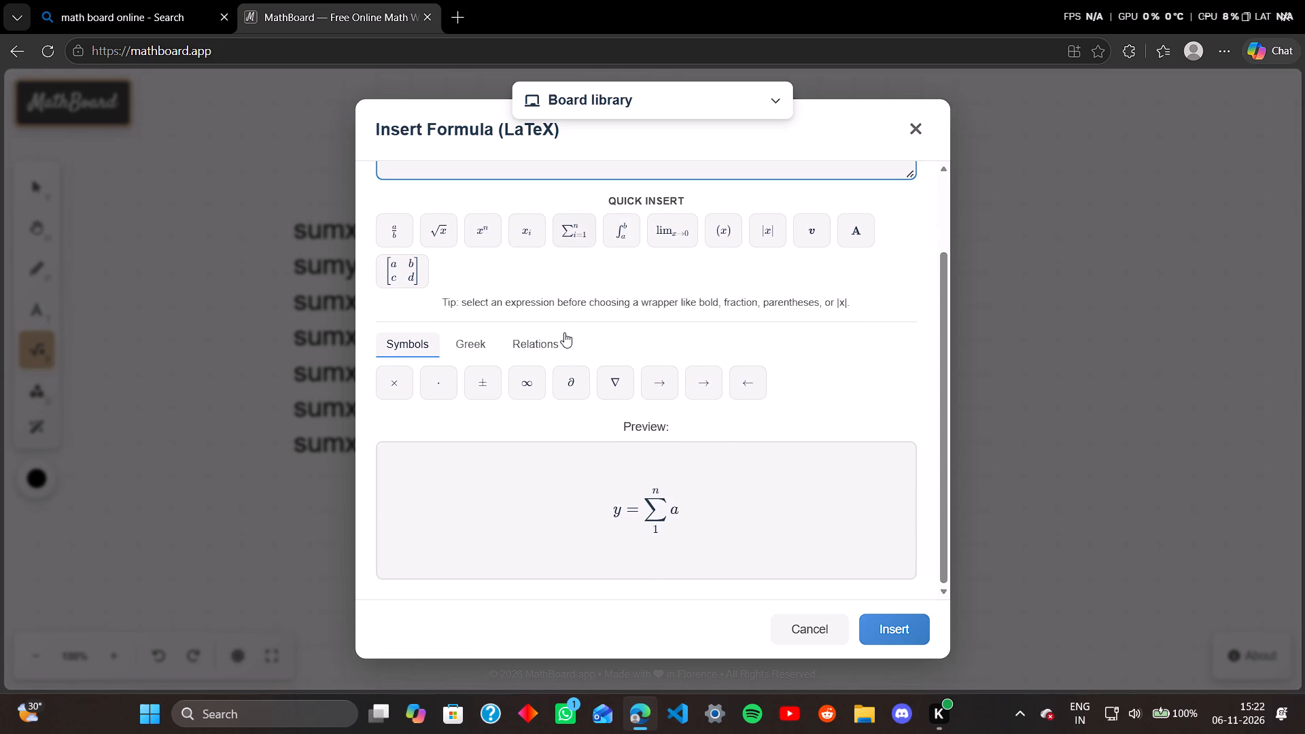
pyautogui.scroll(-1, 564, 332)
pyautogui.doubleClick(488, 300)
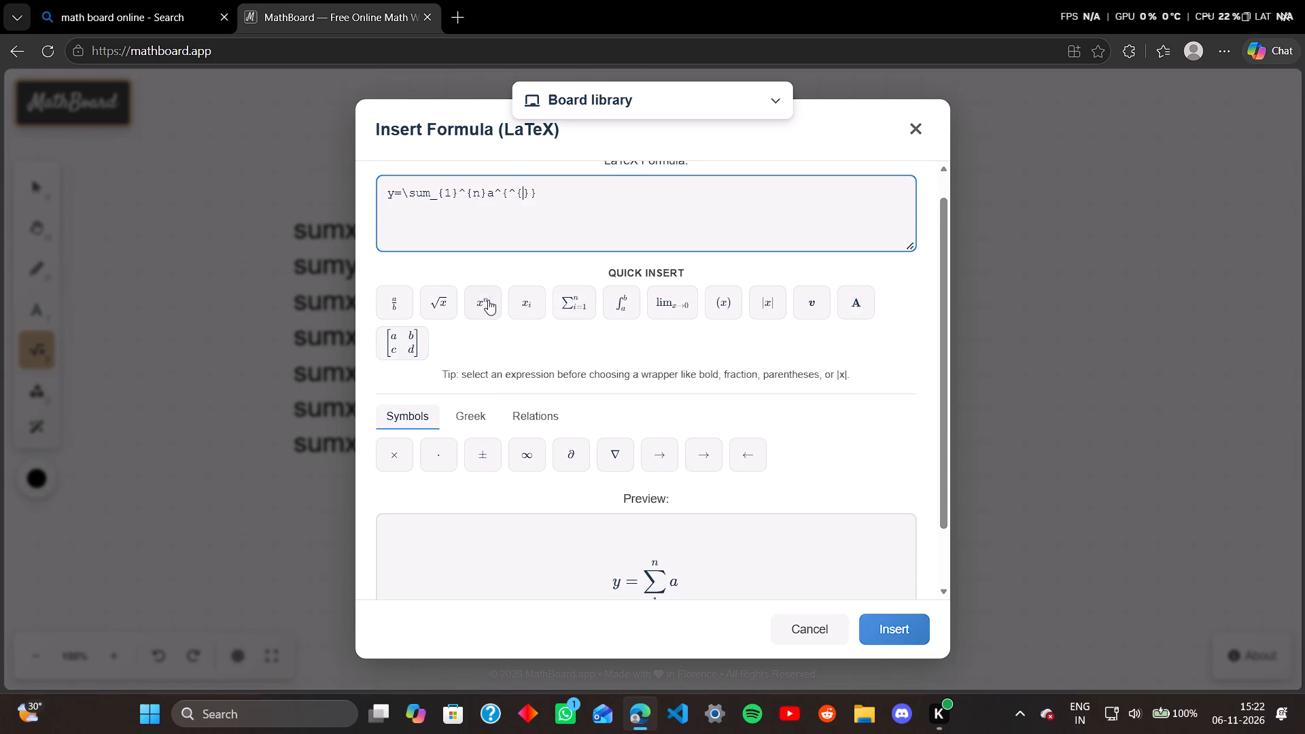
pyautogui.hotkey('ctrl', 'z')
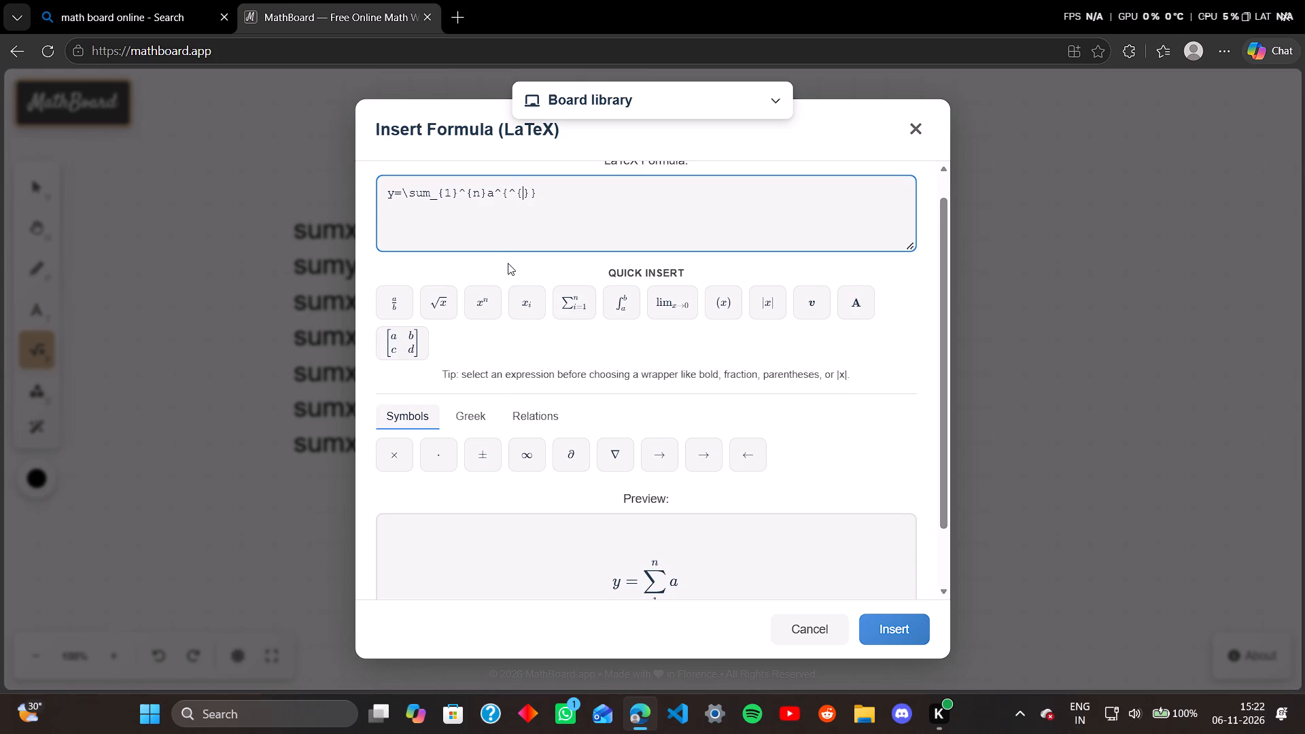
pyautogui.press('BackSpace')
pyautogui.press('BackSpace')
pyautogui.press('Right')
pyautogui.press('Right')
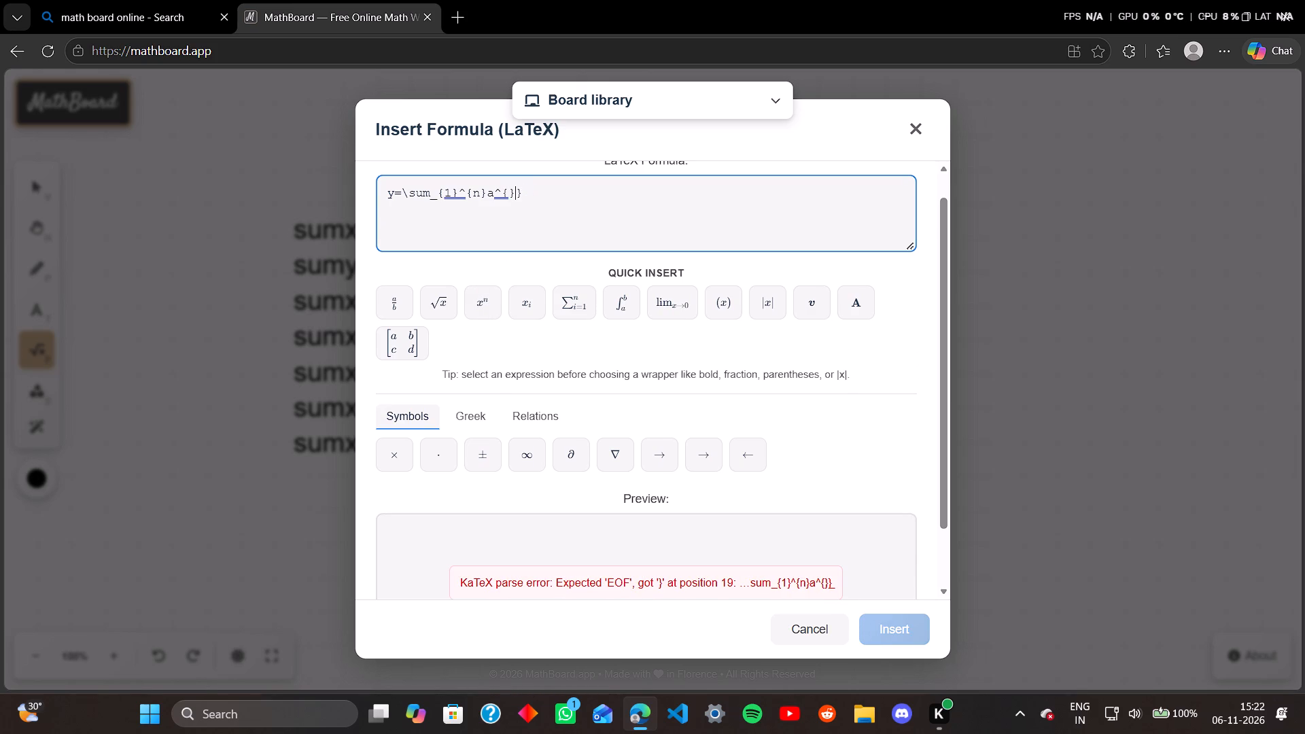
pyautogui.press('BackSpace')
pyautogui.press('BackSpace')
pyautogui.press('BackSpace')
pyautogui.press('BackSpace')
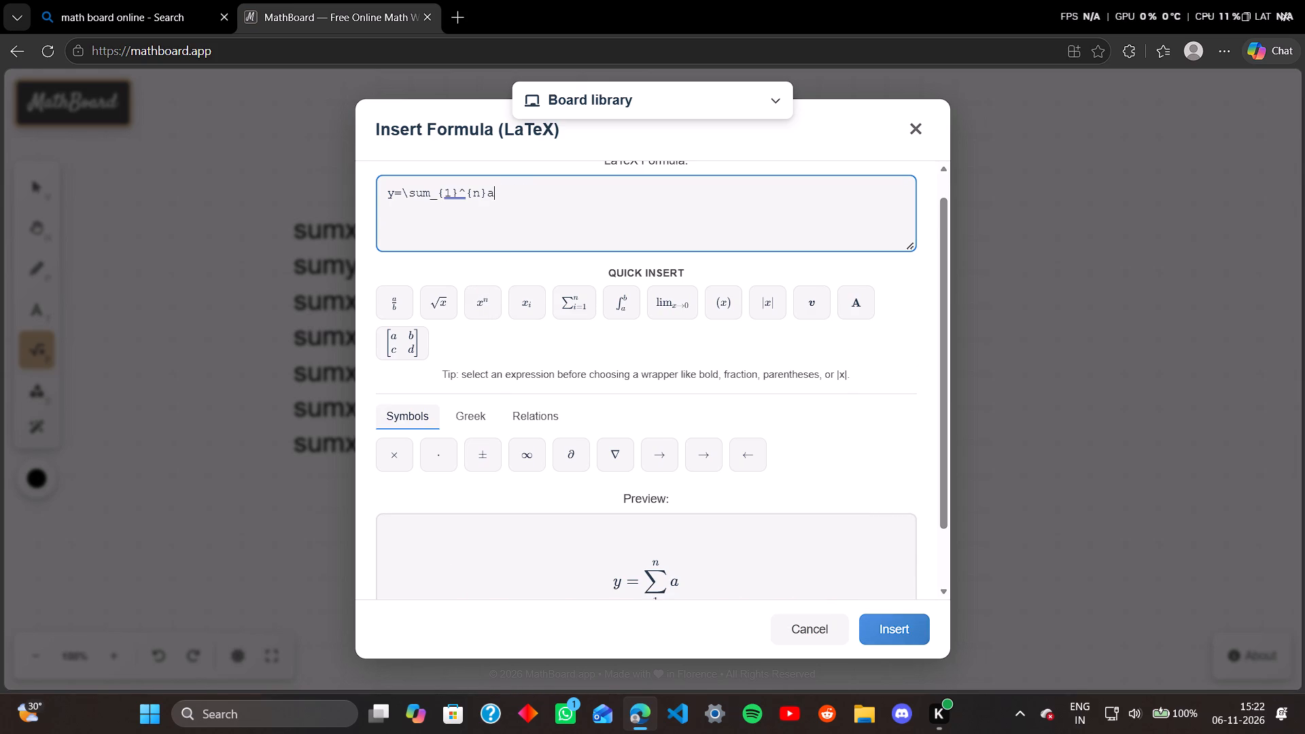
# Append x with the exponent 2 and a plus sign after "a" in the formula.
pyautogui.press('x')
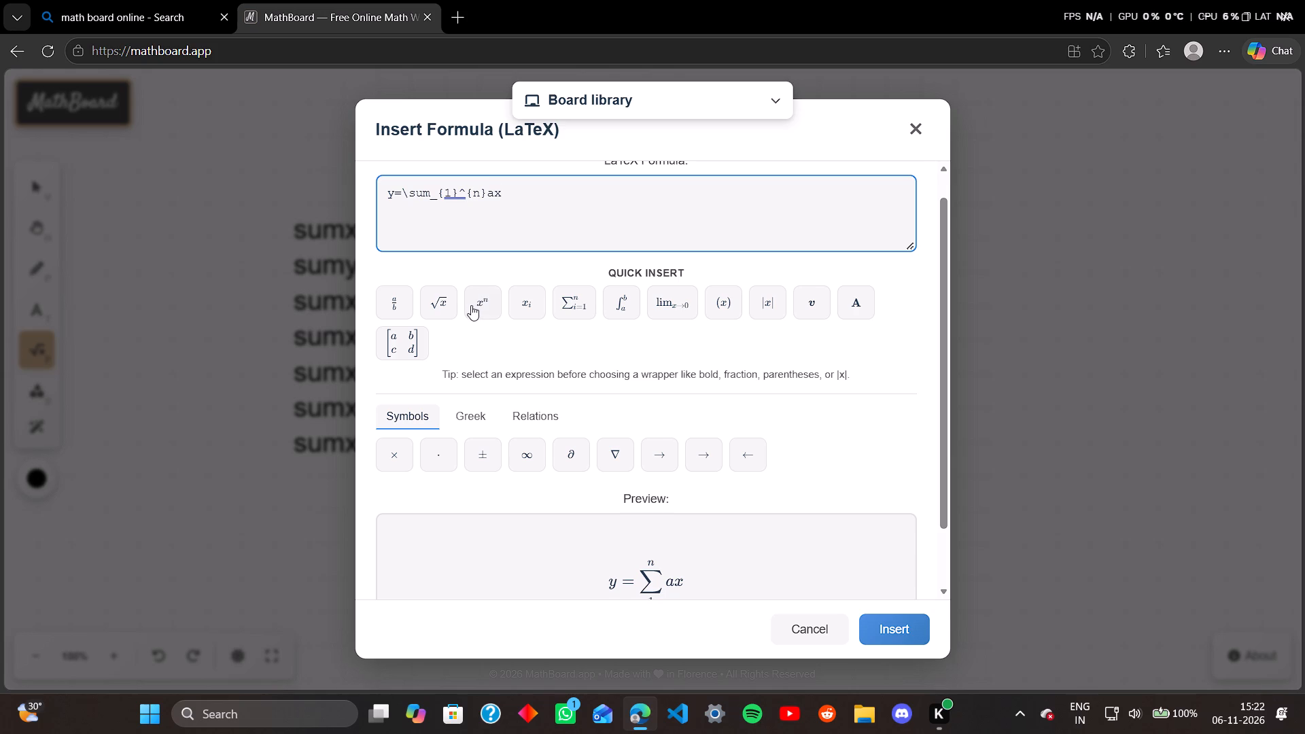
pyautogui.click(473, 303)
pyautogui.press('2')
pyautogui.press('Right')
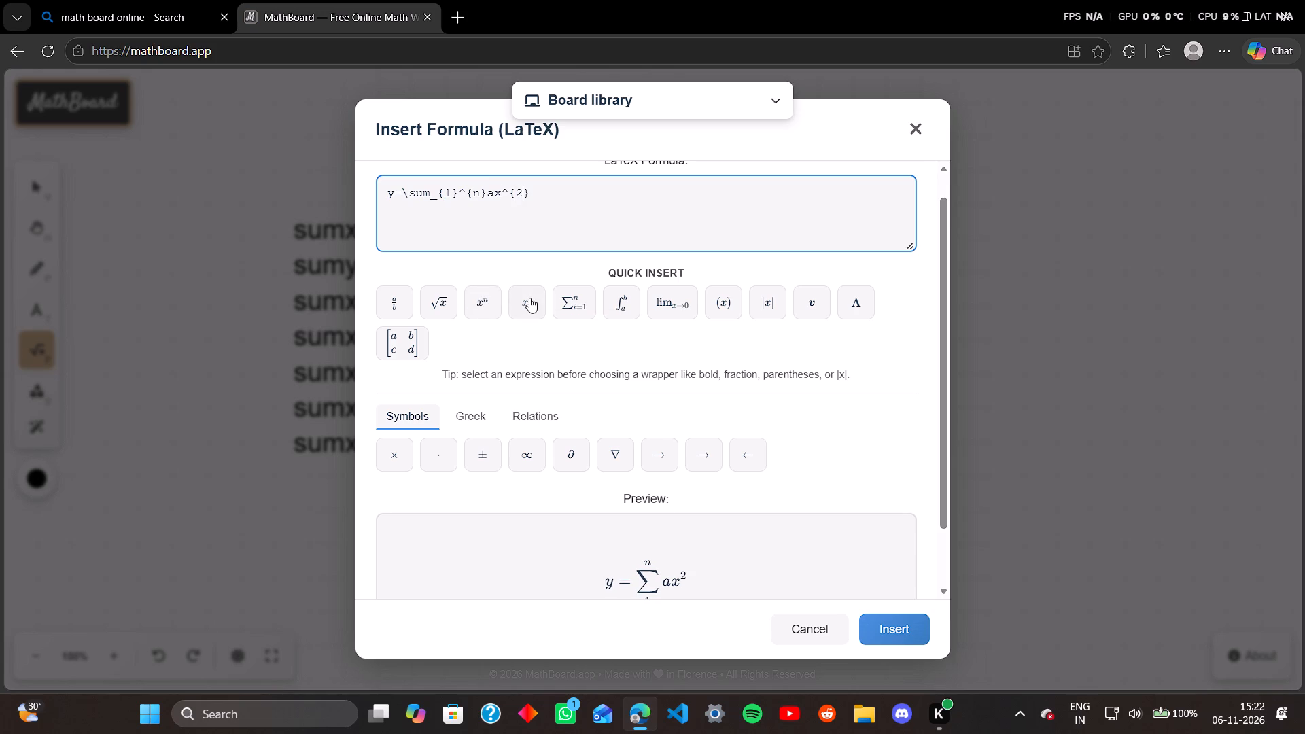
pyautogui.hotkey('shift', '+')
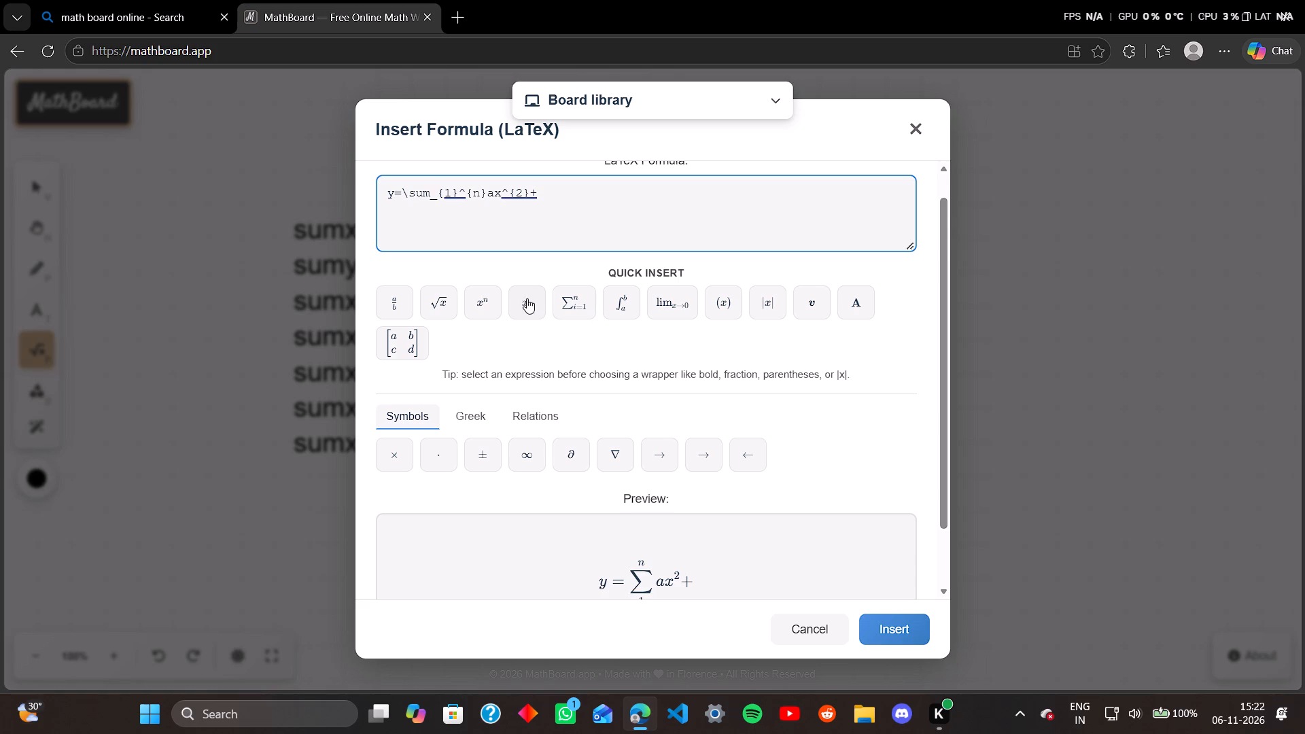
# Insert a summation before "y" at the start of the formula, with lower limit 1 and upper limit n.
pyautogui.click(386, 192)
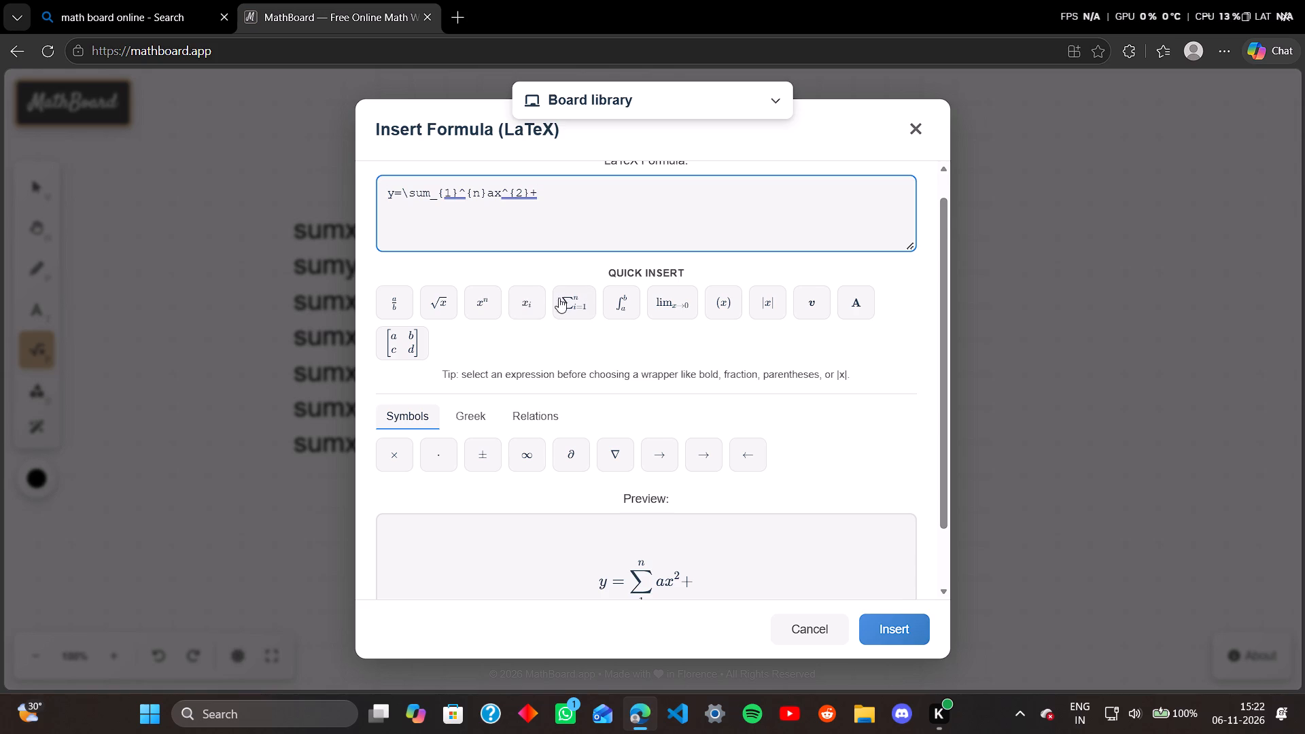
pyautogui.click(559, 298)
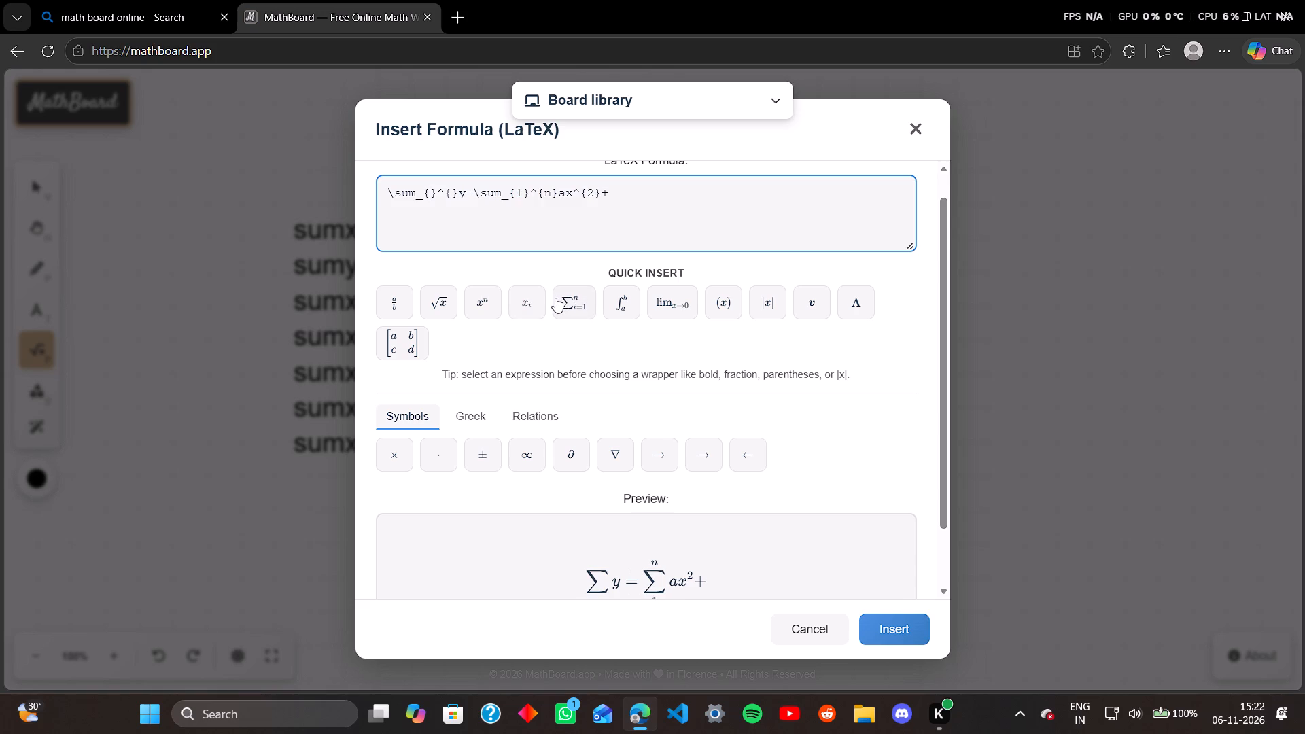
pyautogui.press('1')
pyautogui.click(462, 190)
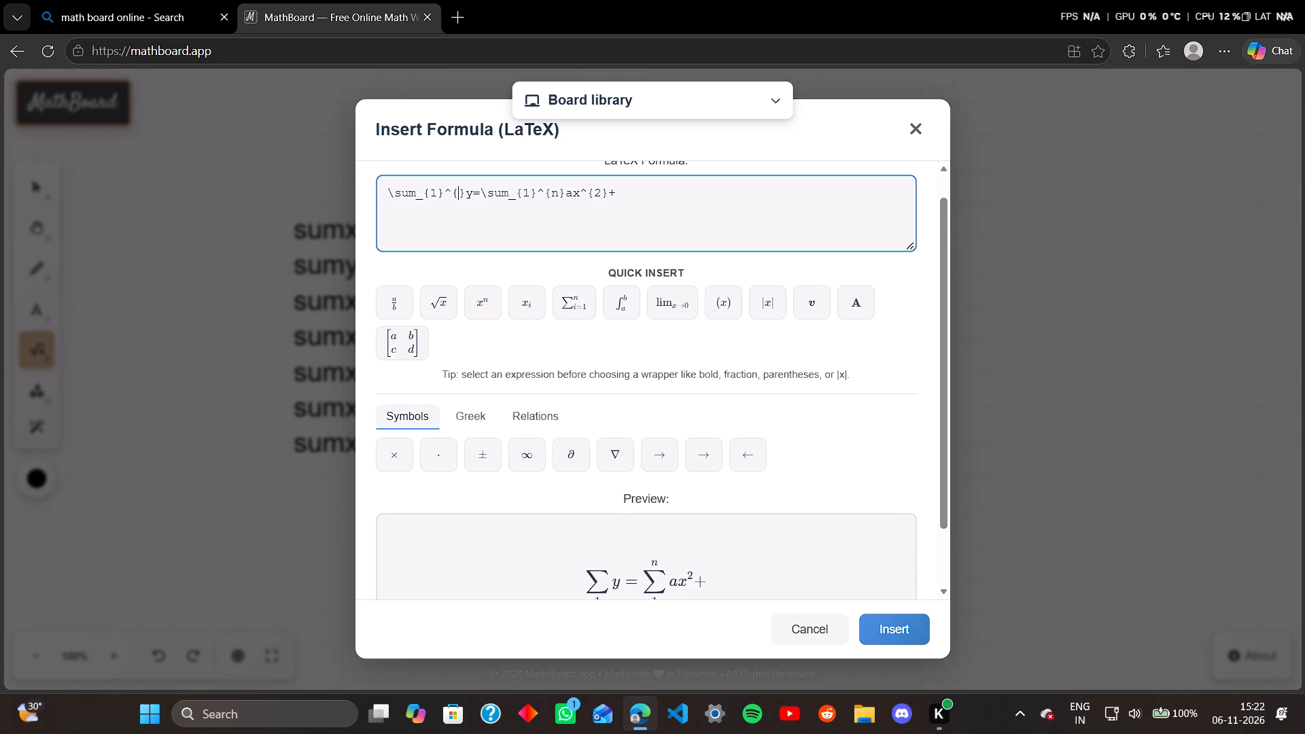
pyautogui.press('n')
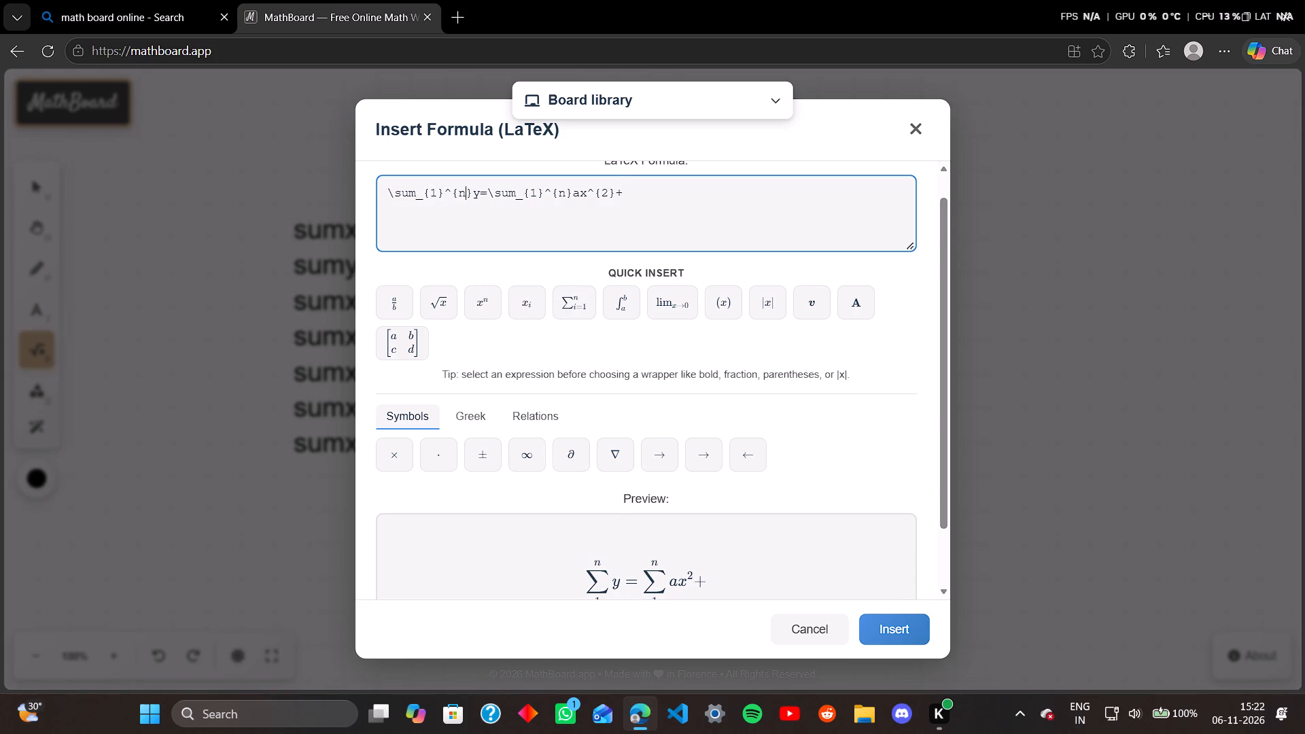
# Insert another summation after the plus sign, with lower limit 1 and upper limit n.
pyautogui.doubleClick(623, 192)
pyautogui.doubleClick(629, 191)
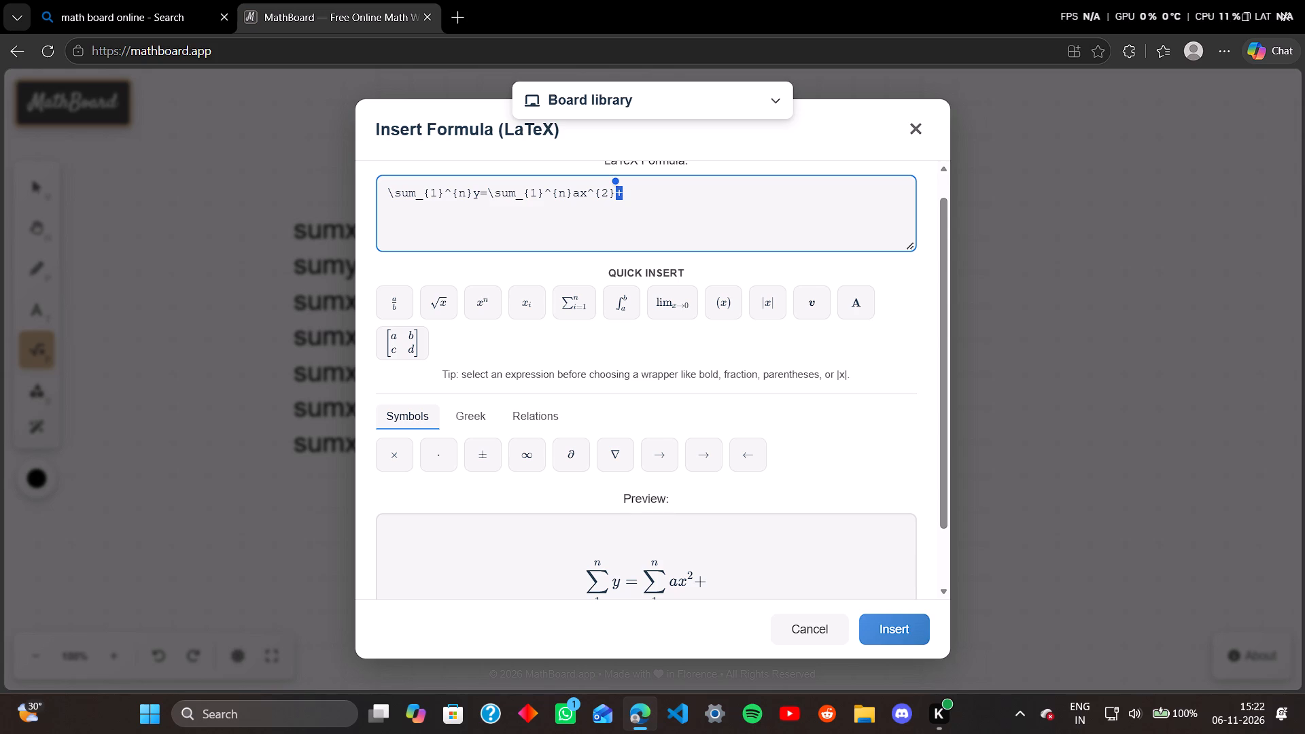
pyautogui.click(624, 195)
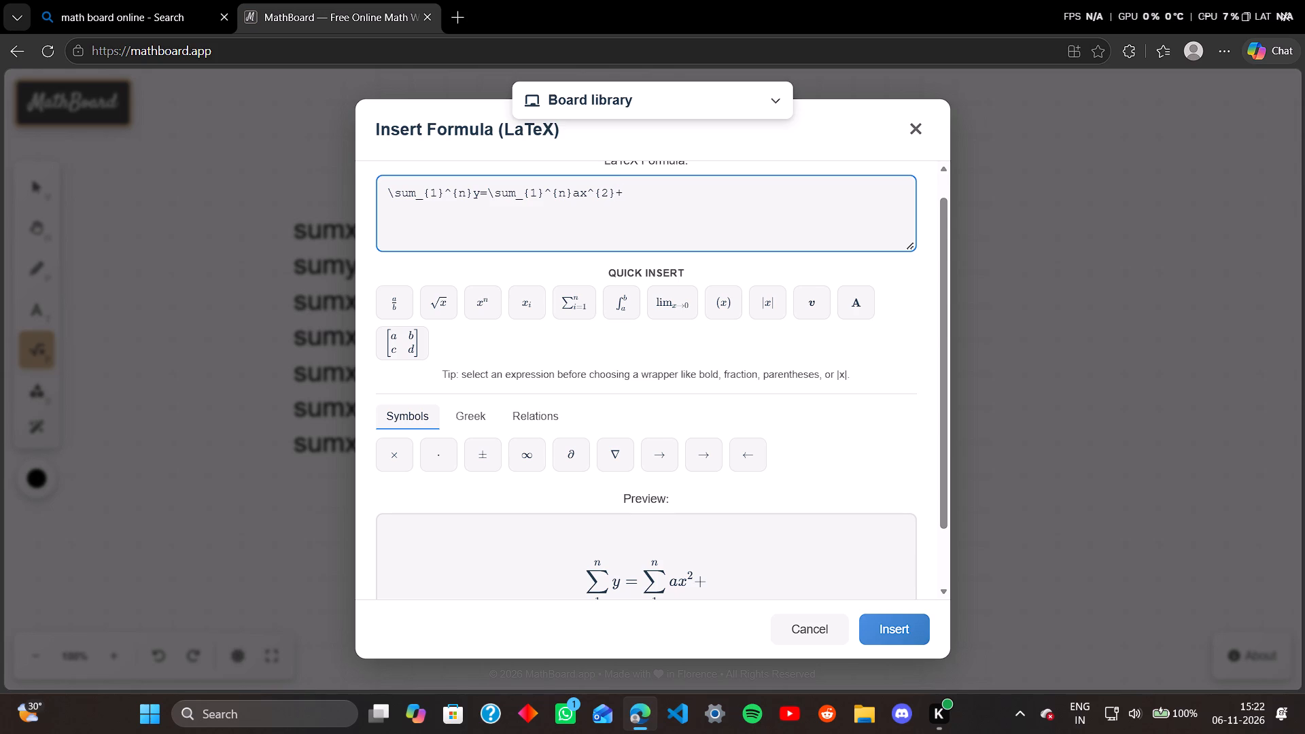
pyautogui.click(587, 304)
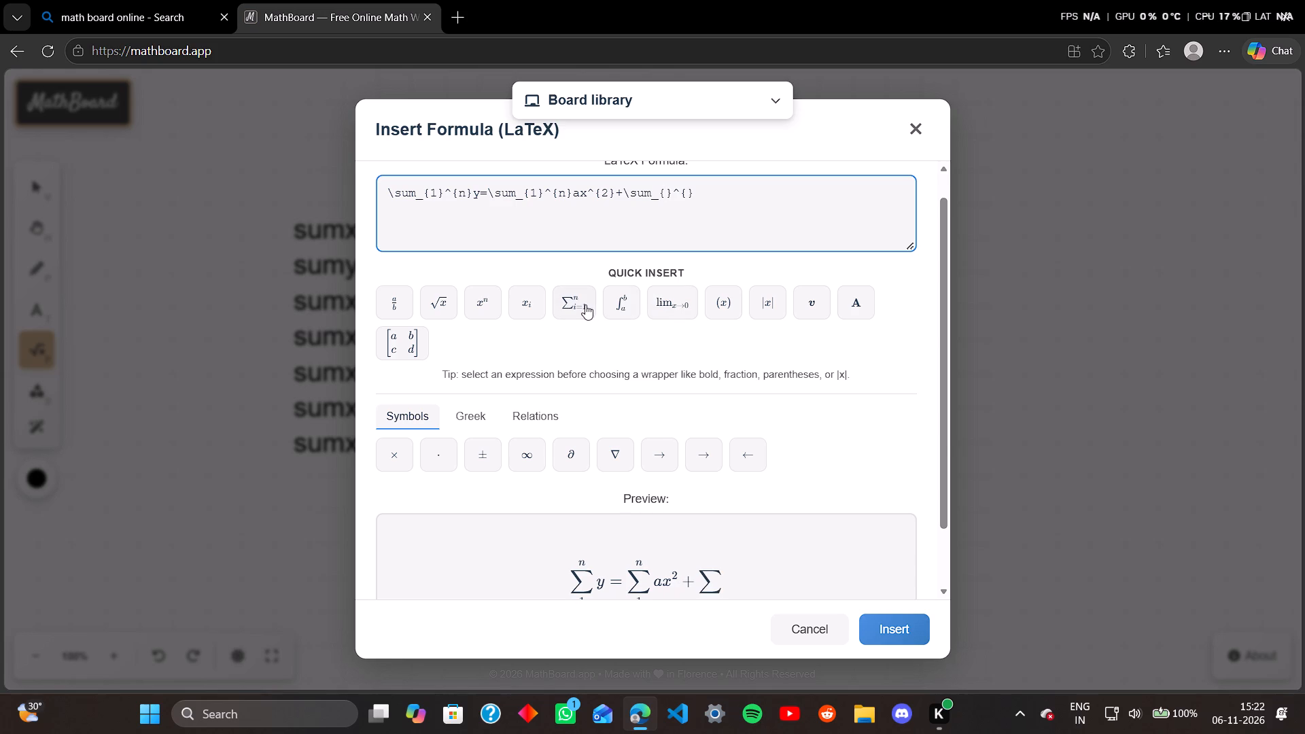
pyautogui.press('1')
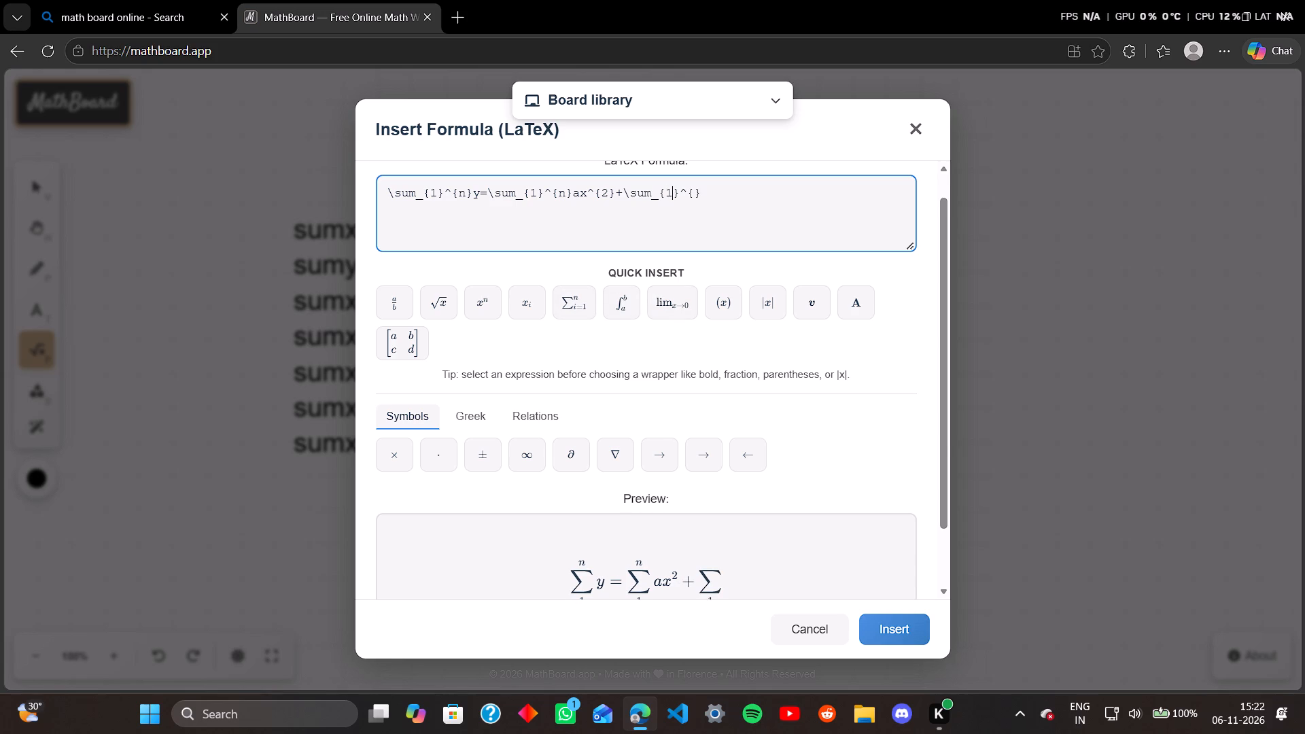
pyautogui.click(695, 194)
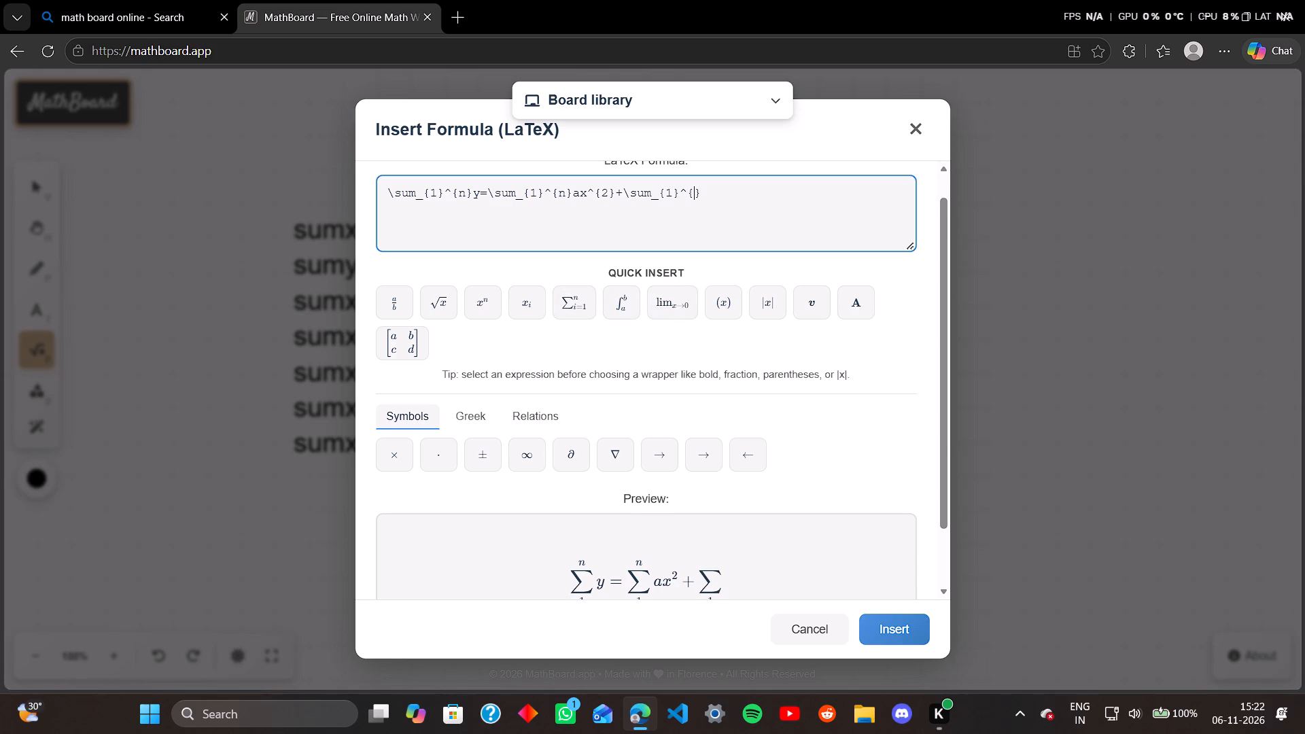
pyautogui.press('n')
# Append "bx" after the last summation in the formula.
pyautogui.doubleClick(709, 196)
pyautogui.click(709, 192)
pyautogui.press('b')
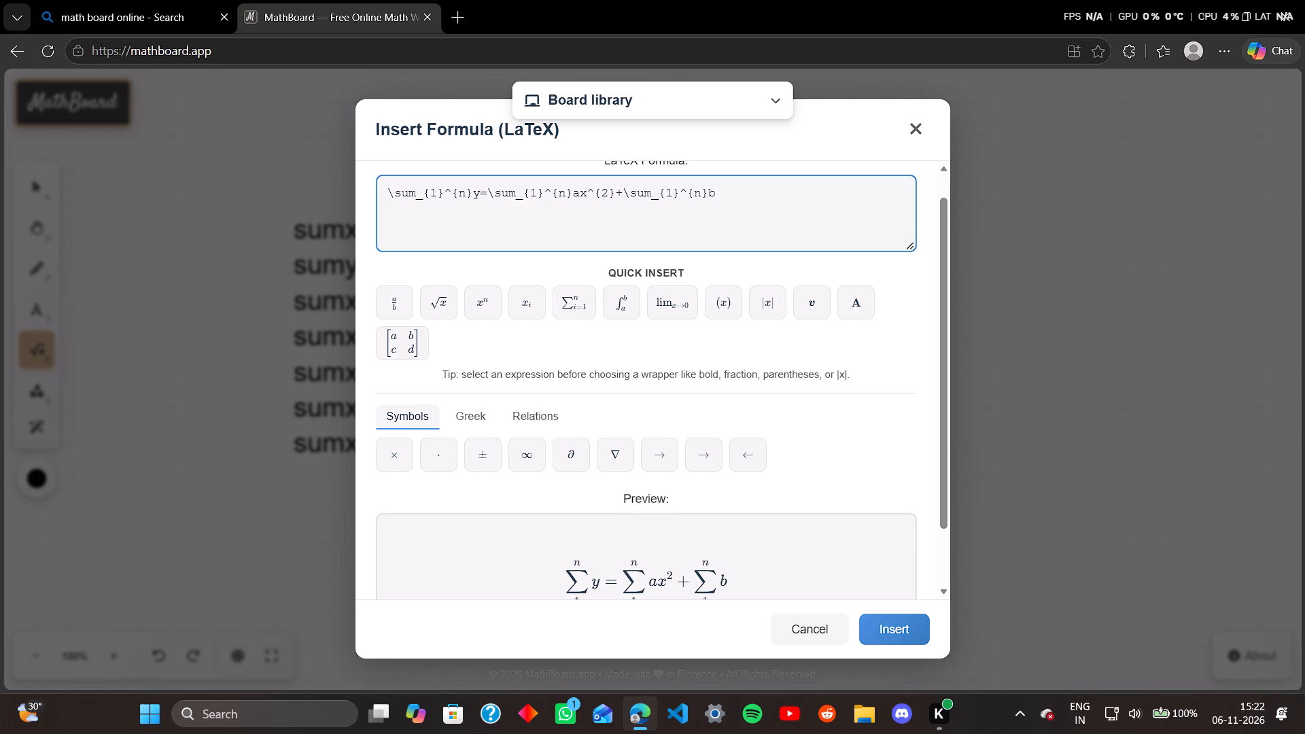
pyautogui.press('x')
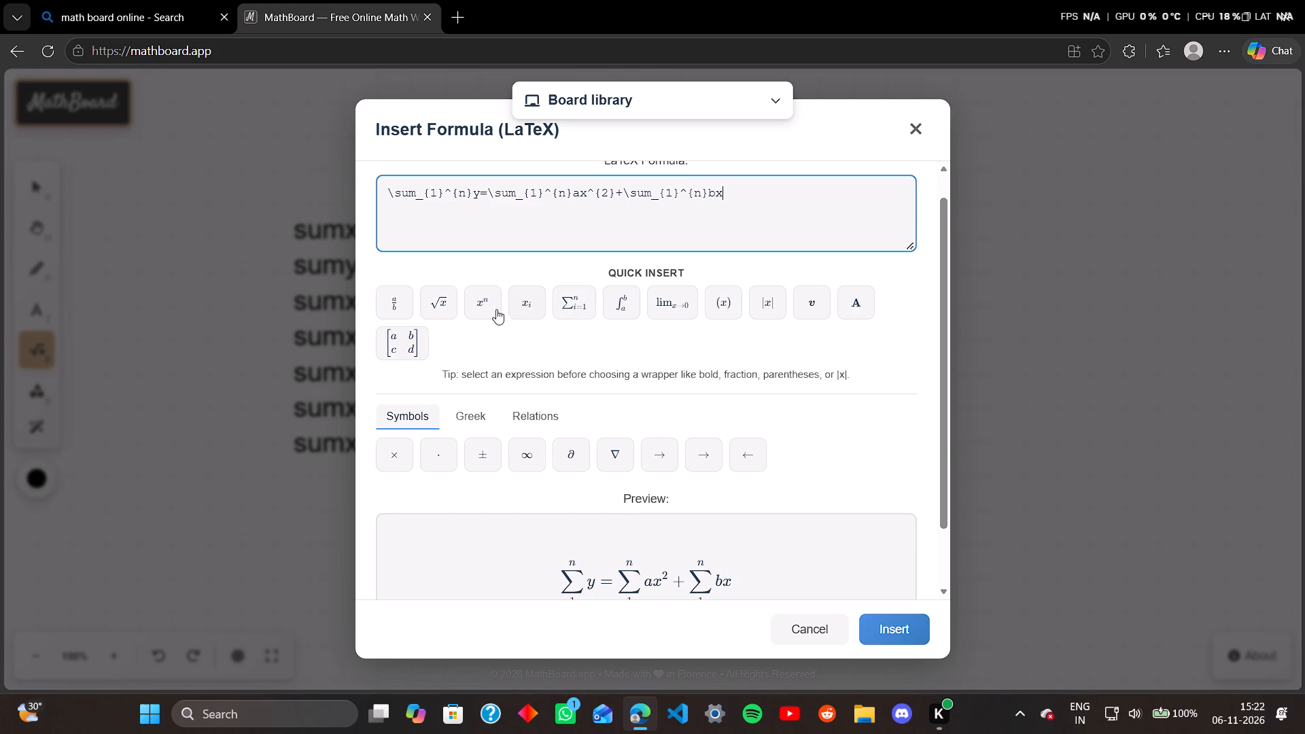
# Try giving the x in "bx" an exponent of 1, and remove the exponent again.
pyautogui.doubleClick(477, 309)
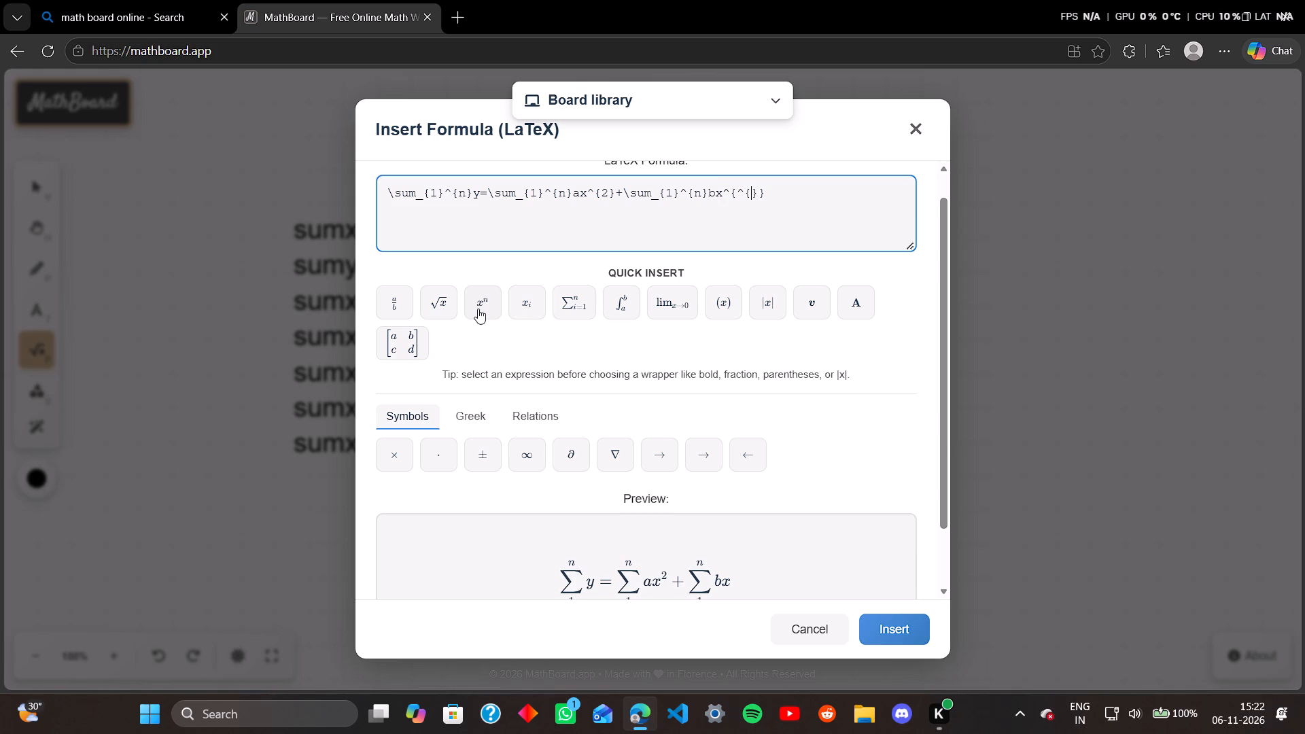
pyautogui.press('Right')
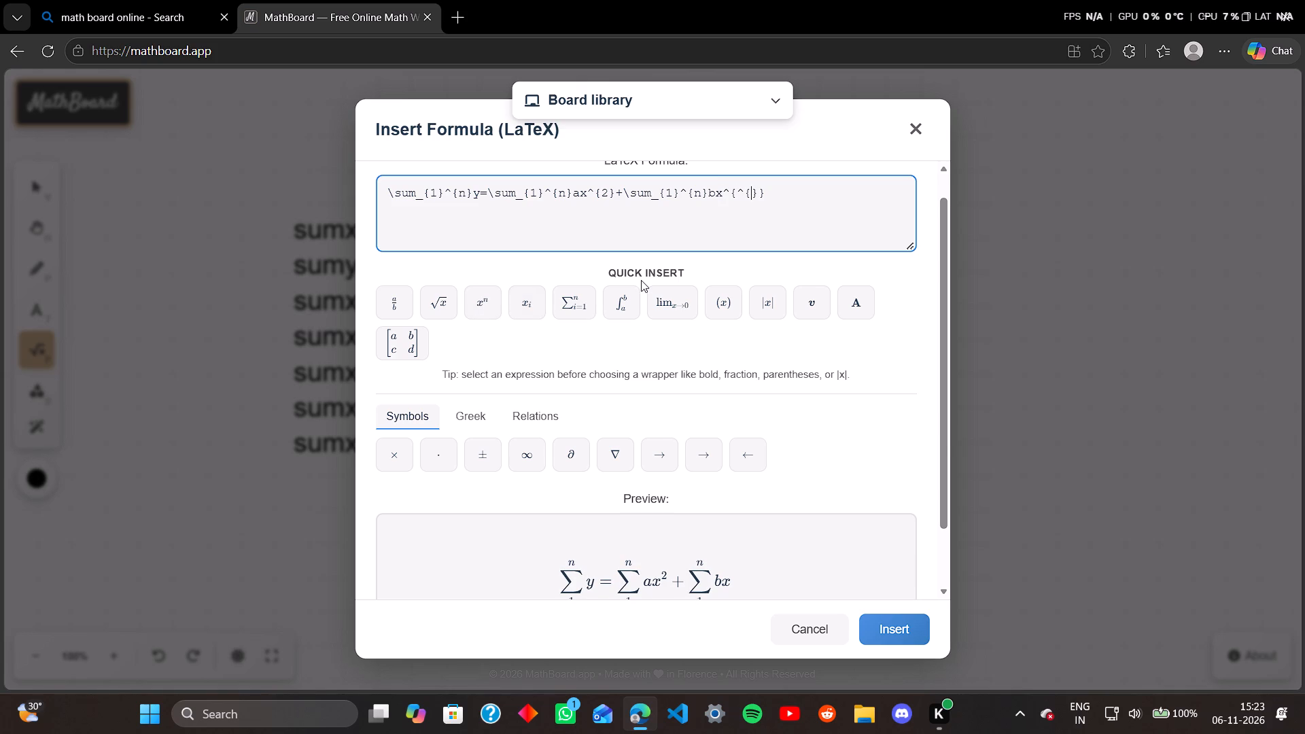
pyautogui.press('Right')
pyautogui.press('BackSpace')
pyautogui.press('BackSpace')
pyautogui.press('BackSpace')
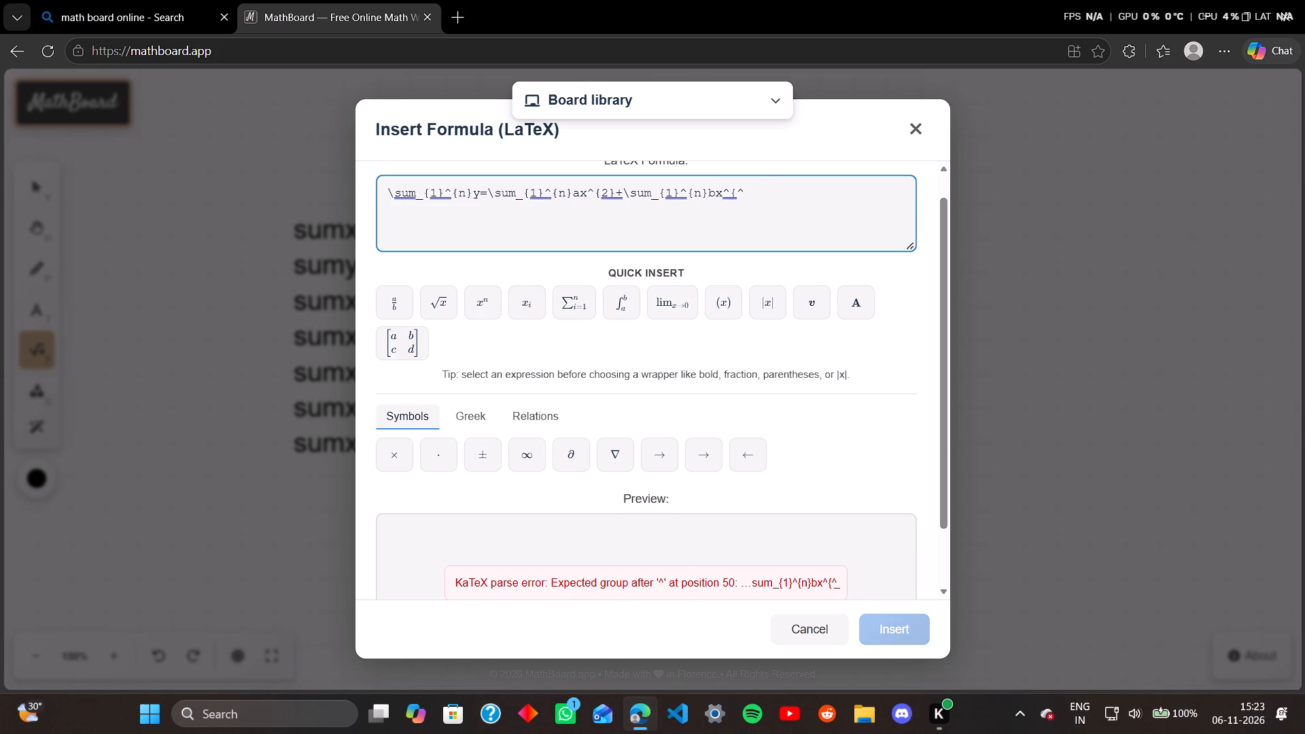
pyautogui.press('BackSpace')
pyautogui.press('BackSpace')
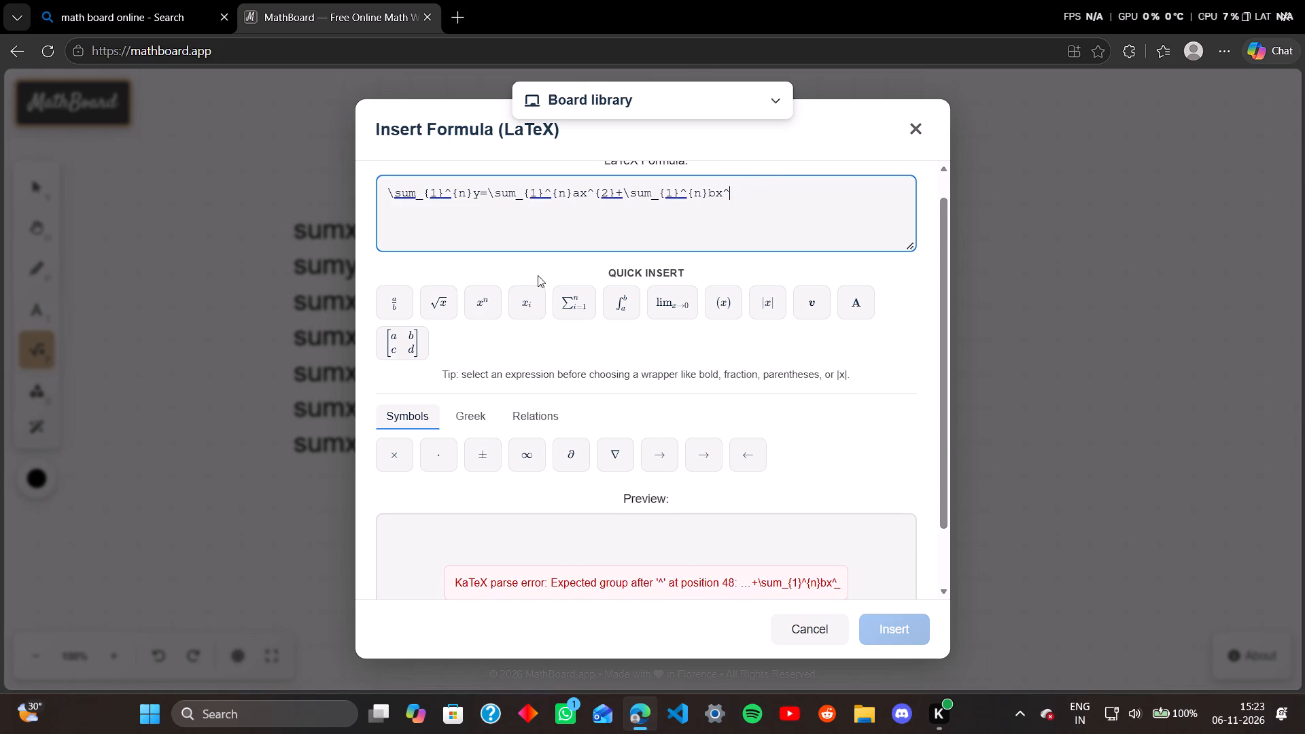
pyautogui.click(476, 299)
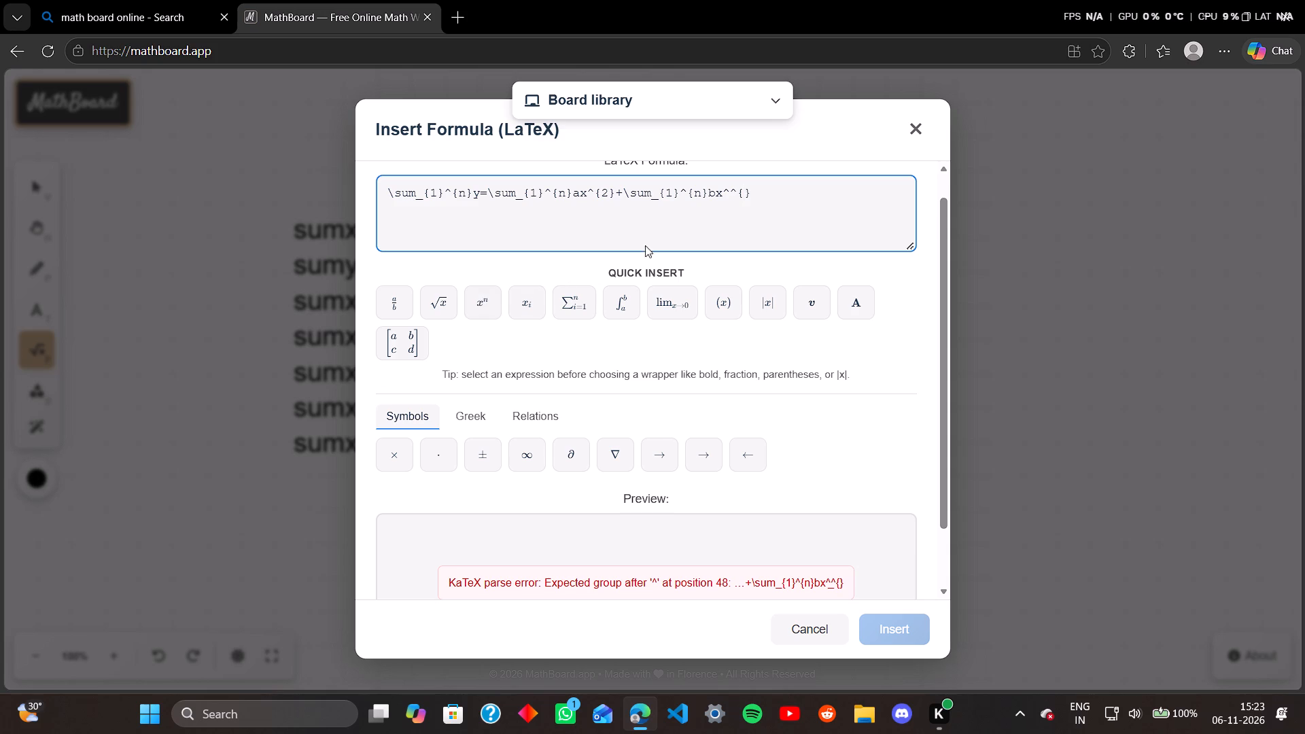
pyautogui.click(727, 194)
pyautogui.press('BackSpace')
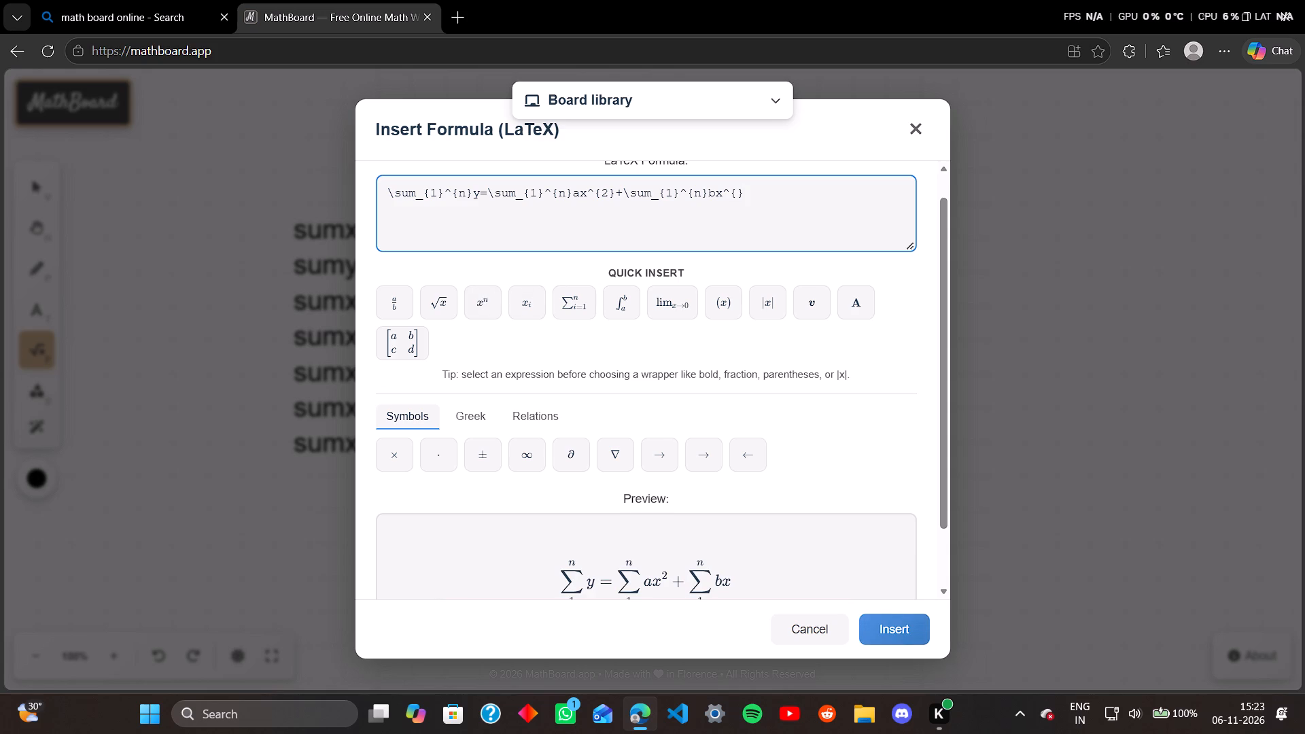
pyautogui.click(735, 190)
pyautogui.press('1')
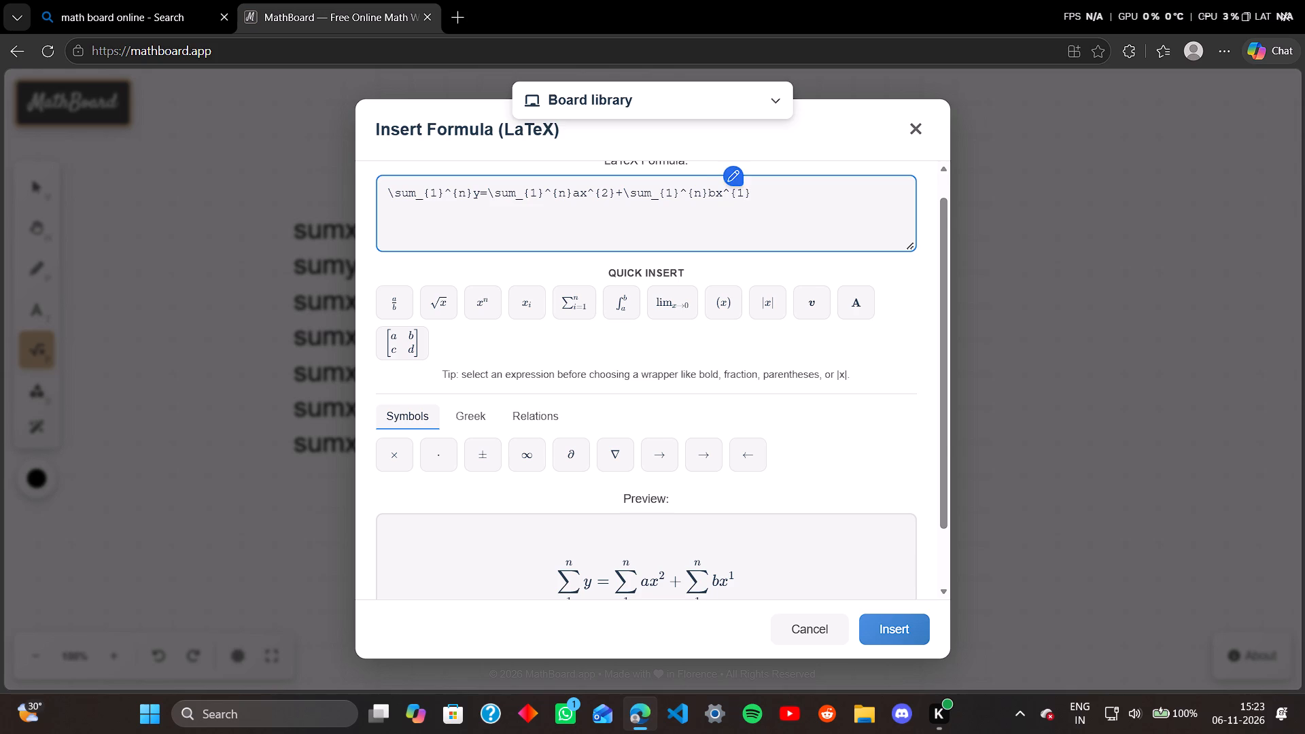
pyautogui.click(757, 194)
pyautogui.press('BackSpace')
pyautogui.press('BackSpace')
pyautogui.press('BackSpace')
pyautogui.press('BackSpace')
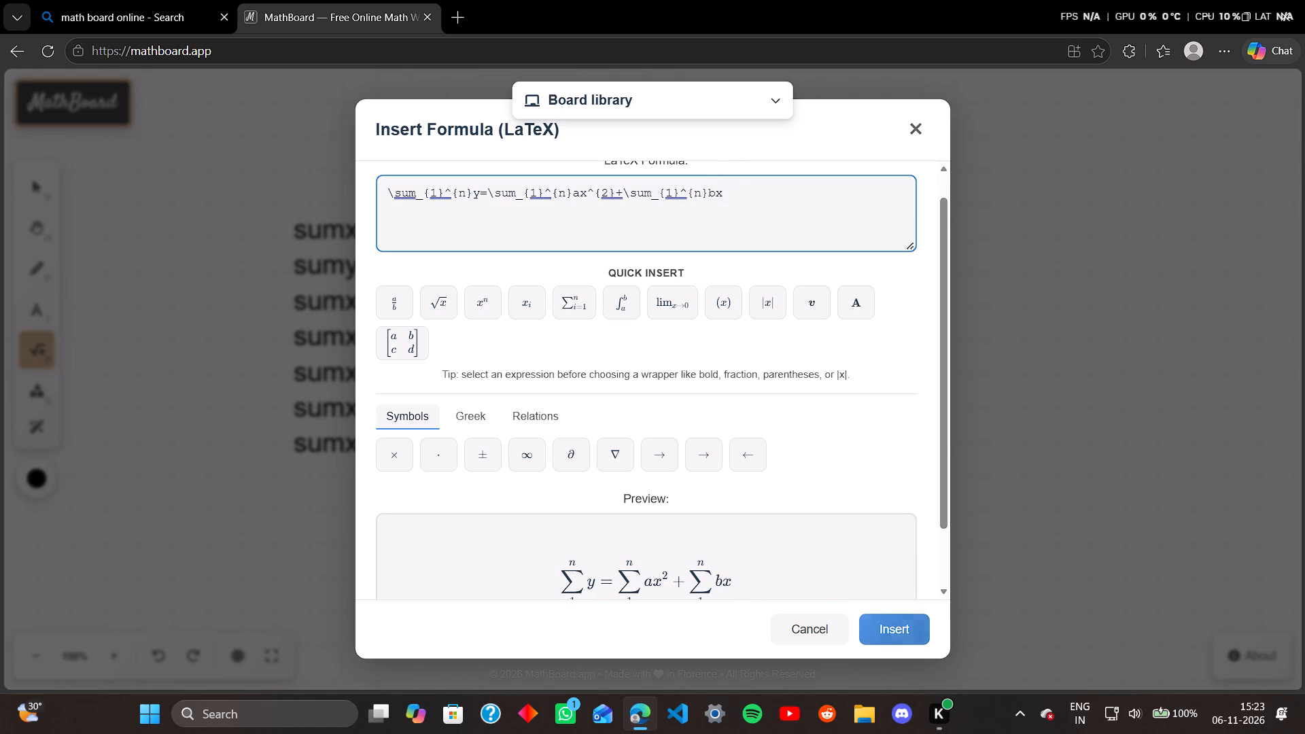
# Append a plus sign after "bx" at the end of the formula.
pyautogui.hotkey('shift', '+')
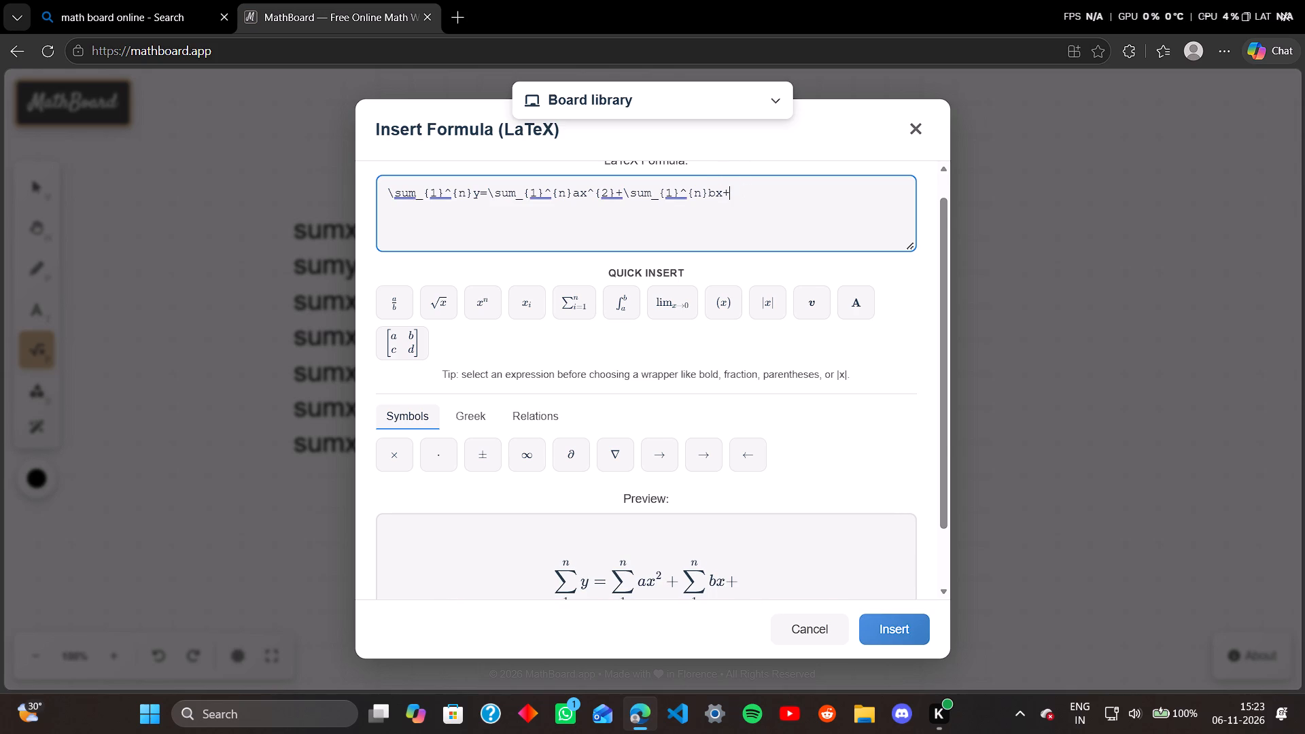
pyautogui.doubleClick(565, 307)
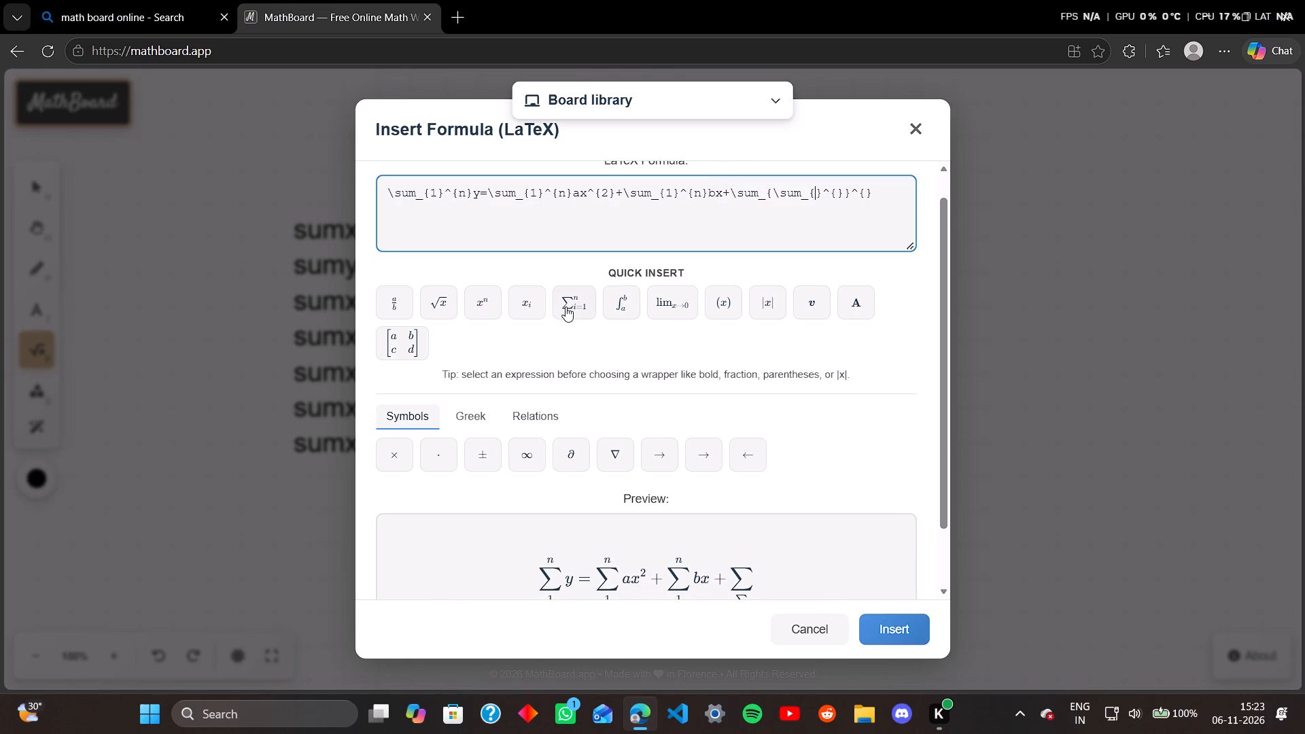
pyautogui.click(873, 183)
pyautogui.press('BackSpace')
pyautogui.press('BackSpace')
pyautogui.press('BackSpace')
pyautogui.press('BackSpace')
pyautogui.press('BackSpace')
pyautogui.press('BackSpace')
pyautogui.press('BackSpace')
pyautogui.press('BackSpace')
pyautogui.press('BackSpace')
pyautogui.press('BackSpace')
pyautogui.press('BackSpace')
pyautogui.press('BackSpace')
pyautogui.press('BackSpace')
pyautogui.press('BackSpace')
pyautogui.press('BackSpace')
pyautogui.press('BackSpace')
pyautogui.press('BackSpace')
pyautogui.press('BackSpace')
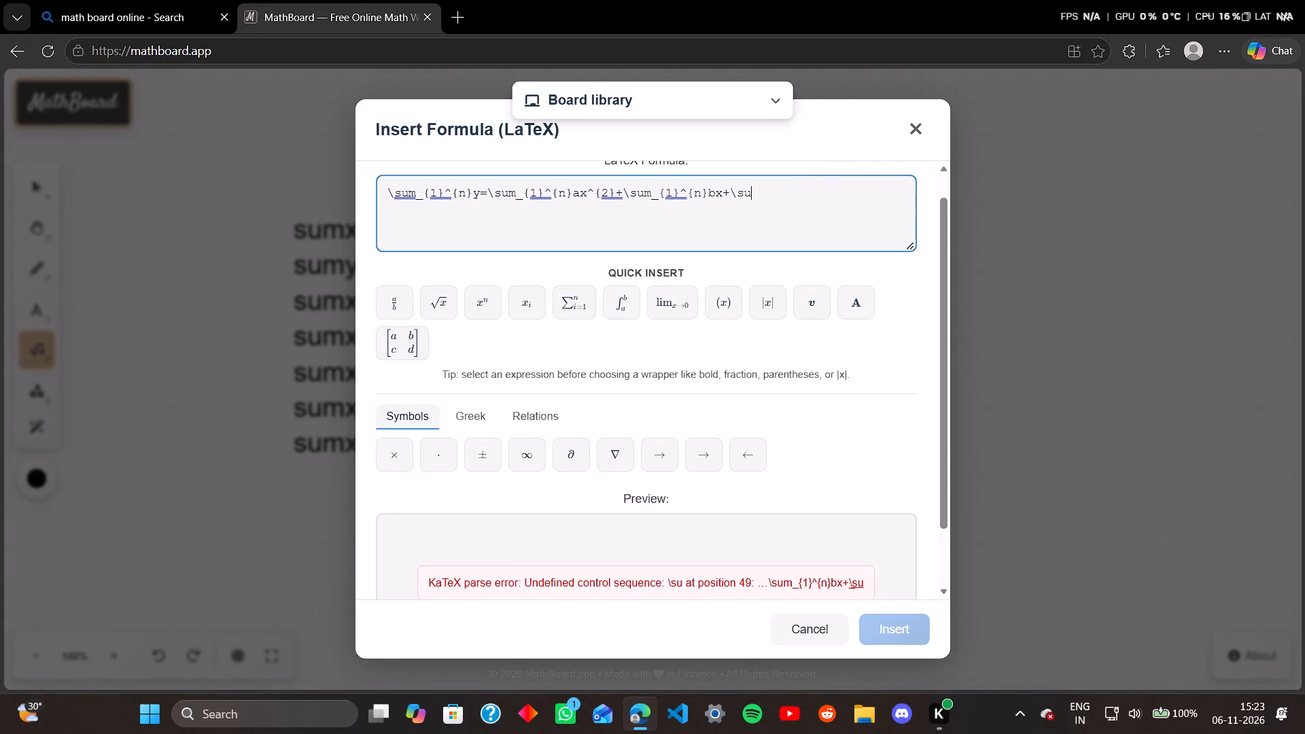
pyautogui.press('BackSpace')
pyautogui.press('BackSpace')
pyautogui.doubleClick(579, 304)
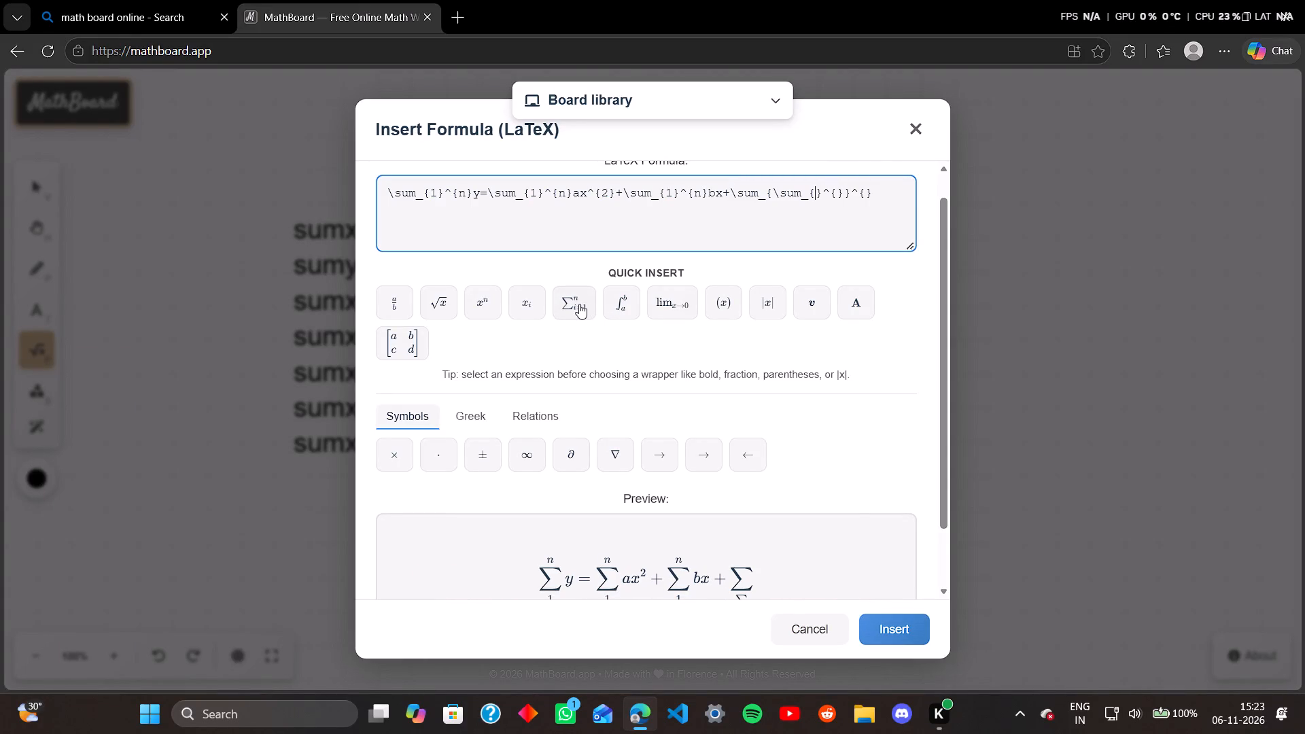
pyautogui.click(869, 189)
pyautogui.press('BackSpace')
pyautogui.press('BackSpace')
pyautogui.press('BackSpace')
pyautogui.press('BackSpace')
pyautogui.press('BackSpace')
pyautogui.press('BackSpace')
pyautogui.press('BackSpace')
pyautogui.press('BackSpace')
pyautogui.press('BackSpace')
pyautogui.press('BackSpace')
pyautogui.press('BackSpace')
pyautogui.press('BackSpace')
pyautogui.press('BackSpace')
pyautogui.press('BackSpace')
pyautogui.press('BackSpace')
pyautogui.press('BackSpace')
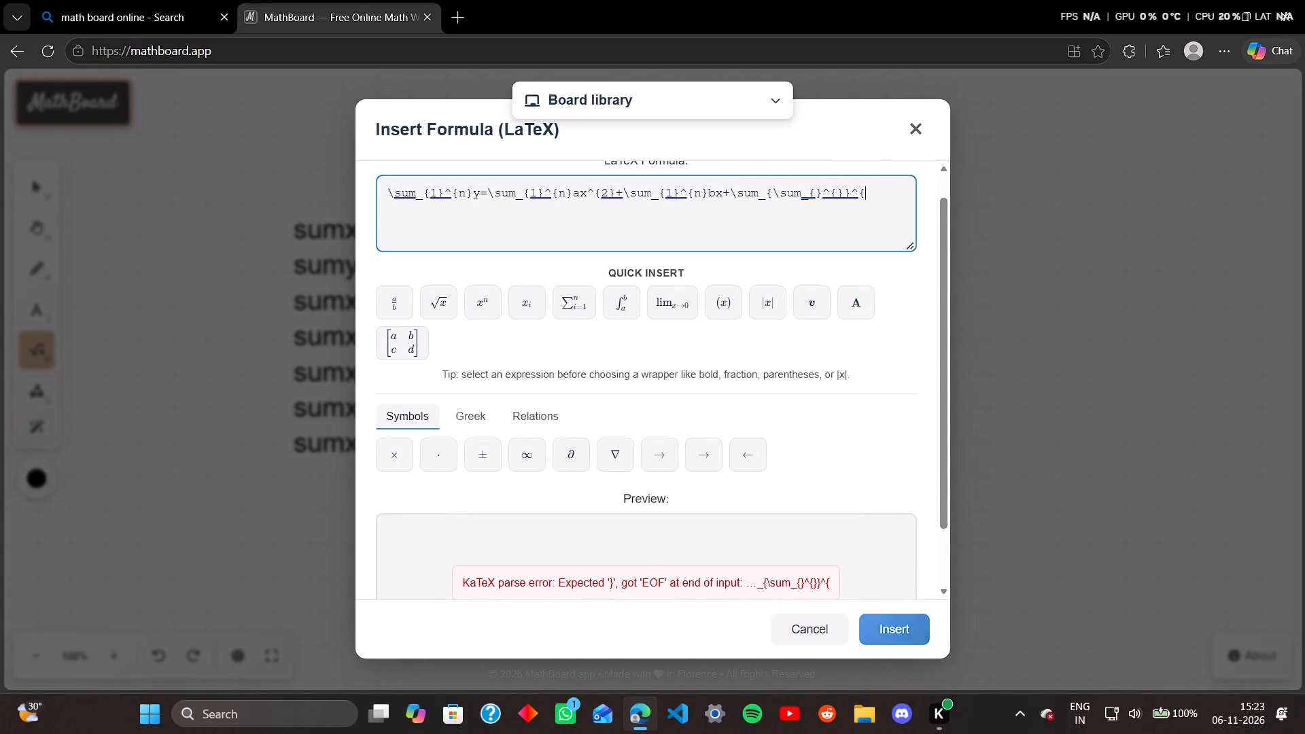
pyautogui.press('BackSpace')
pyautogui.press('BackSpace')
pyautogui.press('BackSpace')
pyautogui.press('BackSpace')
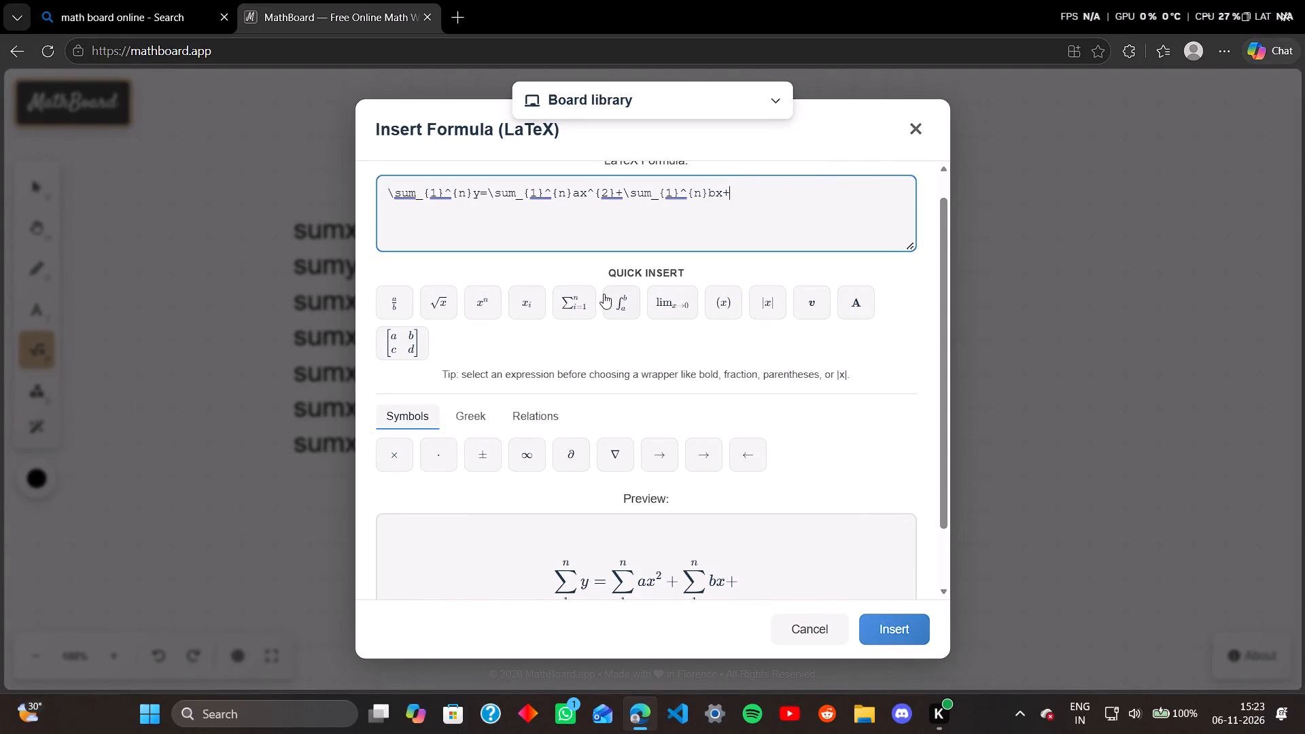
# Insert a summation after the last plus sign, with lower limit 1 and upper limit n, followed by "c".
pyautogui.click(580, 296)
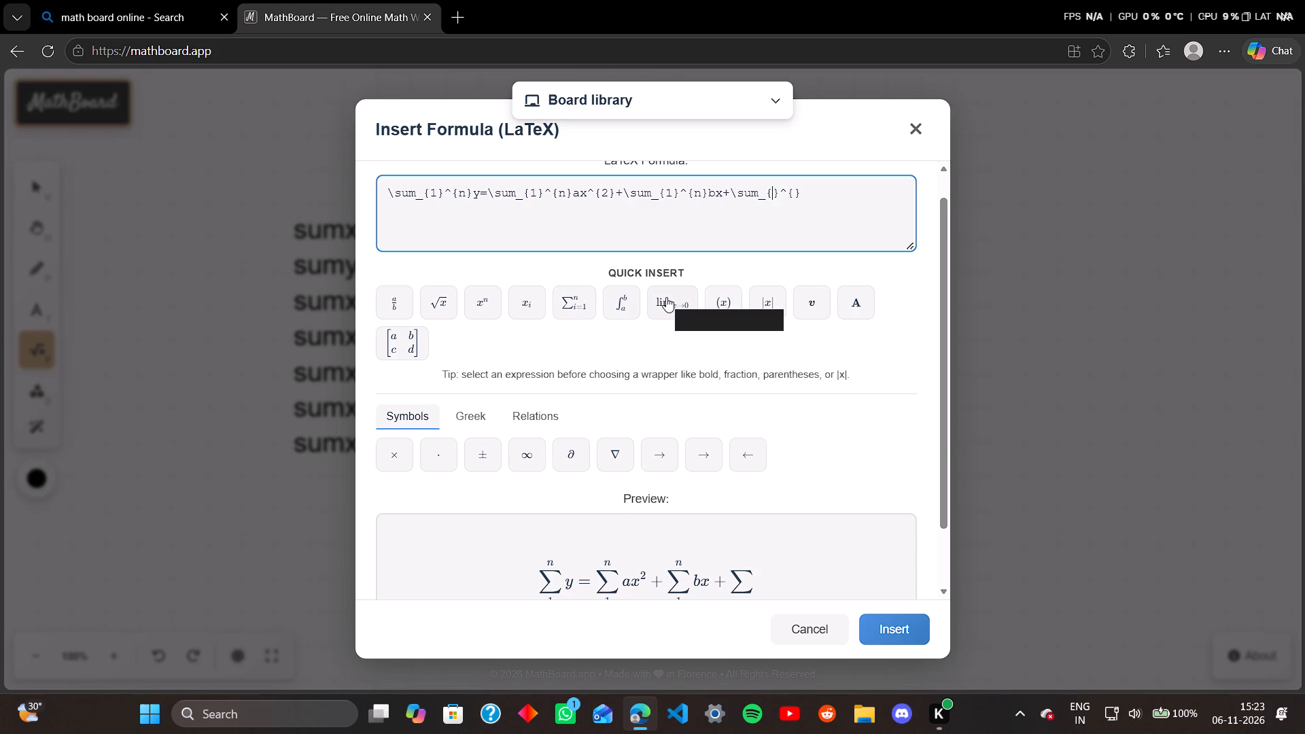
pyautogui.press('1')
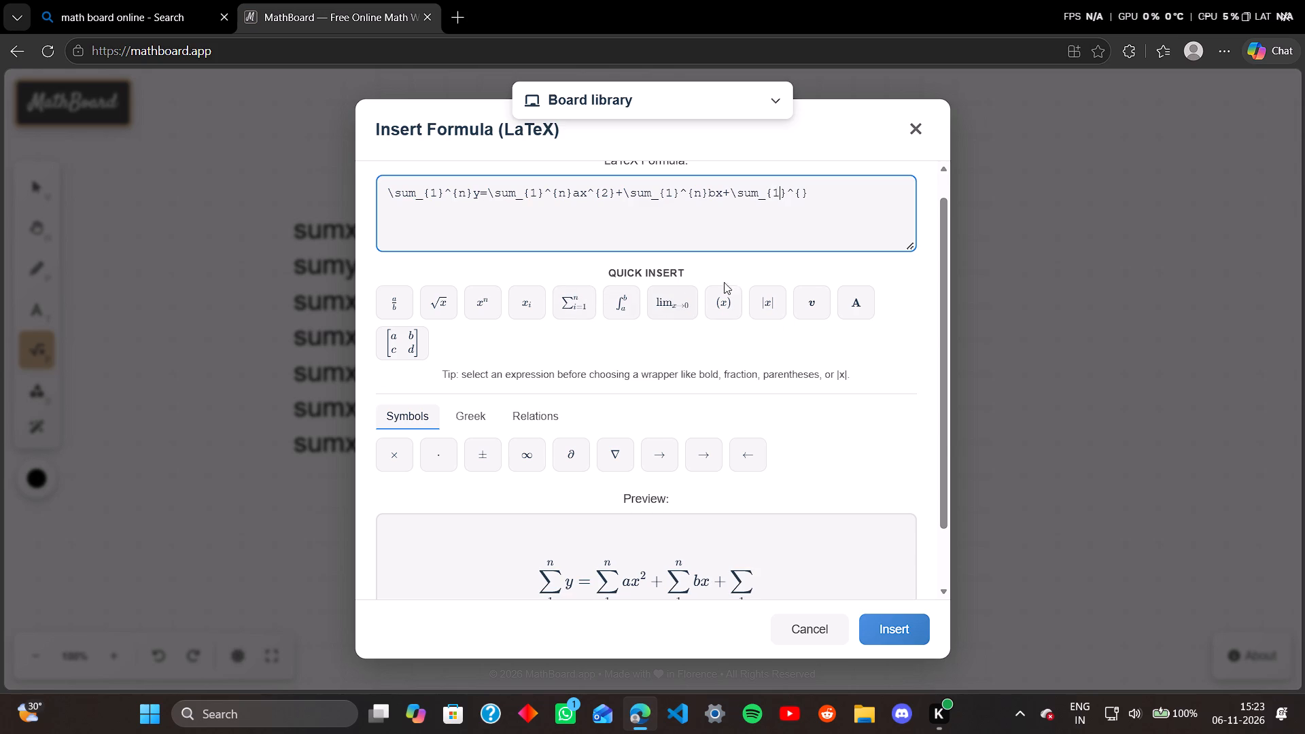
pyautogui.doubleClick(798, 194)
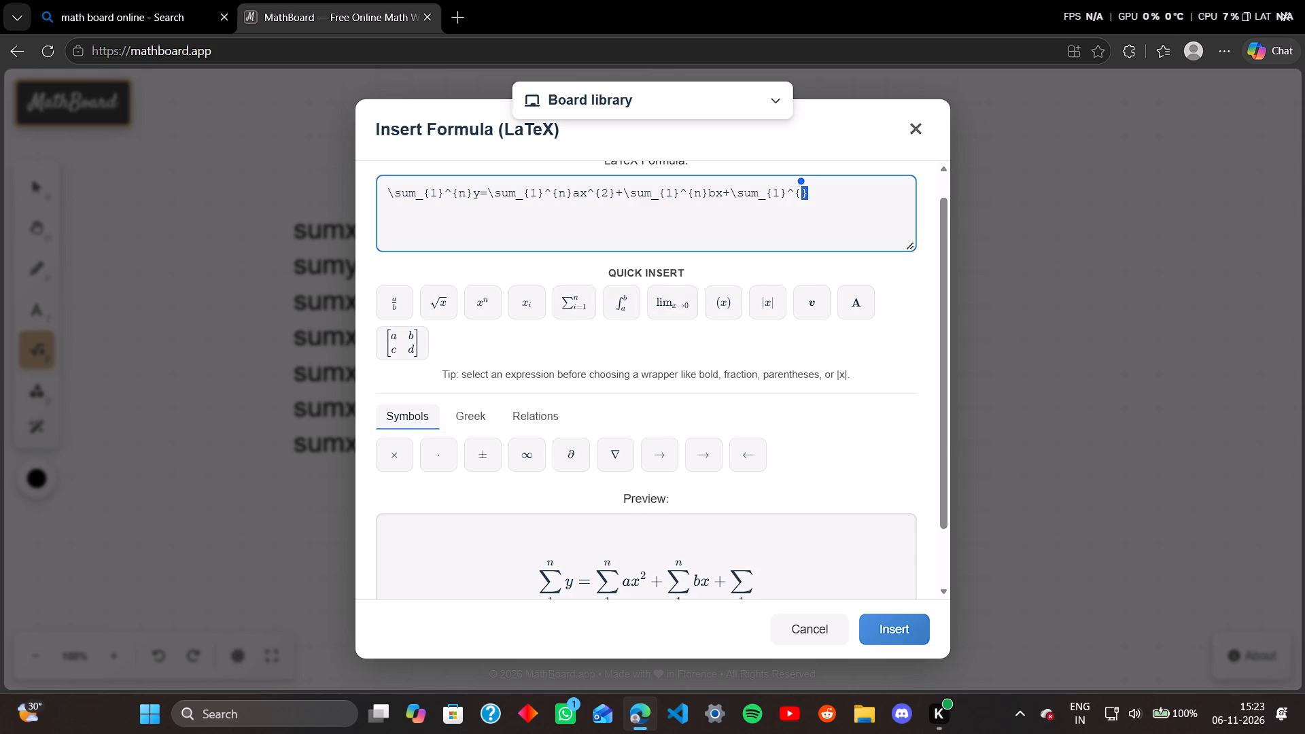
pyautogui.click(801, 198)
pyautogui.press('n')
pyautogui.doubleClick(816, 194)
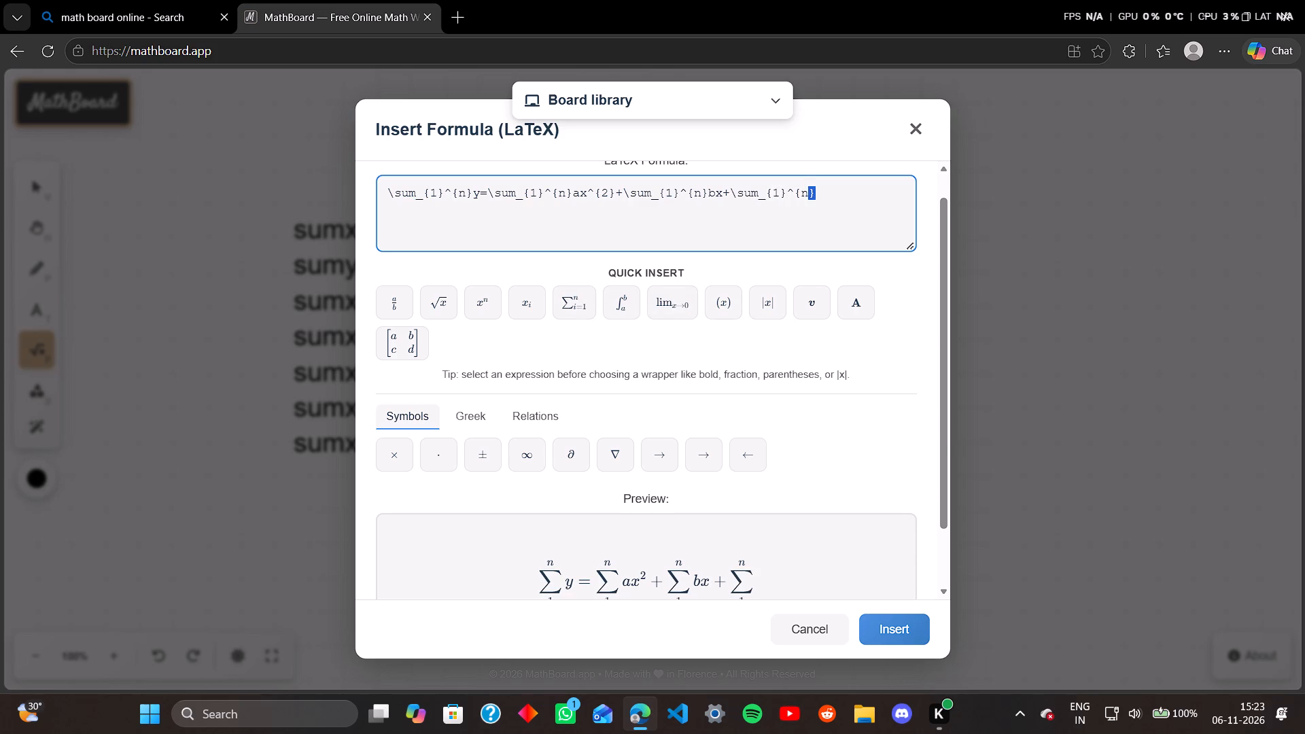
pyautogui.click(816, 194)
pyautogui.press('c')
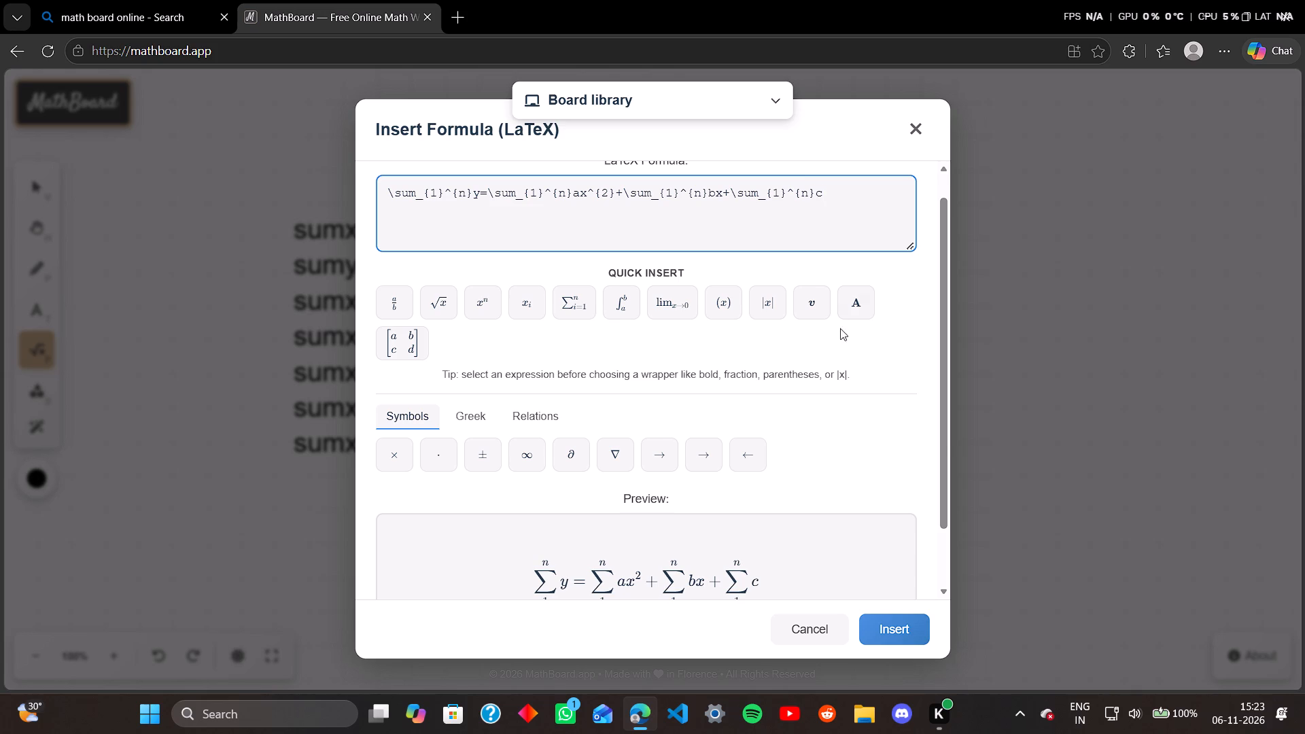
# Place the completed formula on the whiteboard.
pyautogui.scroll(-5, 835, 343)
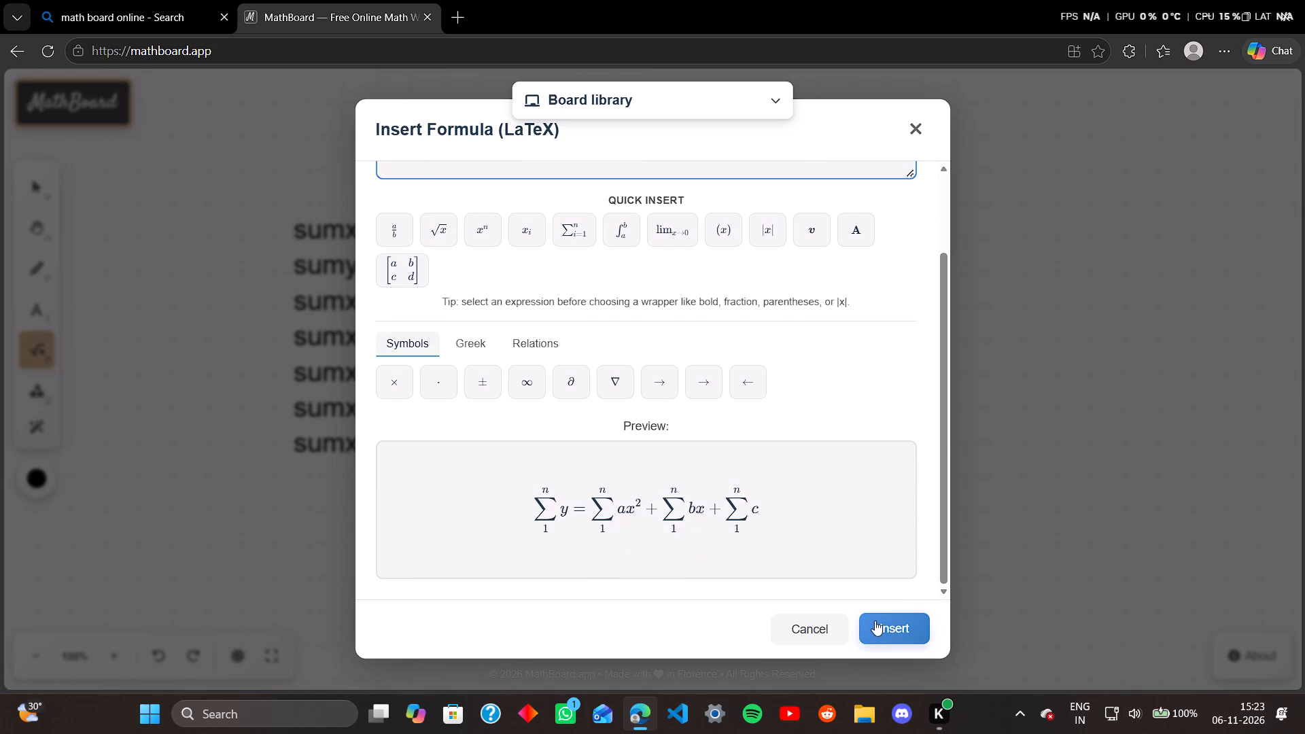
pyautogui.click(875, 621)
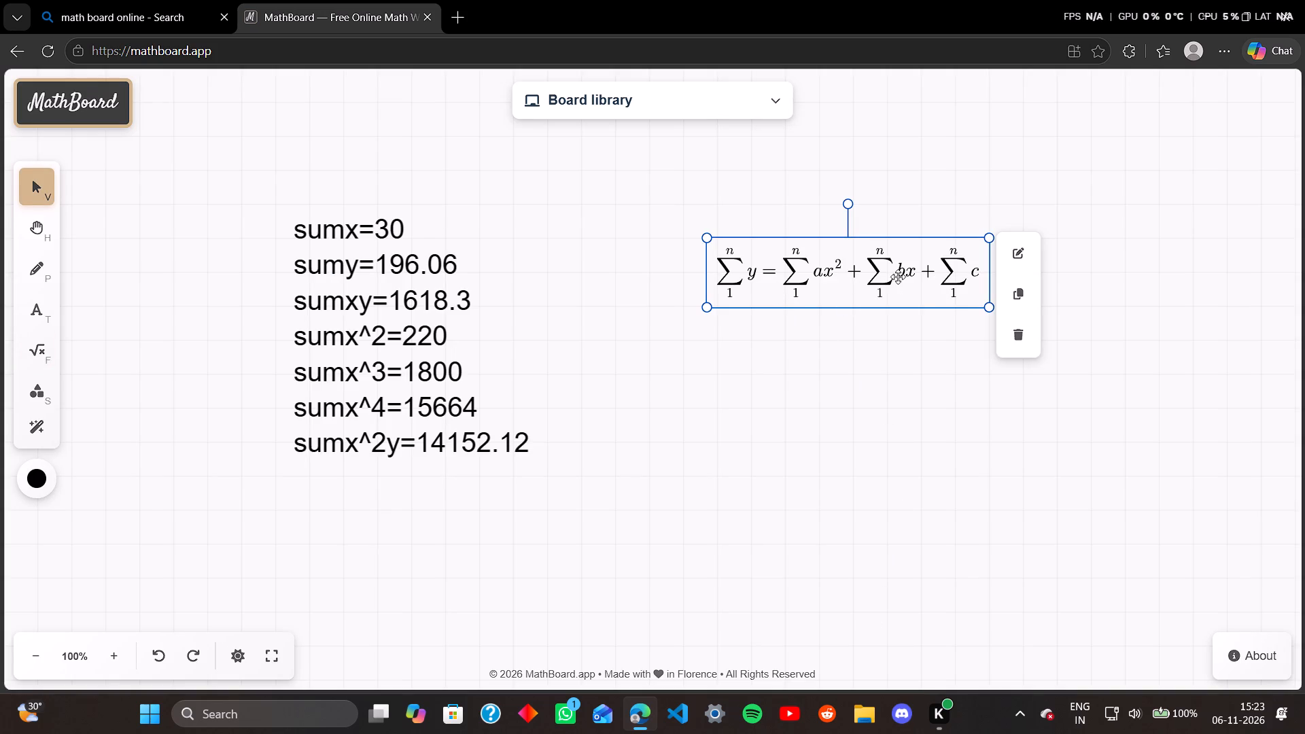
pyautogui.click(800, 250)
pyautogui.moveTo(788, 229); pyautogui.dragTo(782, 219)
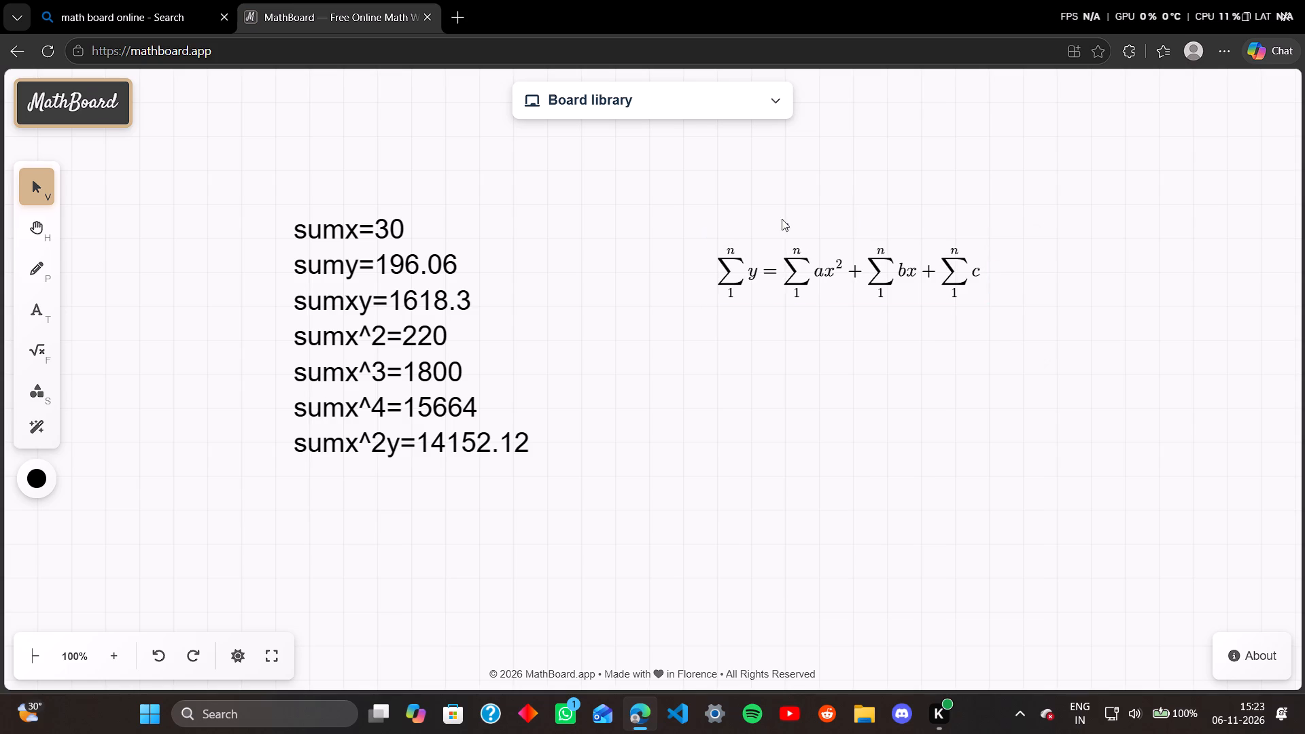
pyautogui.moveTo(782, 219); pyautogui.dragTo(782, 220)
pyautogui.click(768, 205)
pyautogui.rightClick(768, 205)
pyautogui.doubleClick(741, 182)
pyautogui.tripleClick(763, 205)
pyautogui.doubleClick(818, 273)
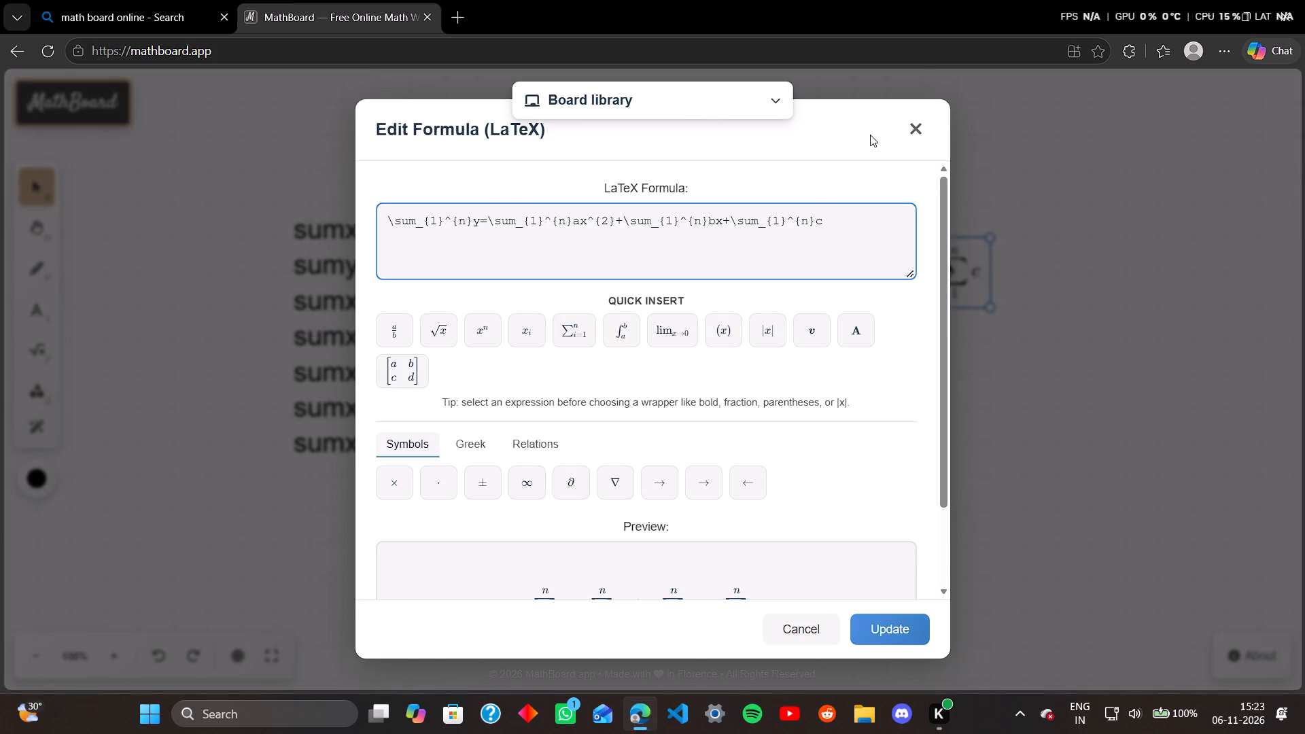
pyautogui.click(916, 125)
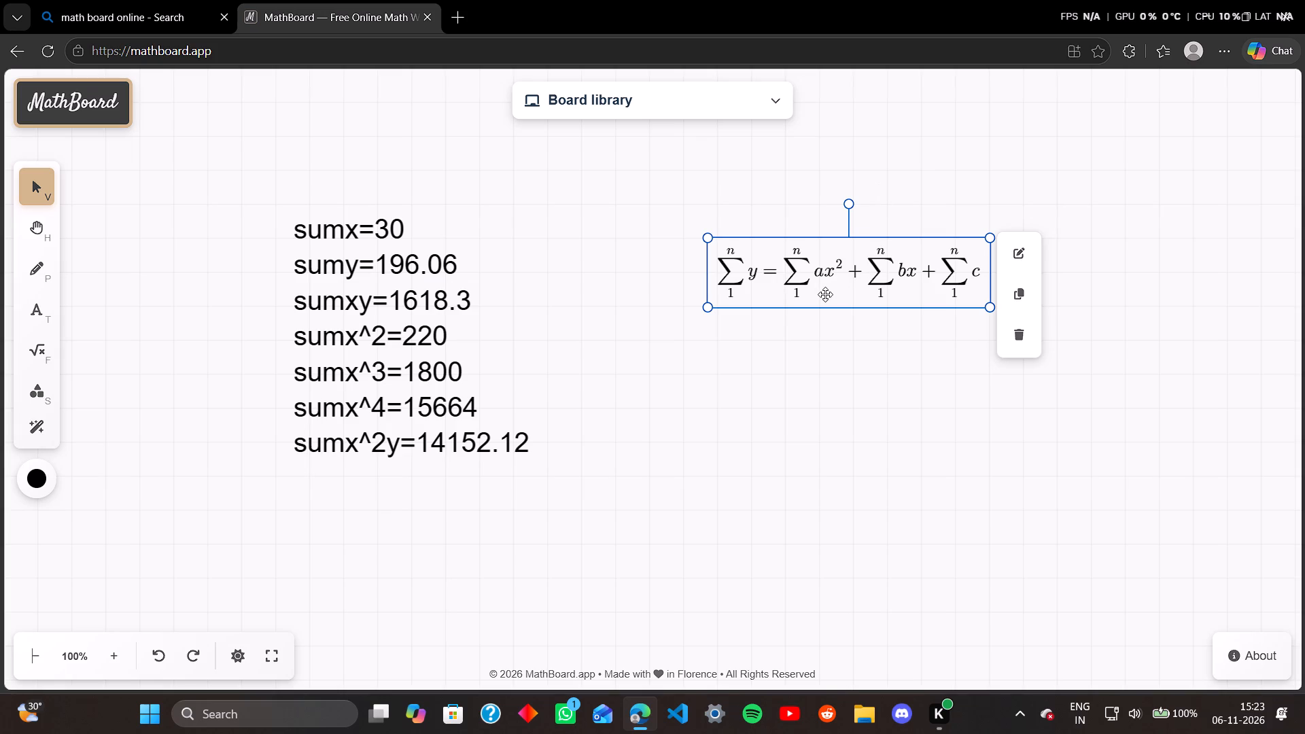
# Move the formula up on the board until it is level with the "sumx=30" line.
pyautogui.moveTo(840, 258); pyautogui.dragTo(841, 216)
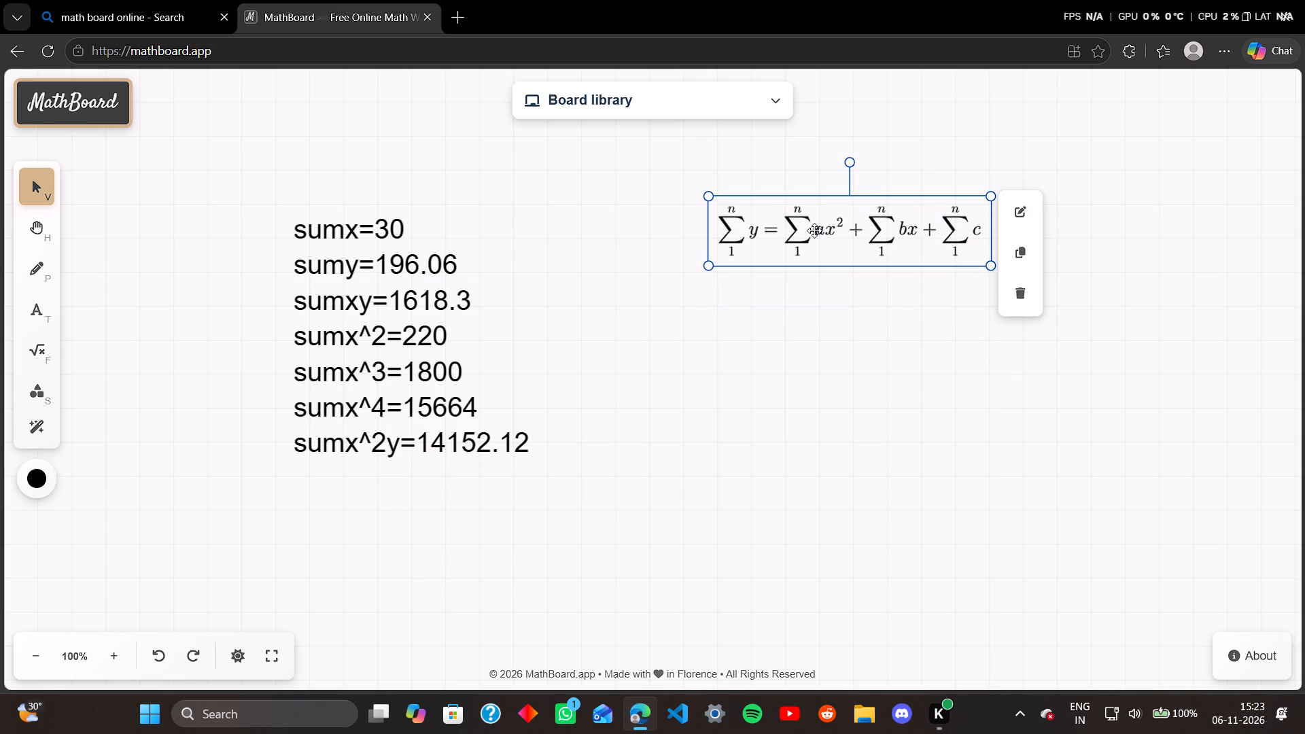
pyautogui.click(814, 230)
# Edit the formula to move the coefficient "a" from before x² to in front of its summation, right after the equals sign.
pyautogui.click(1026, 220)
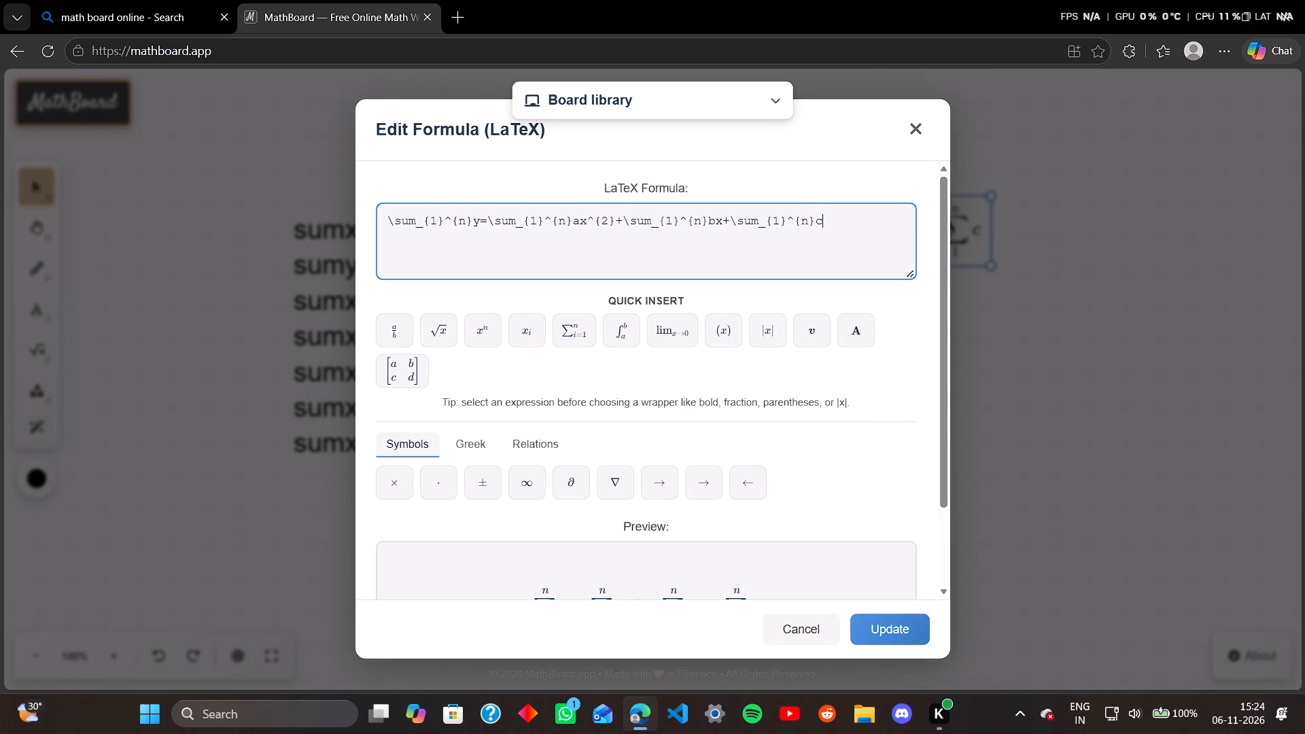
pyautogui.click(578, 220)
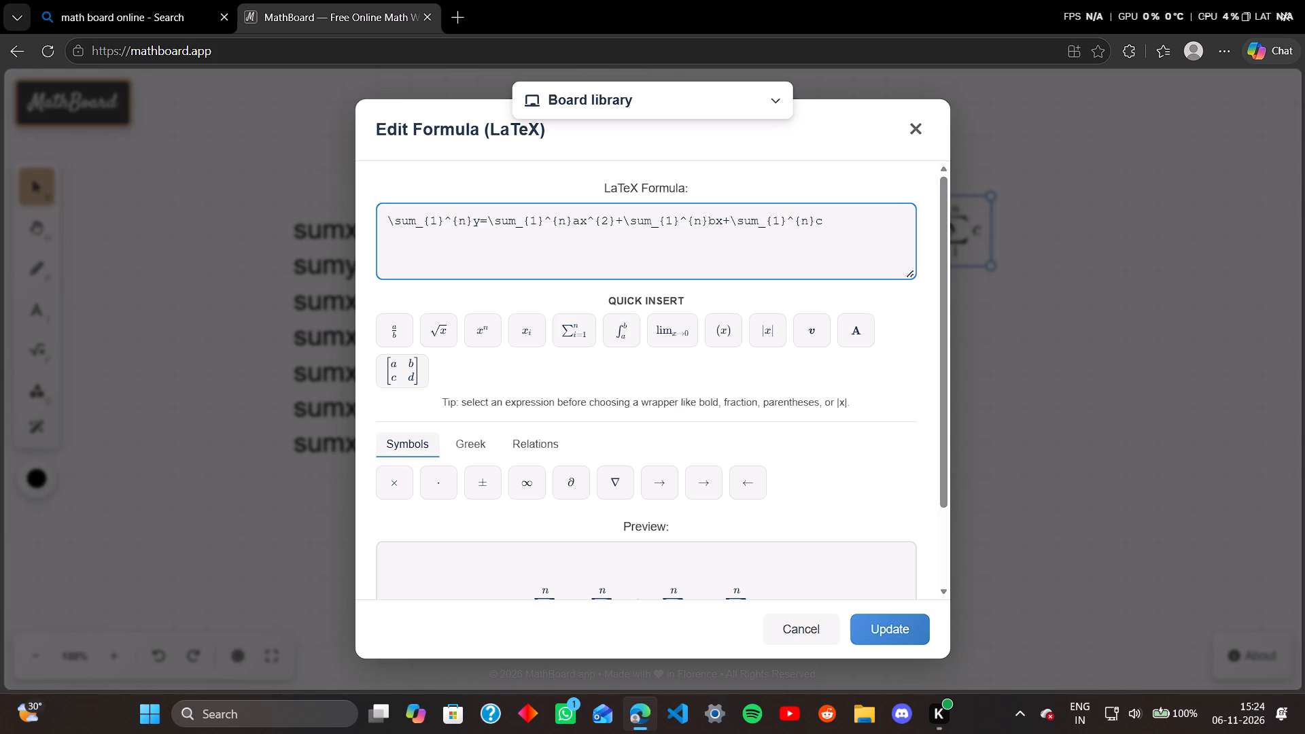
pyautogui.press('BackSpace')
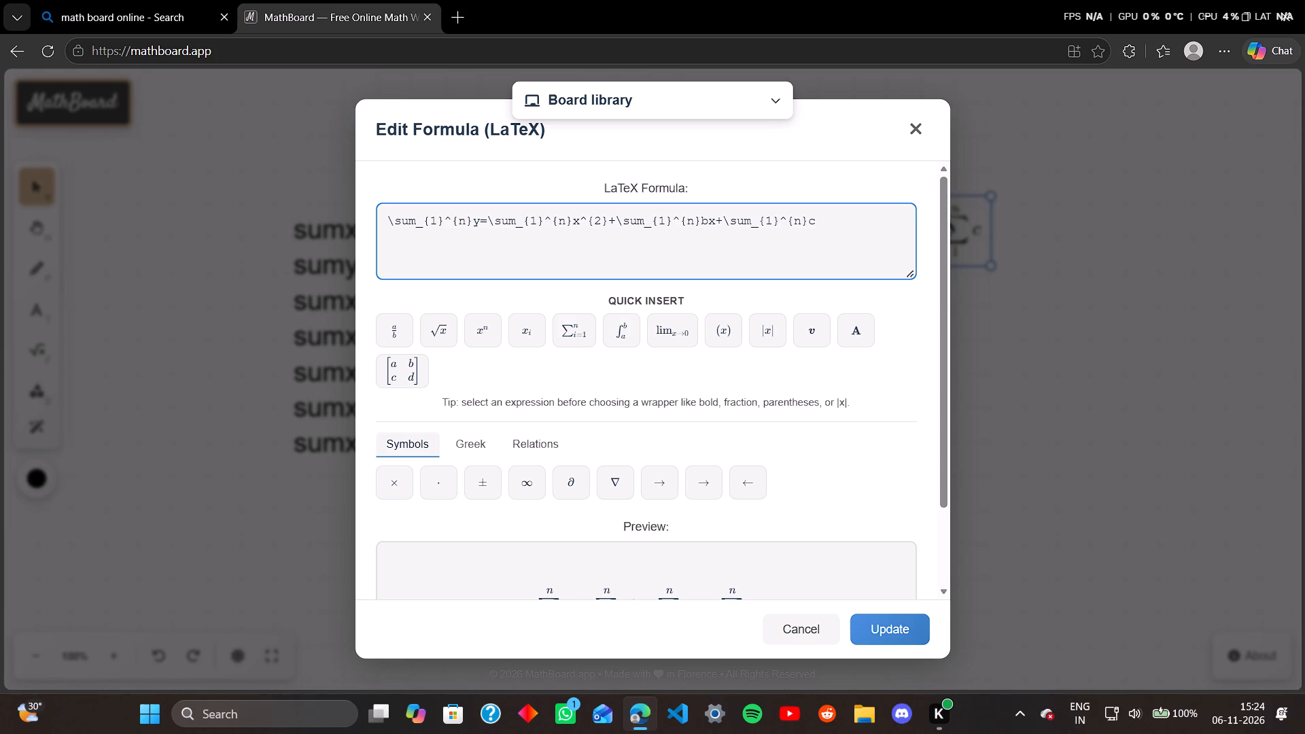
pyautogui.press('Left')
pyautogui.press('Left')
pyautogui.press('Left')
pyautogui.press('Left')
pyautogui.press('Left')
pyautogui.press('Left')
pyautogui.press('Left')
pyautogui.press('Left')
pyautogui.press('Left')
pyautogui.press('Left')
pyautogui.press('Left')
pyautogui.press('Left')
pyautogui.press('a')
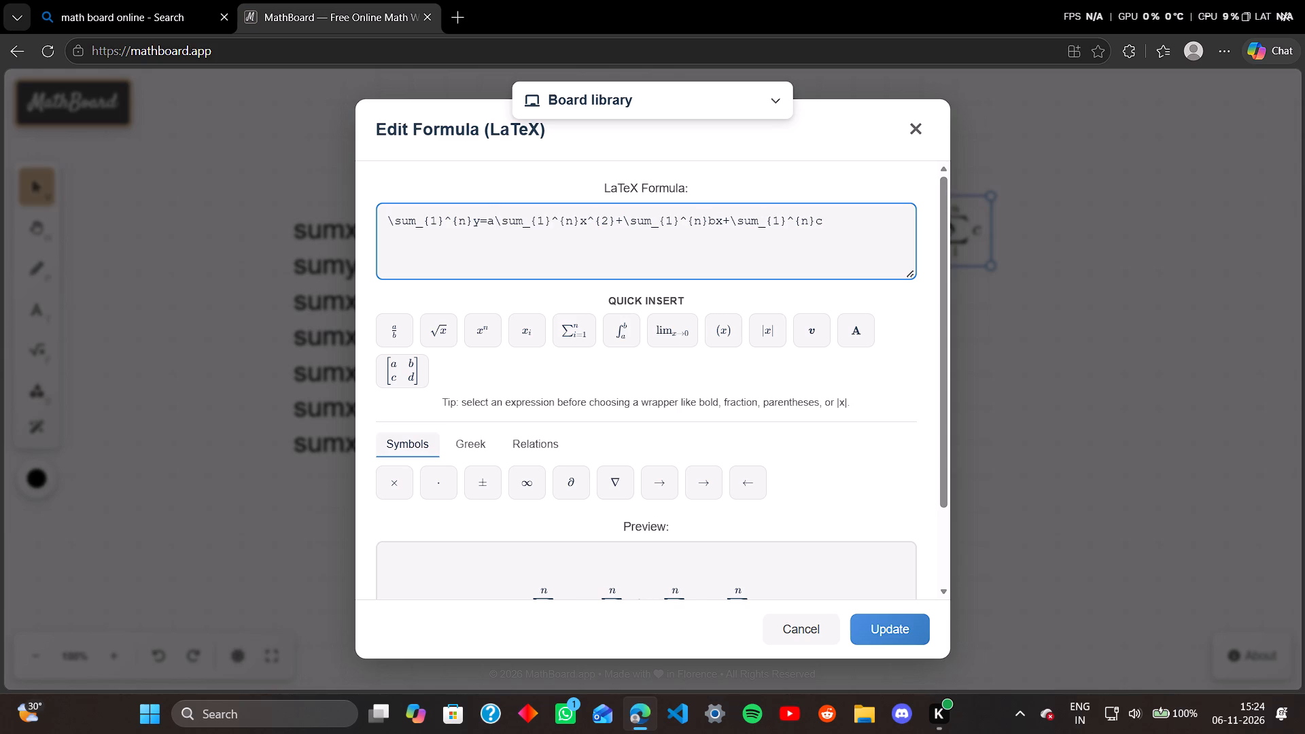
# Move the coefficient "b" from before x to in front of its summation, right after the plus sign.
pyautogui.click(713, 217)
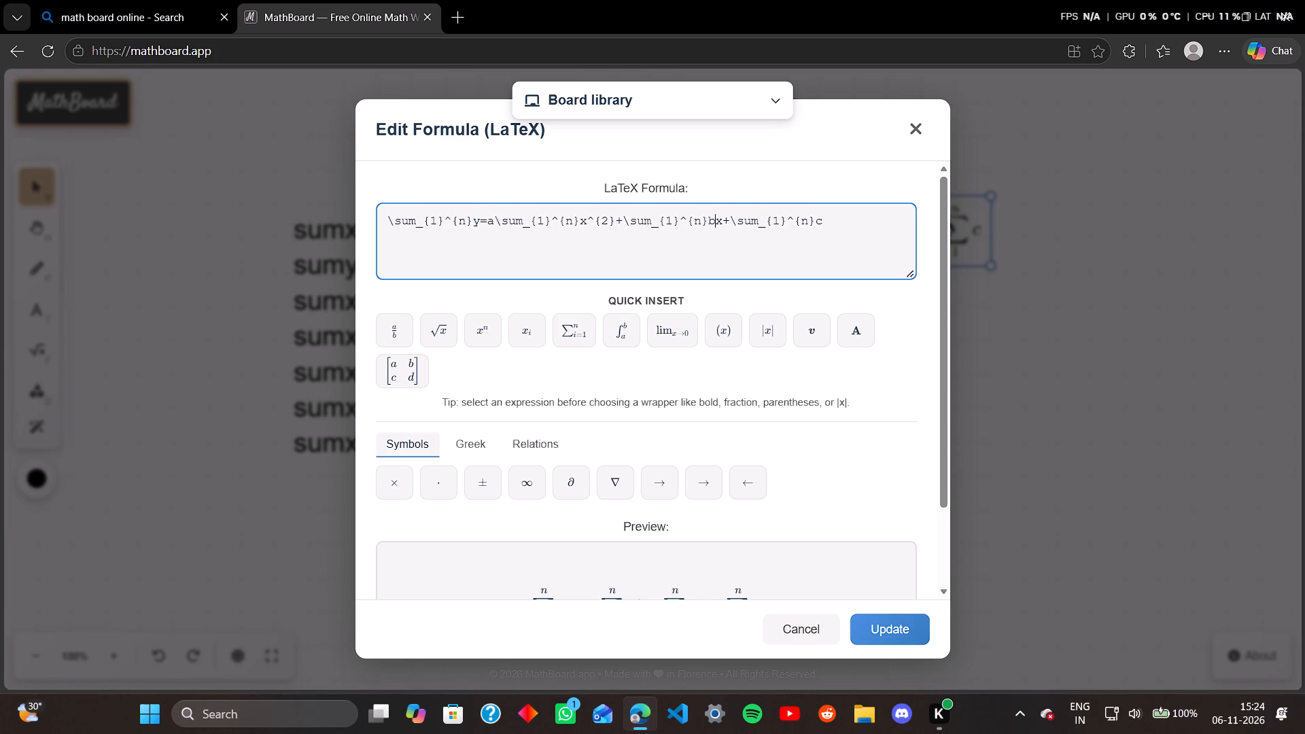
pyautogui.press('BackSpace')
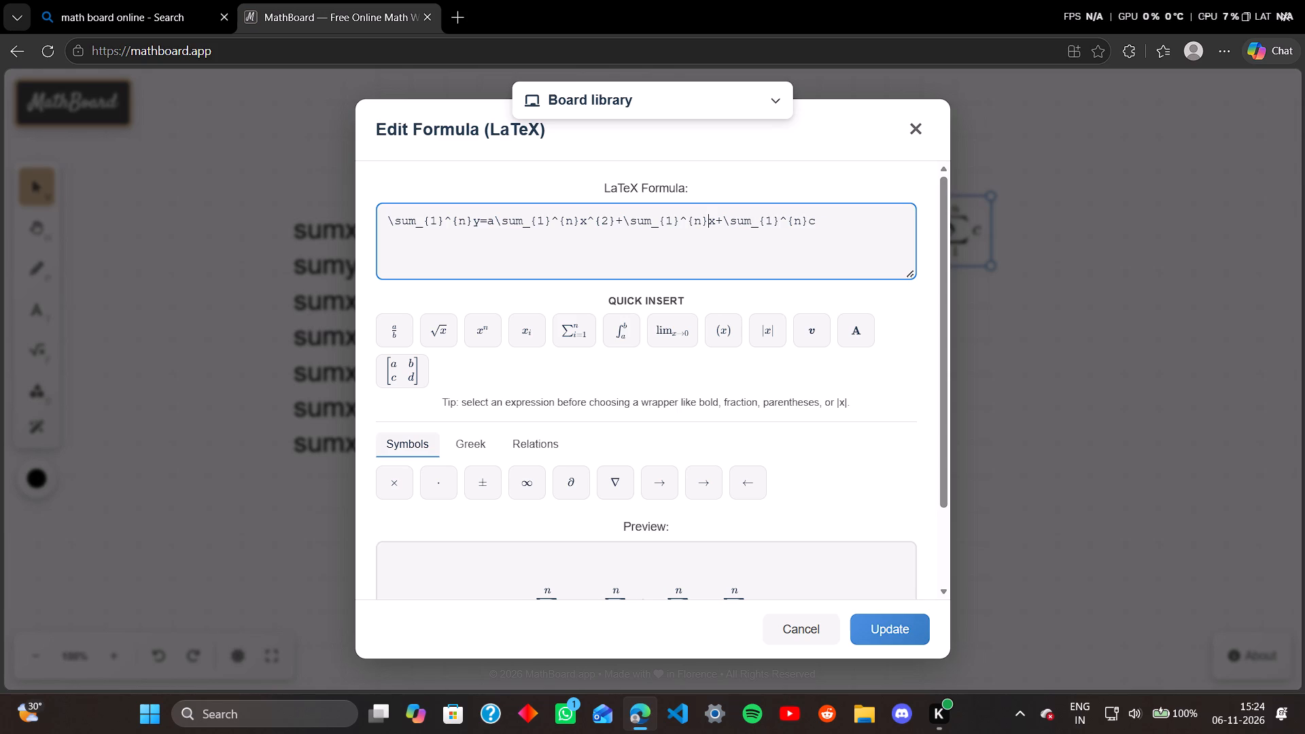
pyautogui.click(624, 220)
pyautogui.press('b')
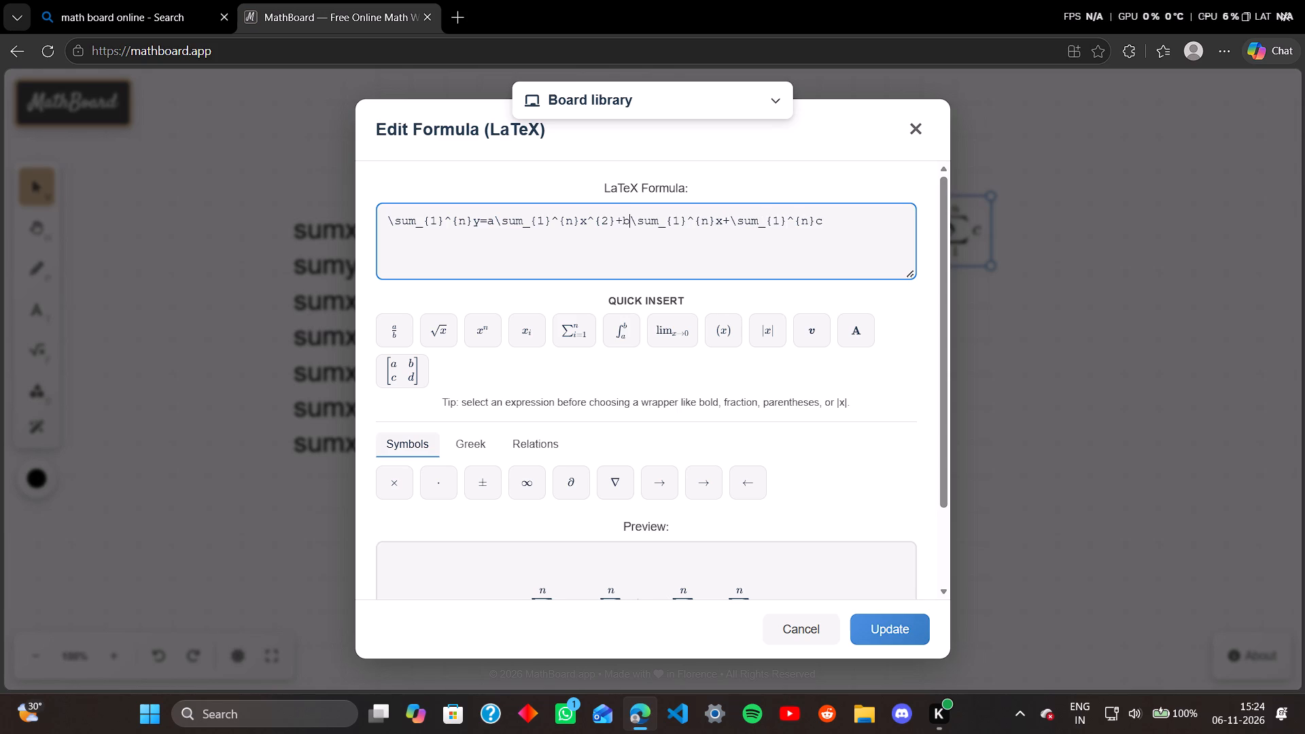
# Replace the final summation of c with a plain "c" and apply the edited formula to the board.
pyautogui.doubleClick(828, 221)
pyautogui.press('BackSpace')
pyautogui.press('BackSpace')
pyautogui.press('BackSpace')
pyautogui.press('BackSpace')
pyautogui.press('BackSpace')
pyautogui.press('BackSpace')
pyautogui.press('BackSpace')
pyautogui.press('BackSpace')
pyautogui.press('BackSpace')
pyautogui.press('BackSpace')
pyautogui.press('BackSpace')
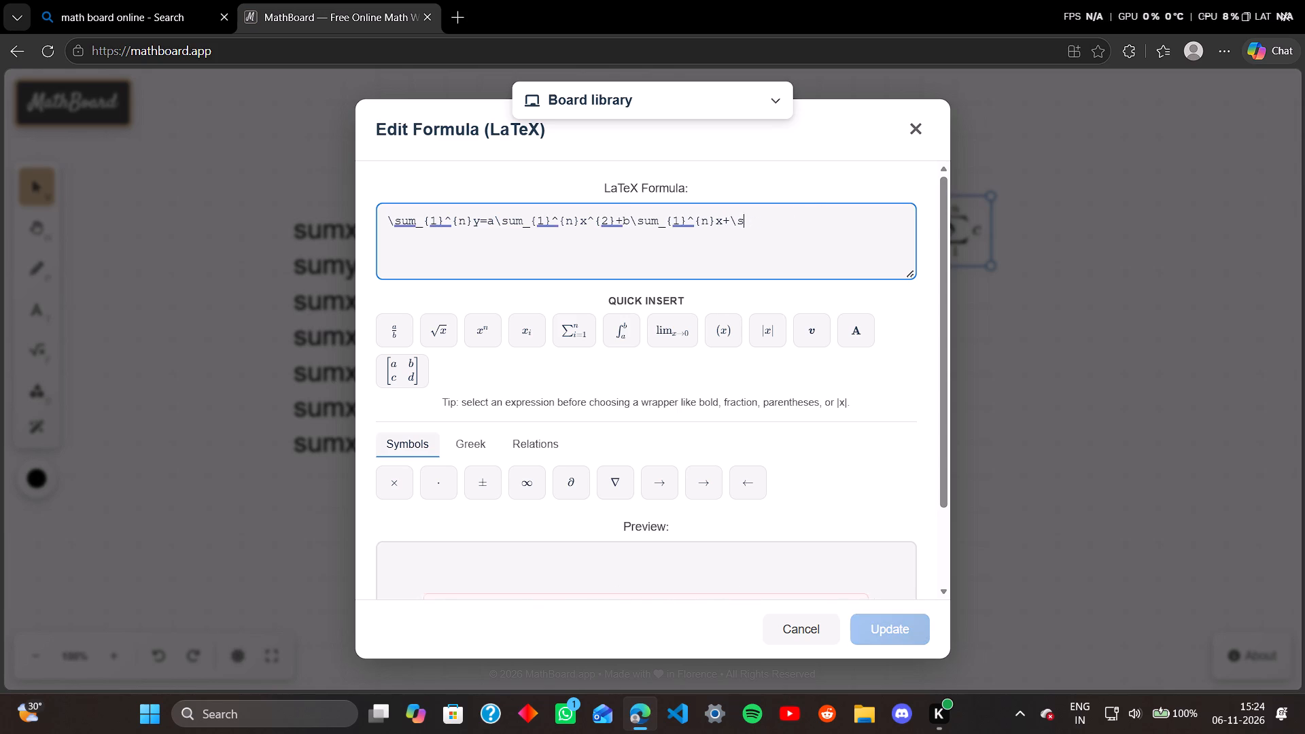
pyautogui.press('BackSpace')
pyautogui.press('BackSpace')
pyautogui.press('c')
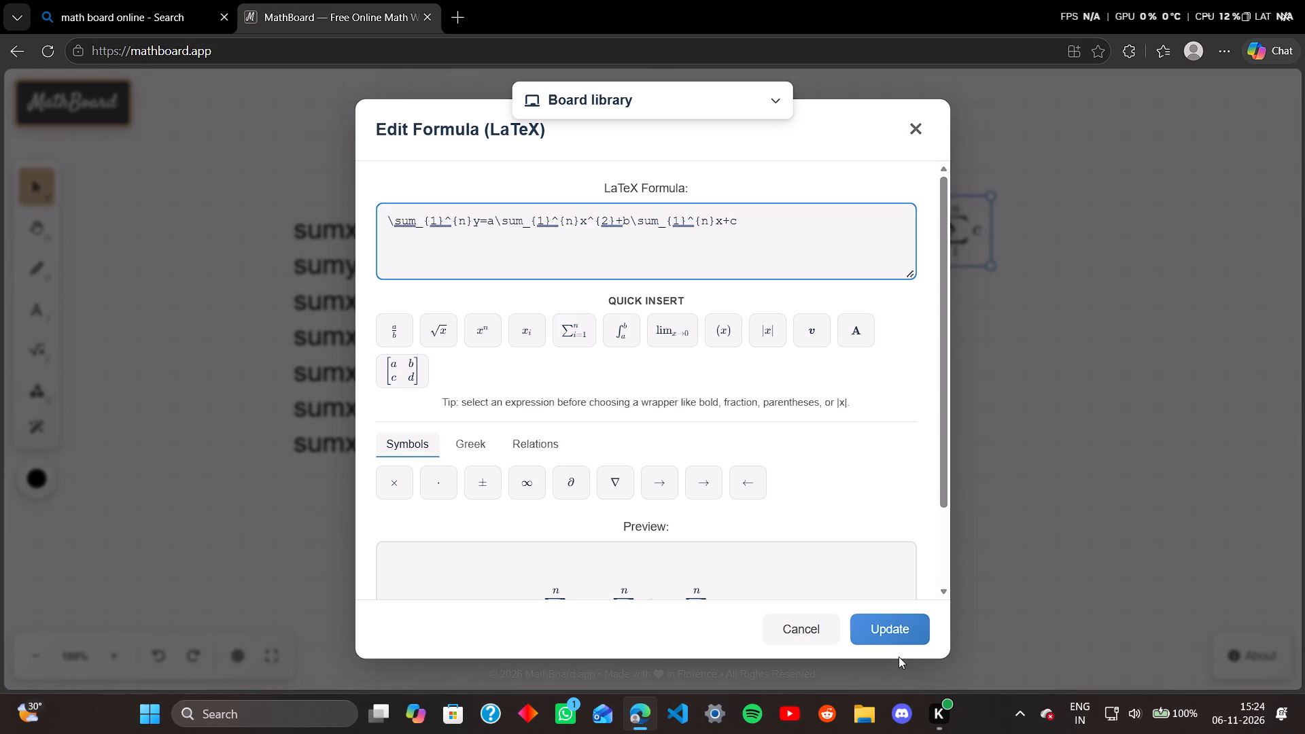
pyautogui.click(882, 631)
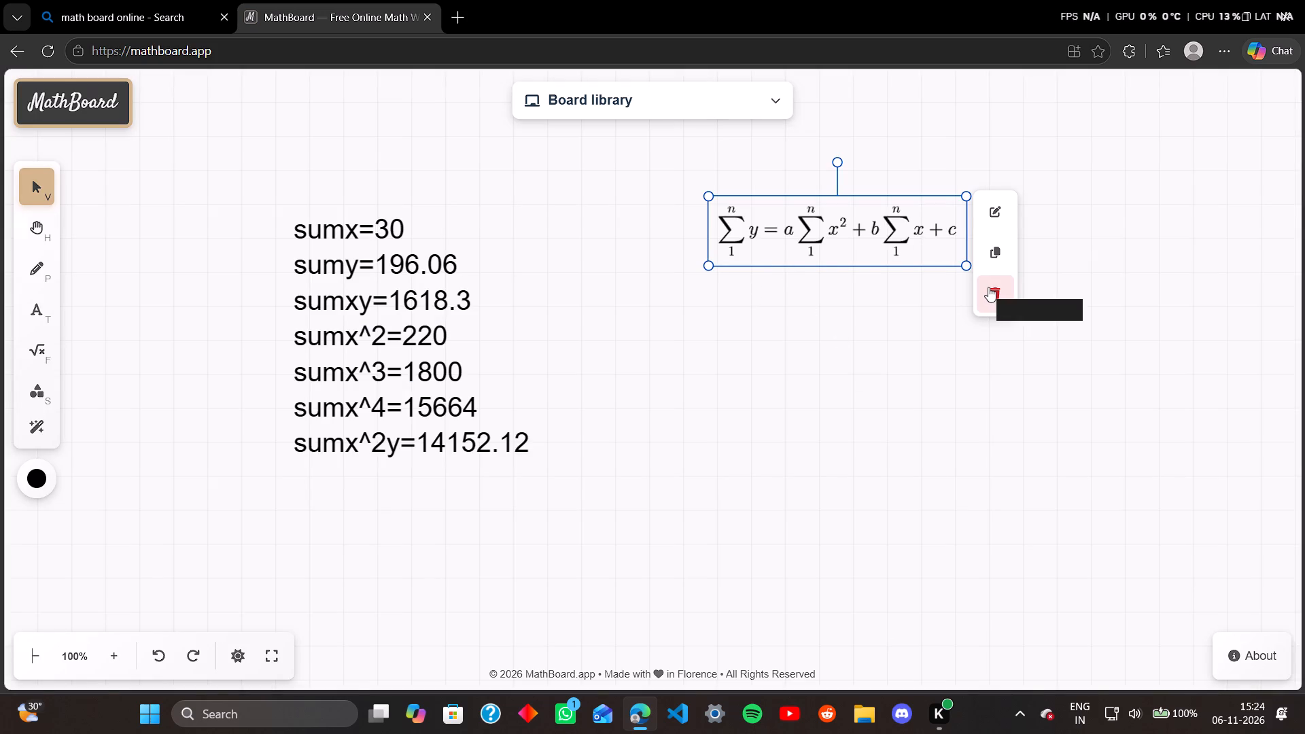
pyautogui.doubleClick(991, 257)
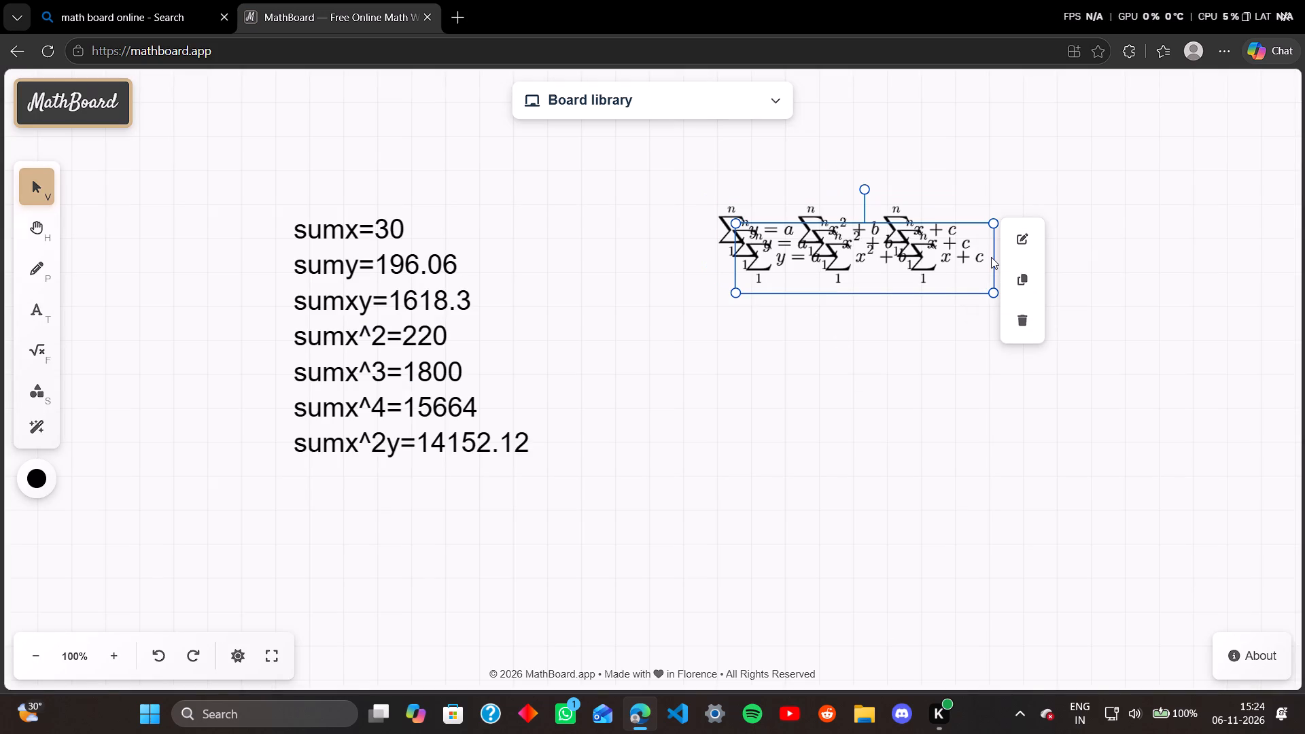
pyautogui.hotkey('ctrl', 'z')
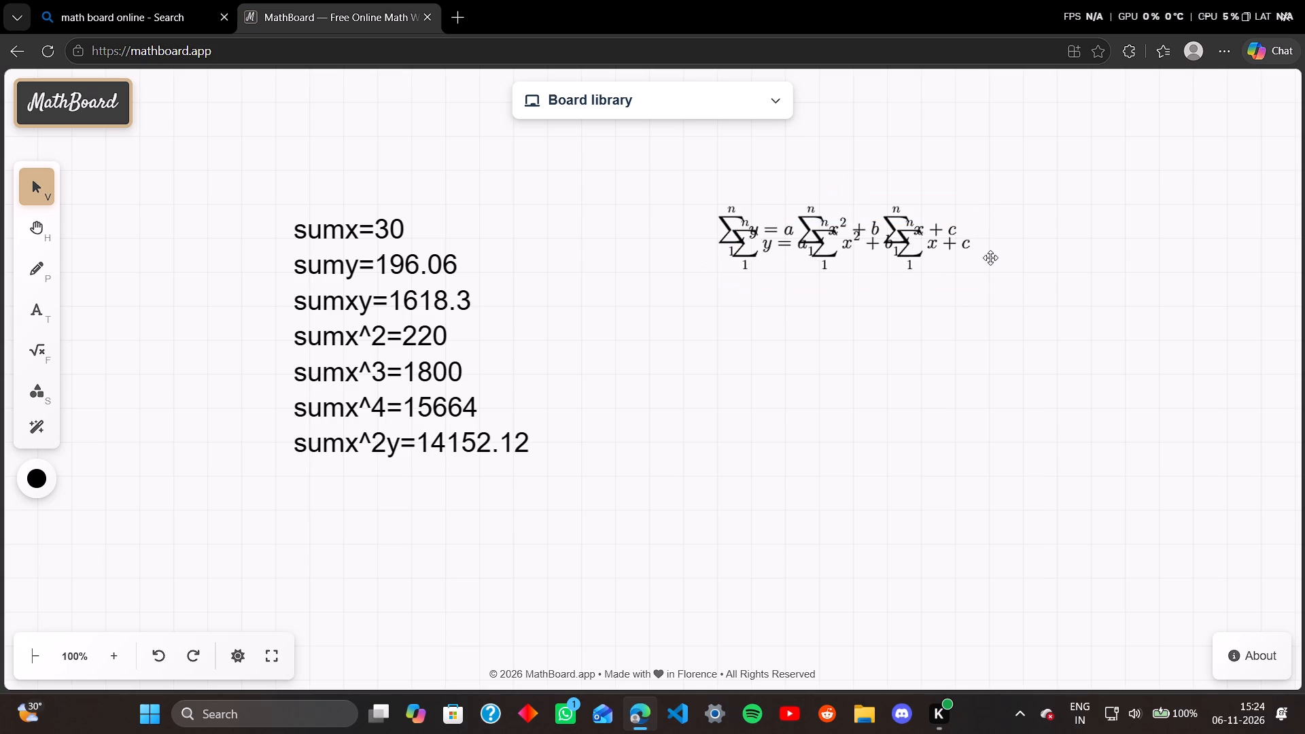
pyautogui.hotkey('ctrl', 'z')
# Duplicate the formula once and place the copy just below the original on the board.
pyautogui.click(875, 235)
pyautogui.click(998, 258)
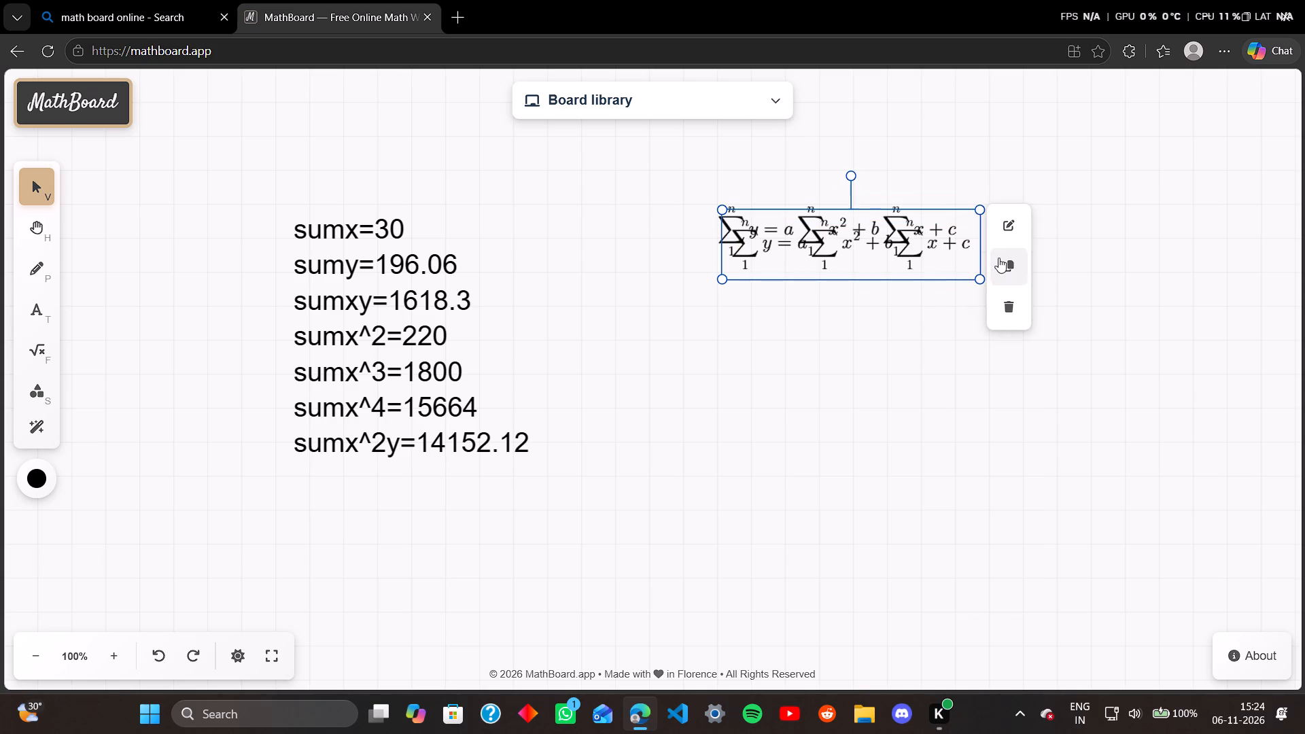
pyautogui.moveTo(918, 218); pyautogui.dragTo(922, 230)
pyautogui.moveTo(926, 261); pyautogui.dragTo(926, 287)
pyautogui.click(925, 298)
pyautogui.moveTo(925, 299); pyautogui.dragTo(916, 343)
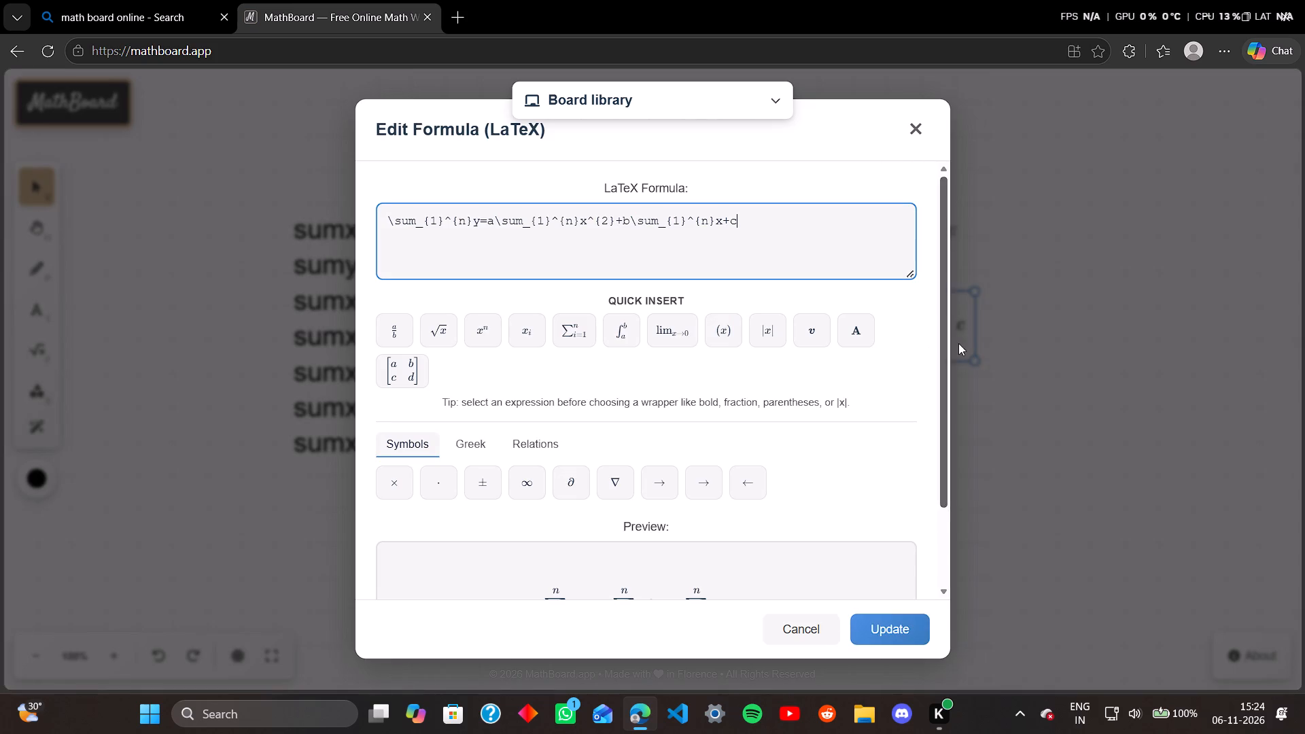
# In the copied formula, change the summed y before the equals sign to yx and set the exponent in the a term to 3.
pyautogui.click(480, 222)
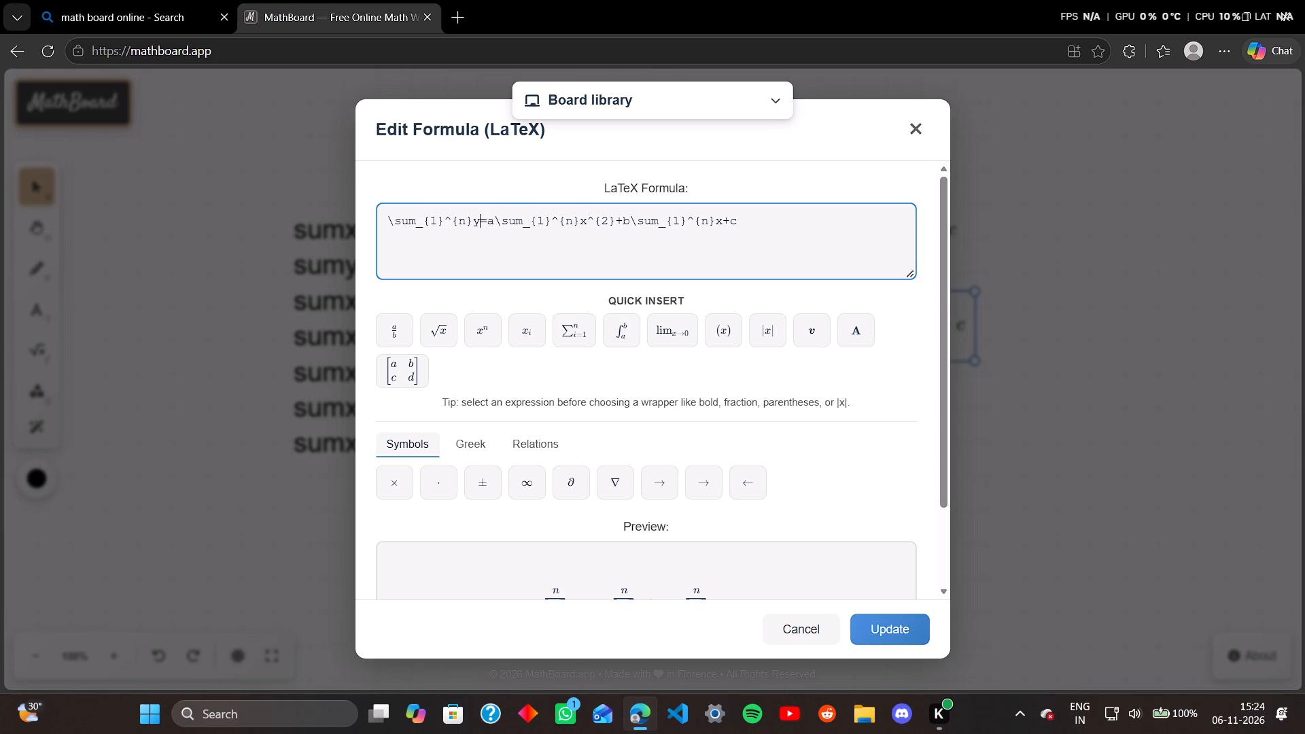
pyautogui.press('x')
pyautogui.scroll(-3, 542, 355)
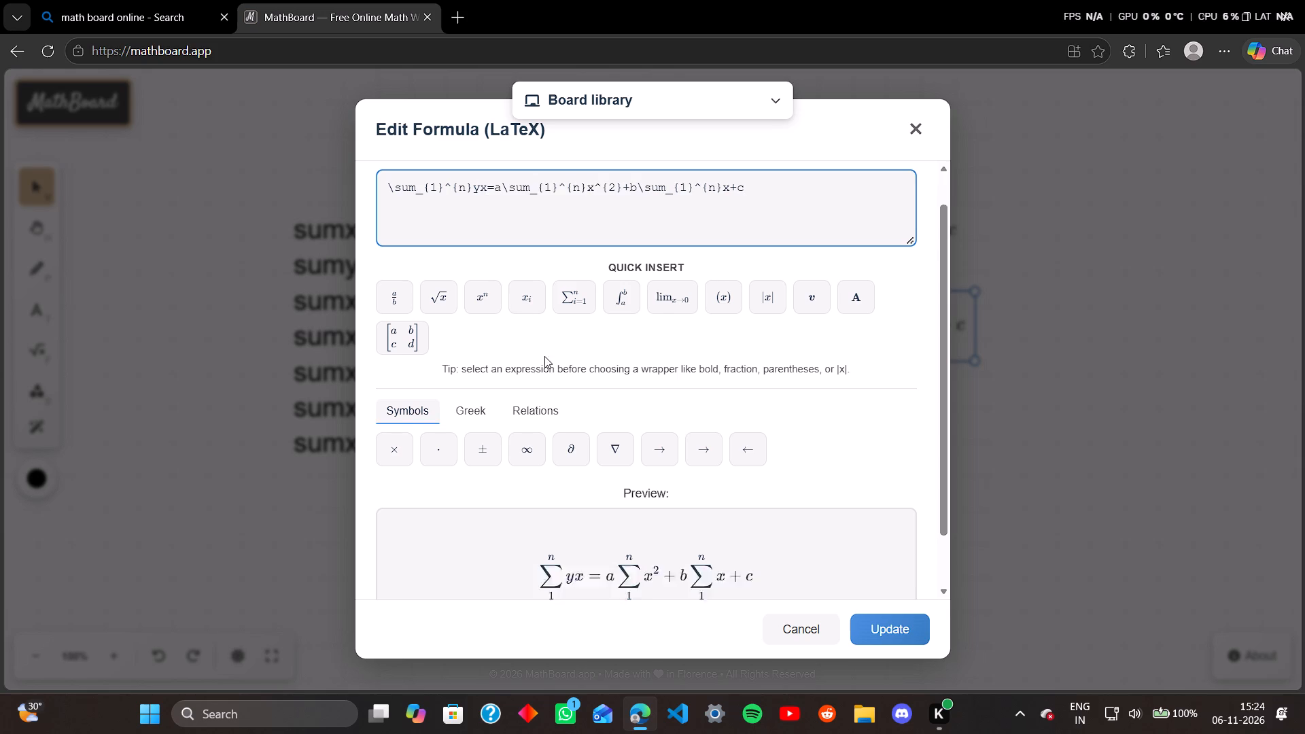
pyautogui.scroll(2, 544, 357)
pyautogui.scroll(-2, 561, 238)
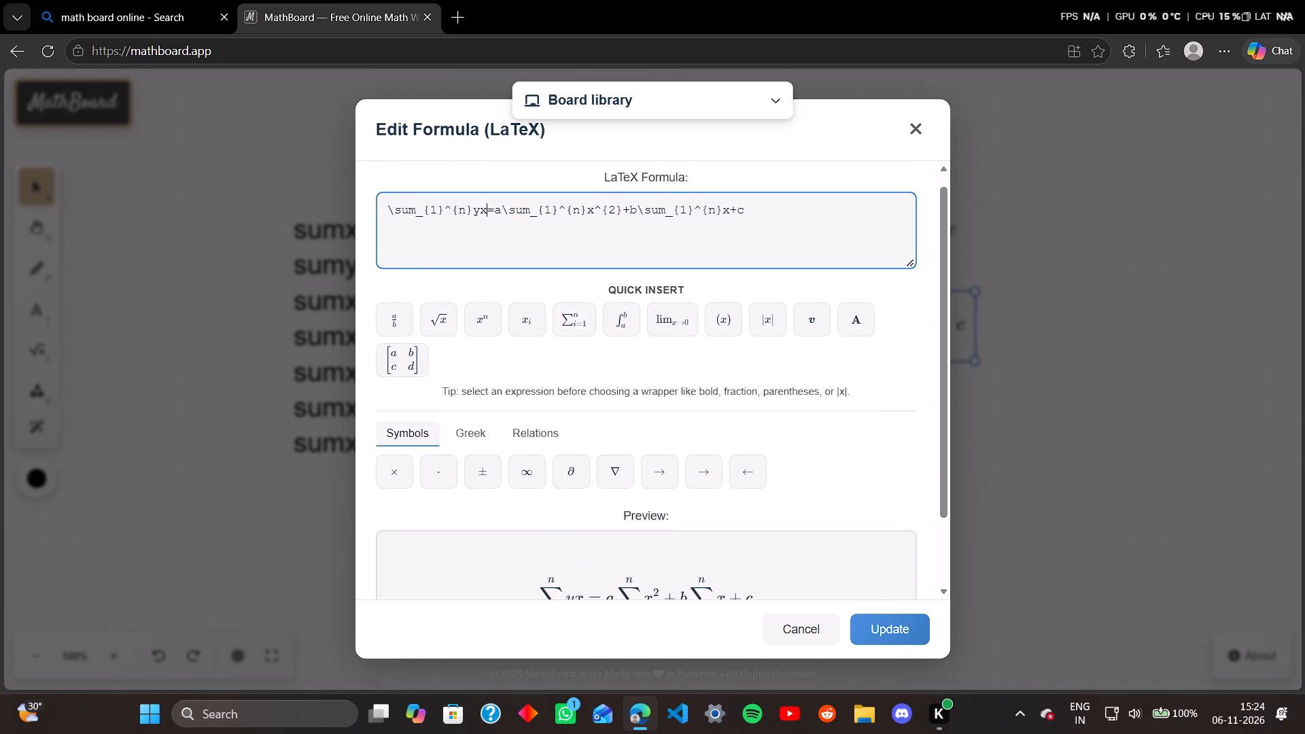
pyautogui.scroll(1, 557, 236)
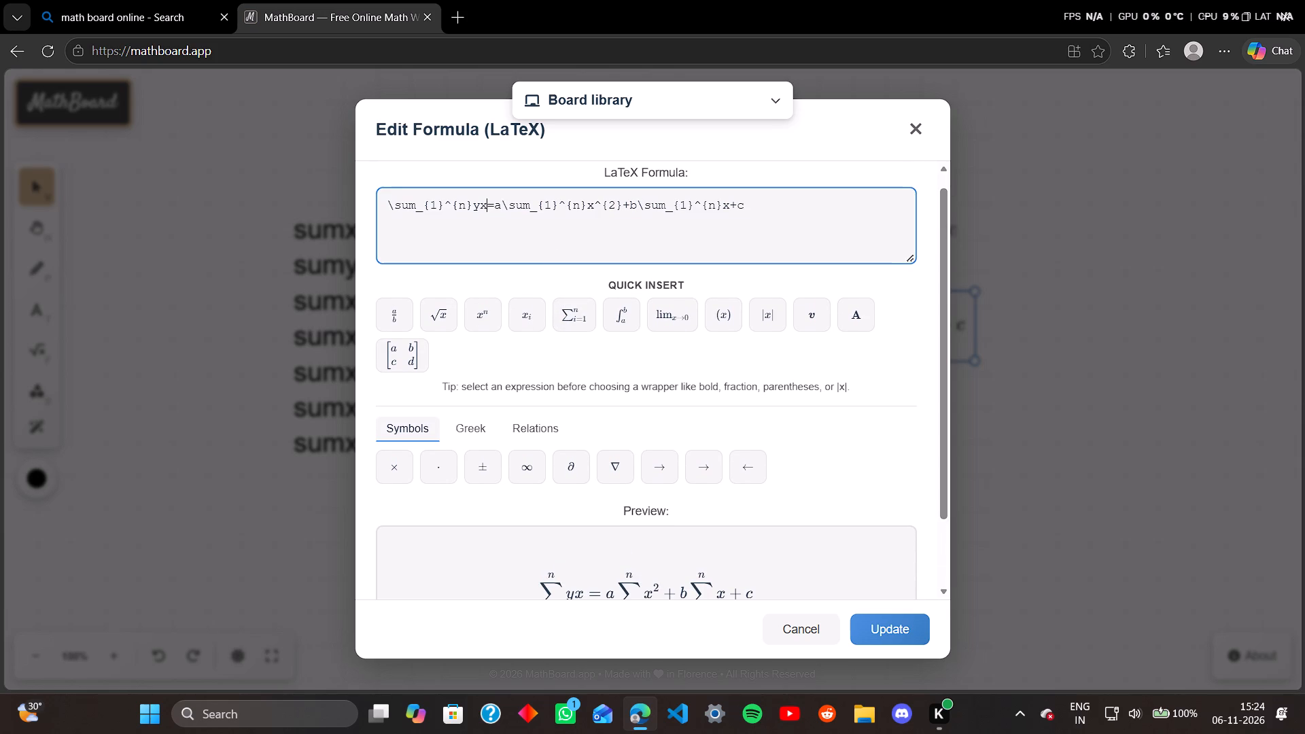
pyautogui.click(615, 205)
pyautogui.press('BackSpace')
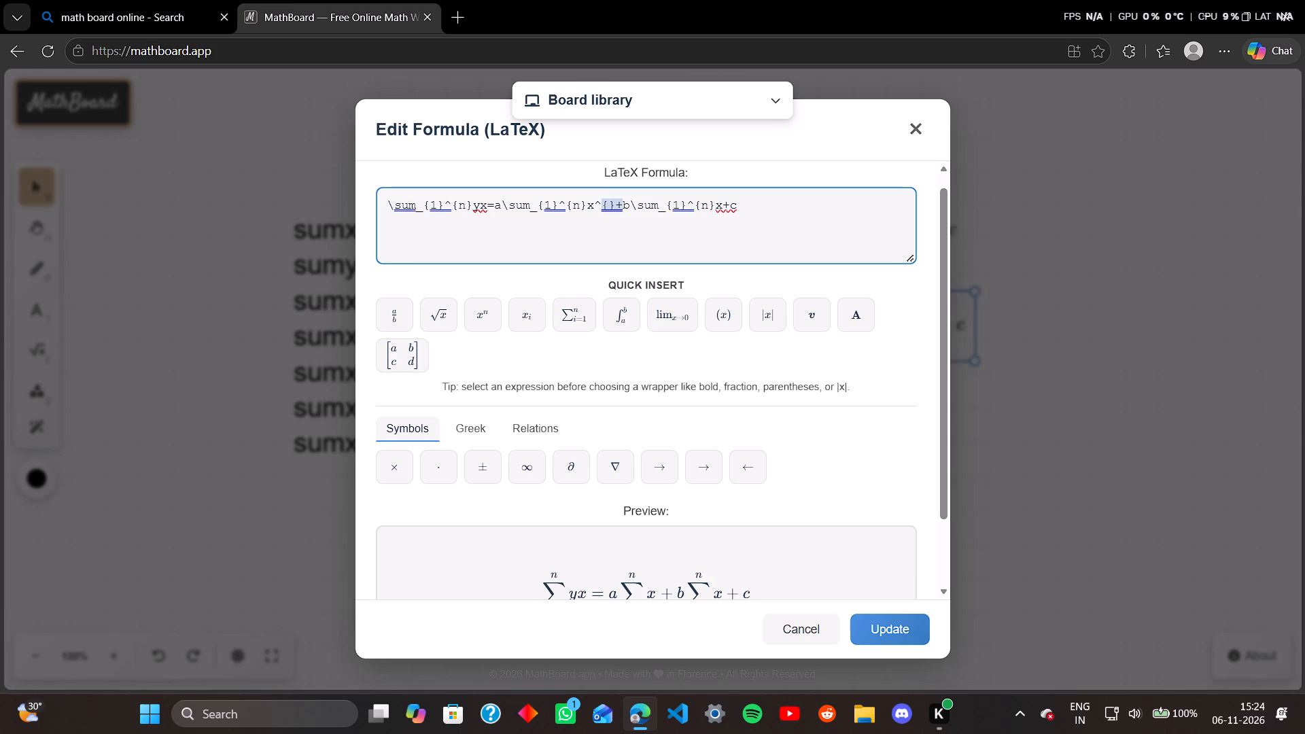
pyautogui.press('3')
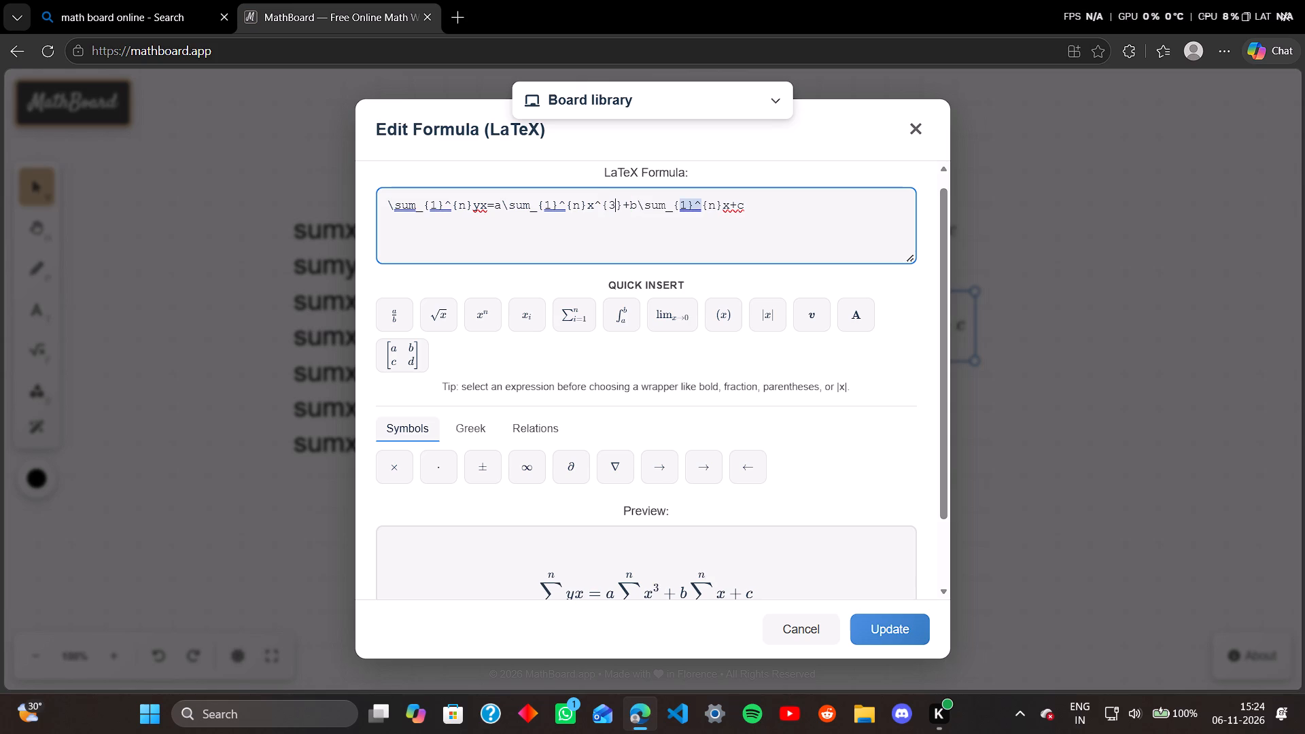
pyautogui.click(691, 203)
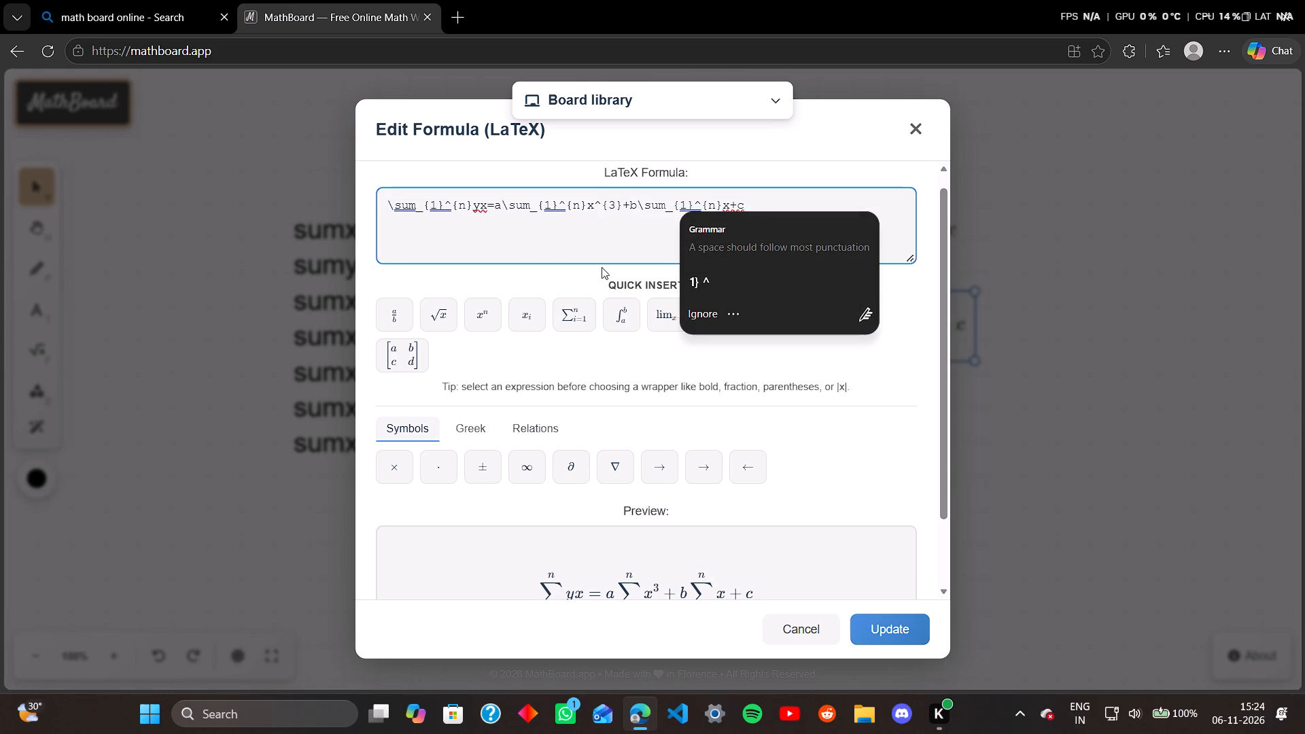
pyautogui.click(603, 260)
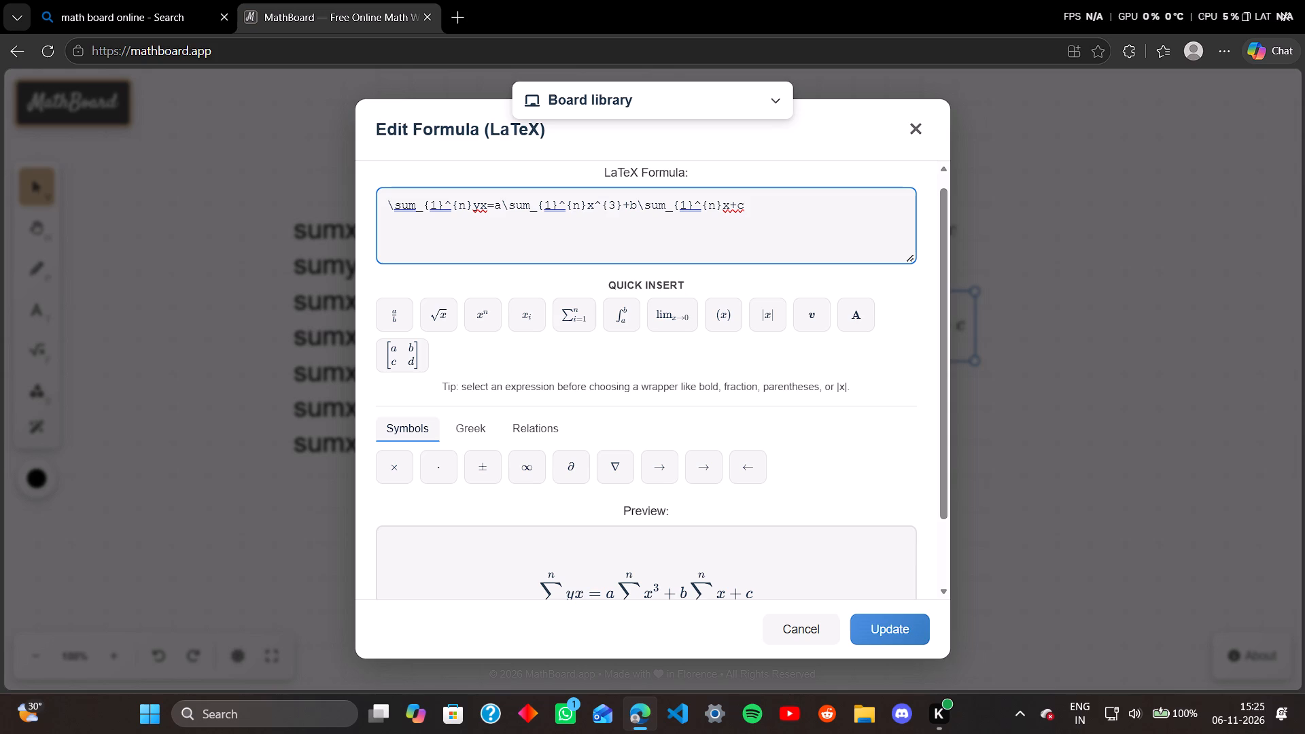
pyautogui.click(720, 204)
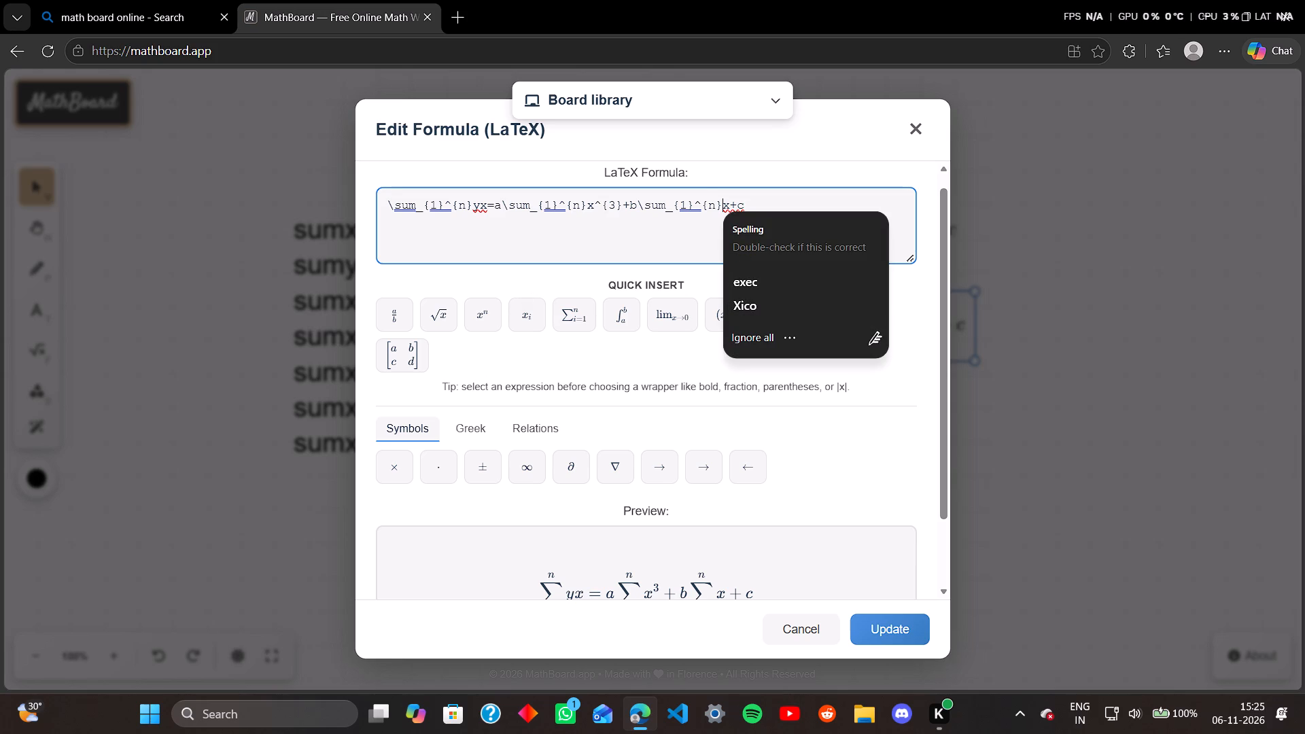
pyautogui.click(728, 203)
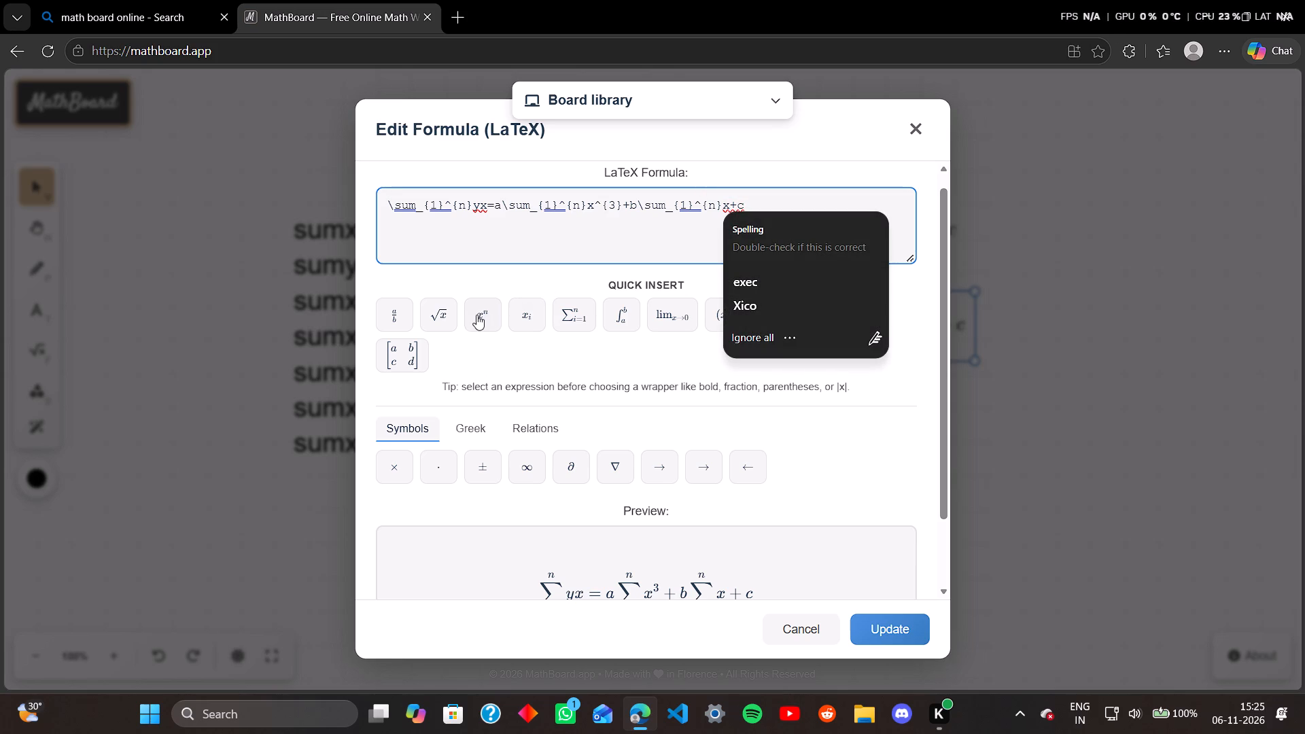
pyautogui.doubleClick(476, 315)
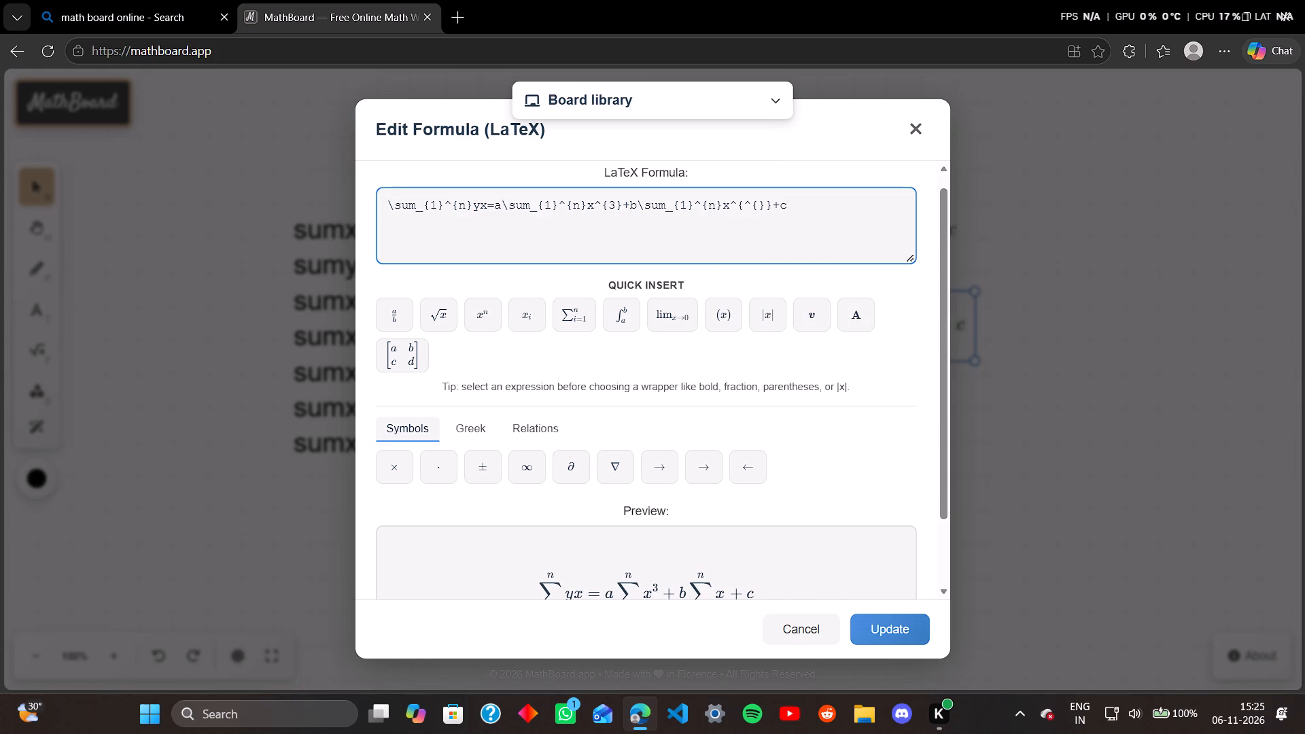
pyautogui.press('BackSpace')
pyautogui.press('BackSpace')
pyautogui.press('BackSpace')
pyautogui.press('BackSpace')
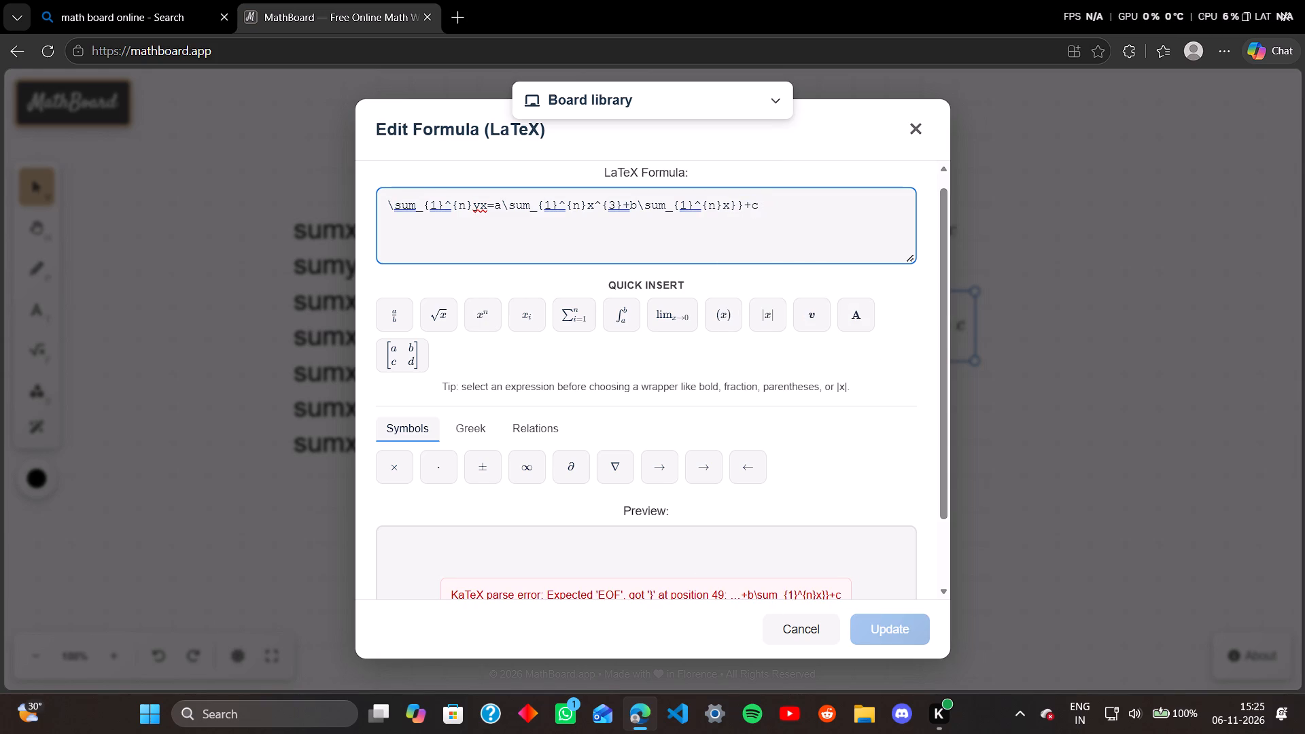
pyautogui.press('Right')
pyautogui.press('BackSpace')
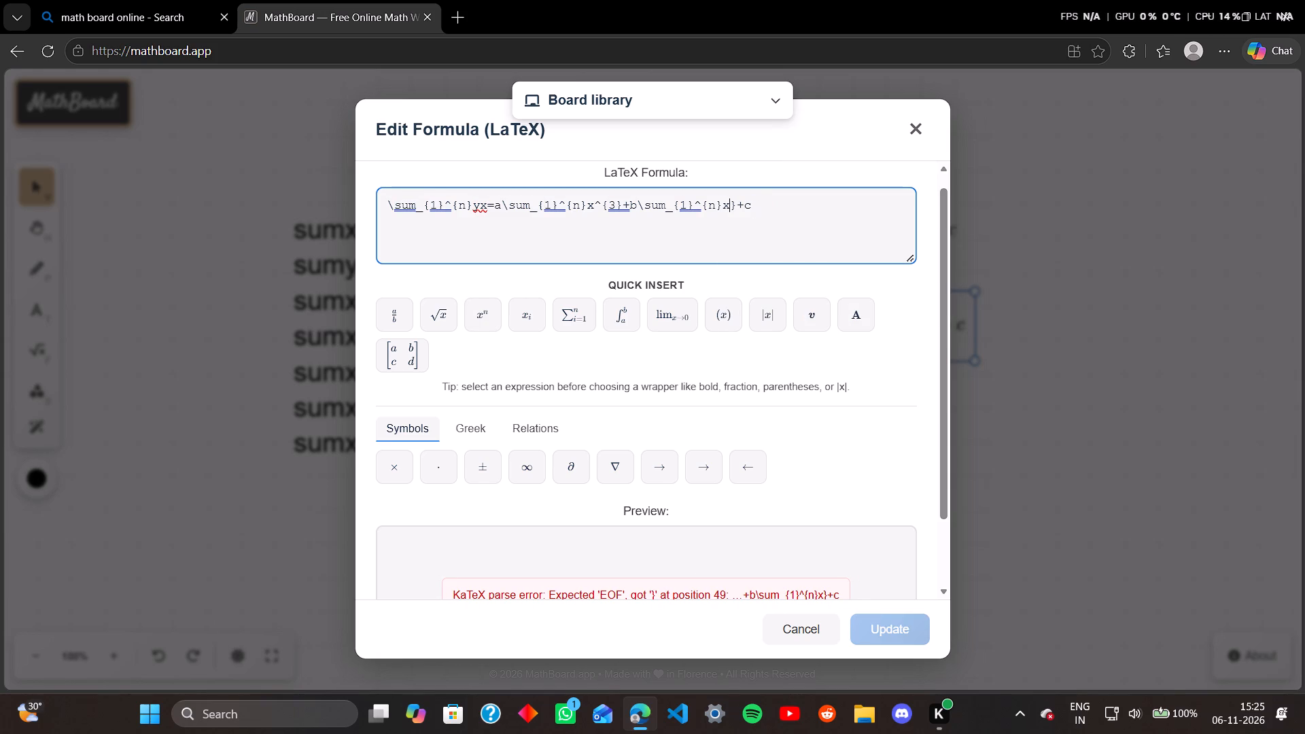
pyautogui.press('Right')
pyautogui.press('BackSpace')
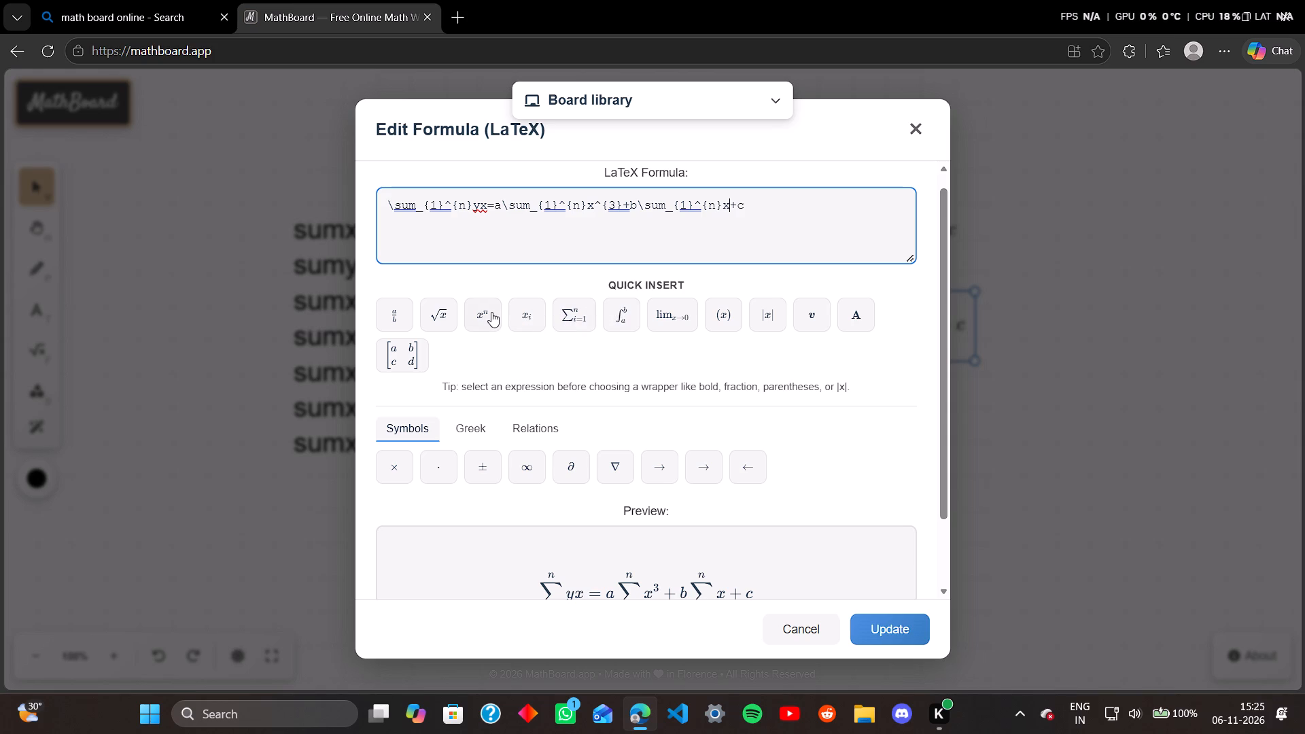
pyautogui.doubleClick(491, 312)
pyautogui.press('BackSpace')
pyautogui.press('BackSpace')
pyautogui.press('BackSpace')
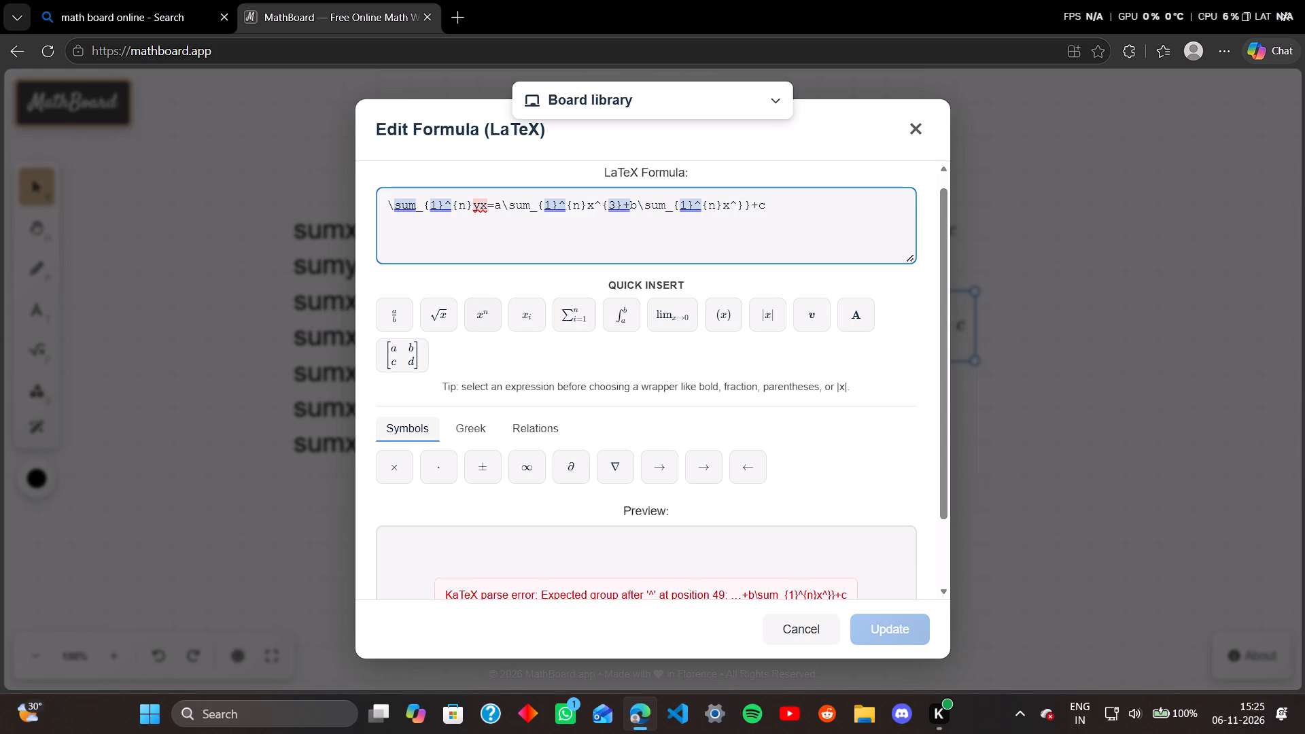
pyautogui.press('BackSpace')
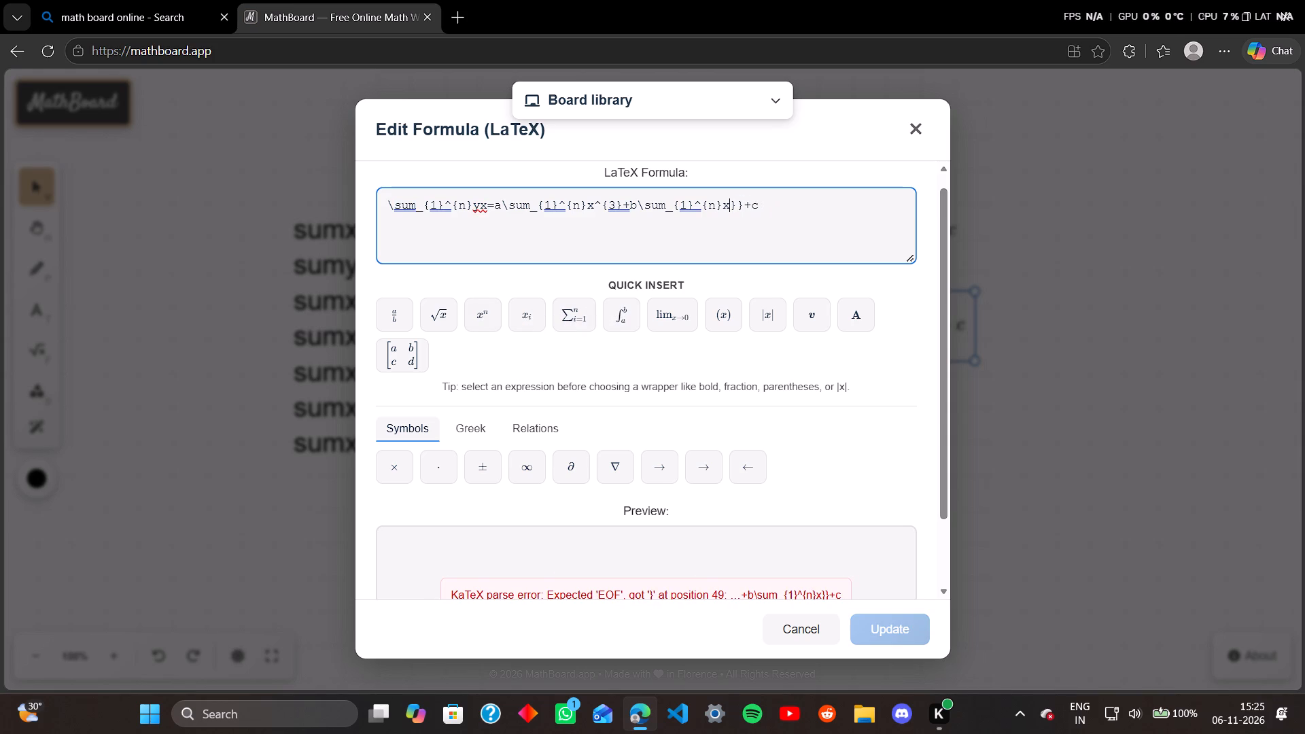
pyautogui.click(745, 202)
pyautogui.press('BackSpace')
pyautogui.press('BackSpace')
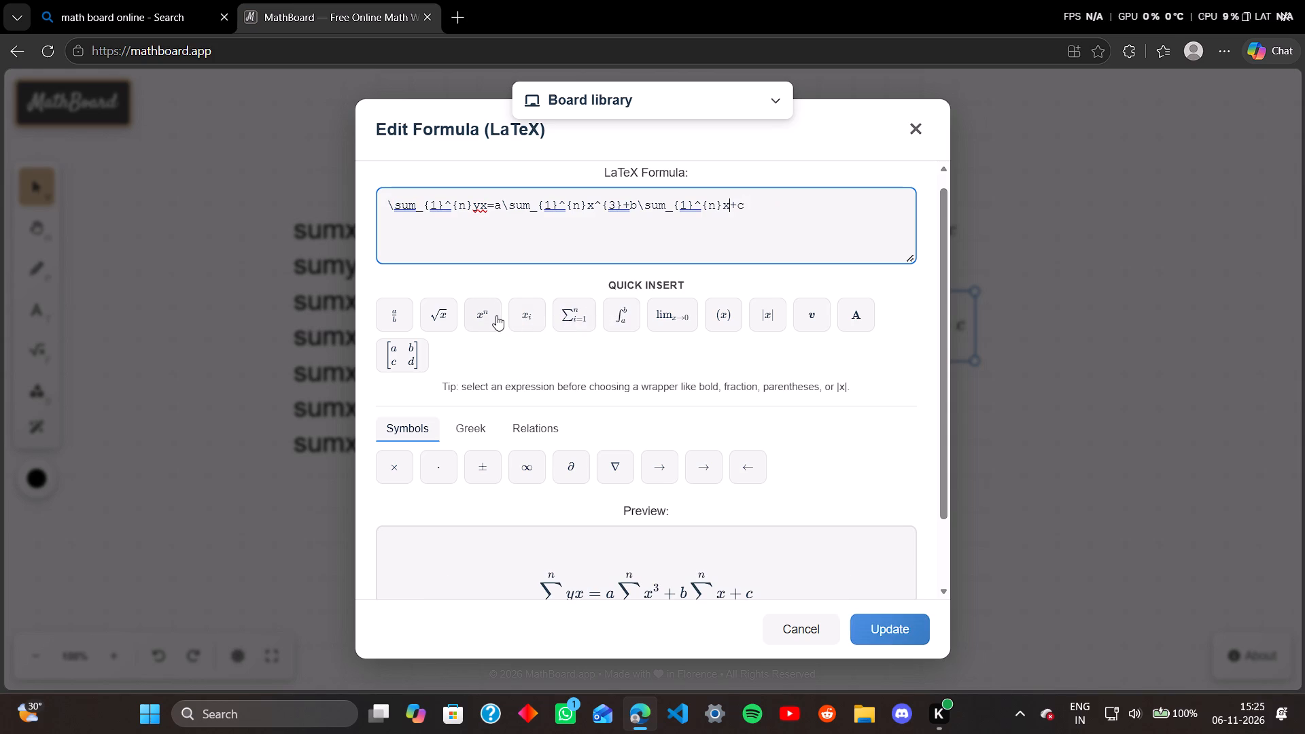
# Raise the x in the b term to the power 2 and apply the edited formula to the board.
pyautogui.click(496, 315)
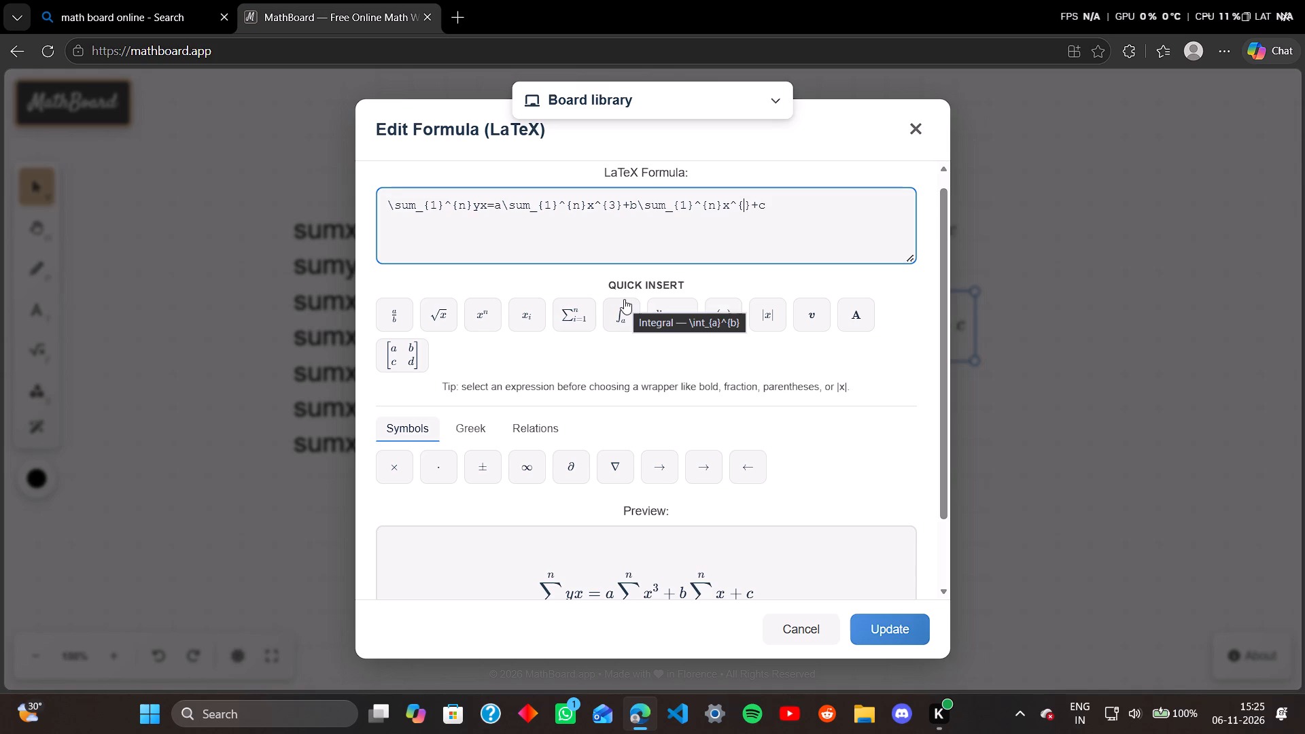
pyautogui.press('2')
pyautogui.scroll(-2, 739, 408)
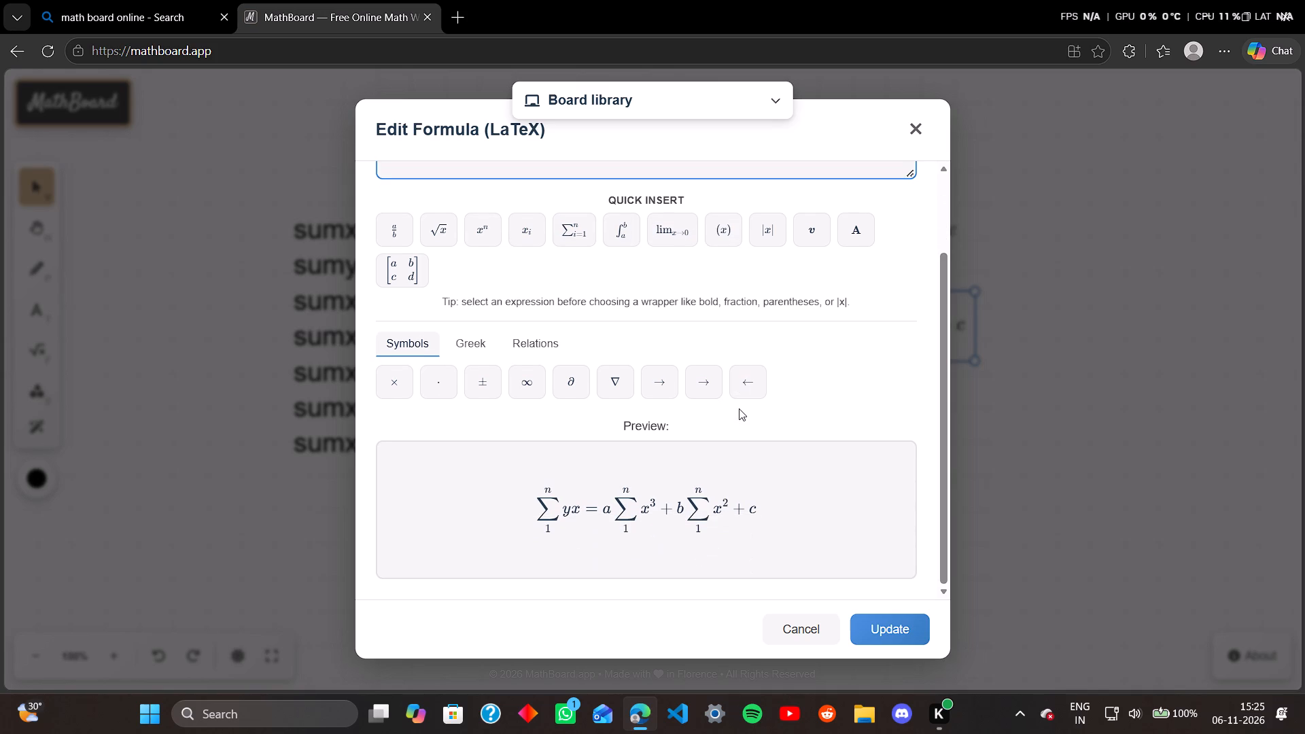
pyautogui.click(888, 627)
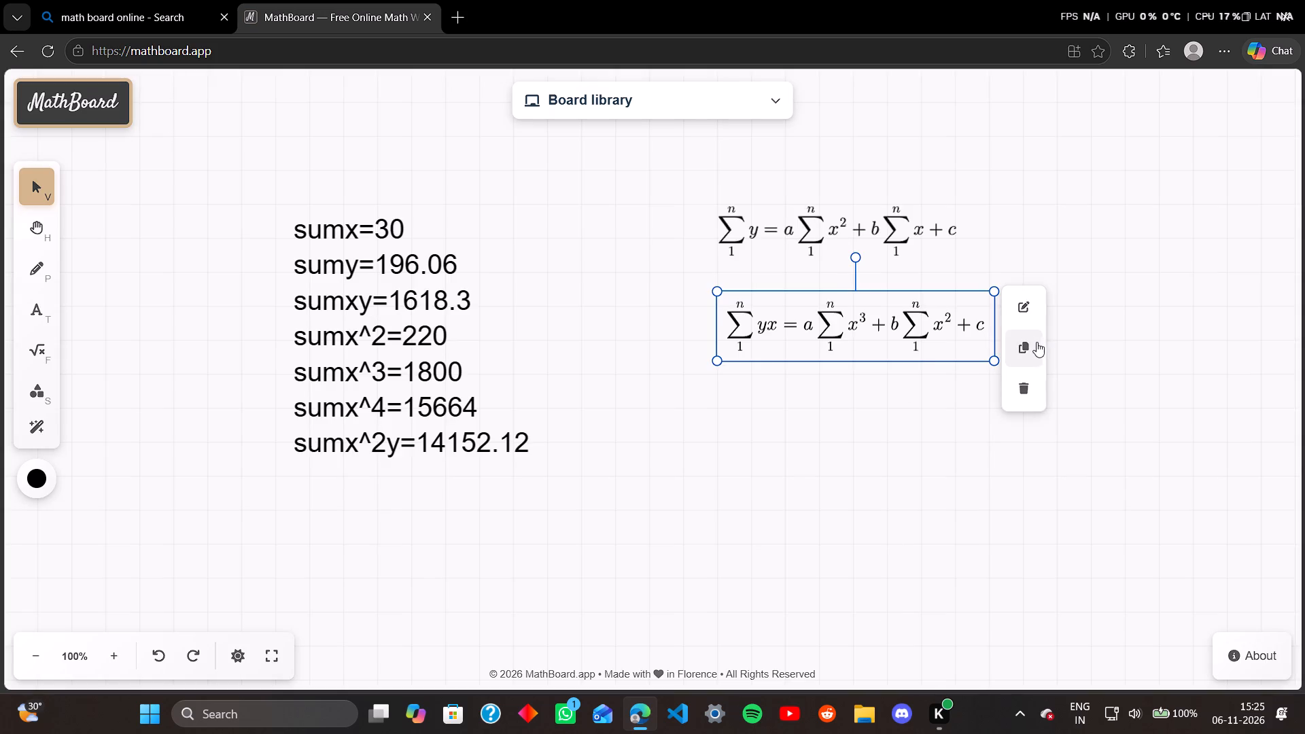
# Duplicate the second formula and place the copy just below it on the board as a third equation.
pyautogui.click(1033, 347)
pyautogui.moveTo(947, 307); pyautogui.dragTo(947, 333)
pyautogui.moveTo(947, 338); pyautogui.dragTo(941, 368)
pyautogui.moveTo(941, 368); pyautogui.dragTo(943, 396)
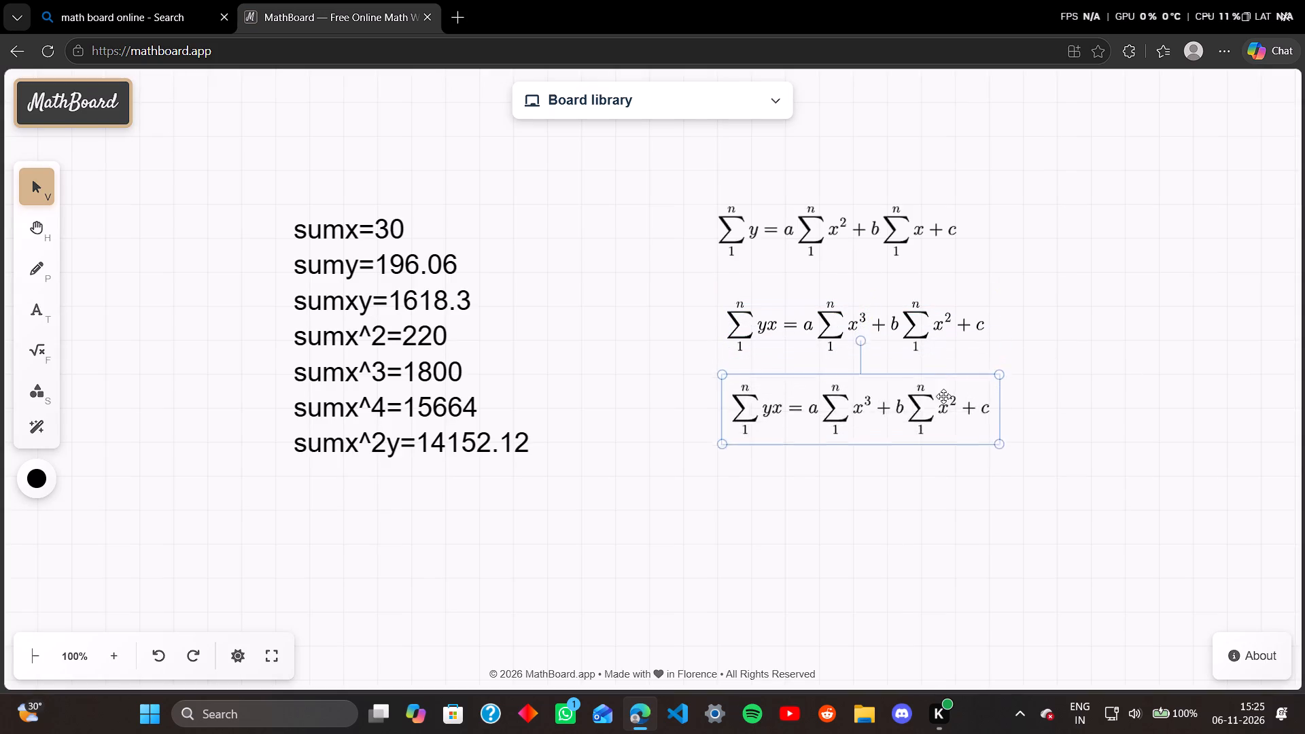
pyautogui.moveTo(943, 396); pyautogui.dragTo(947, 404)
# Open the third formula for editing and raise the x in its yx sum before the equals sign to the power 2.
pyautogui.click(1020, 419)
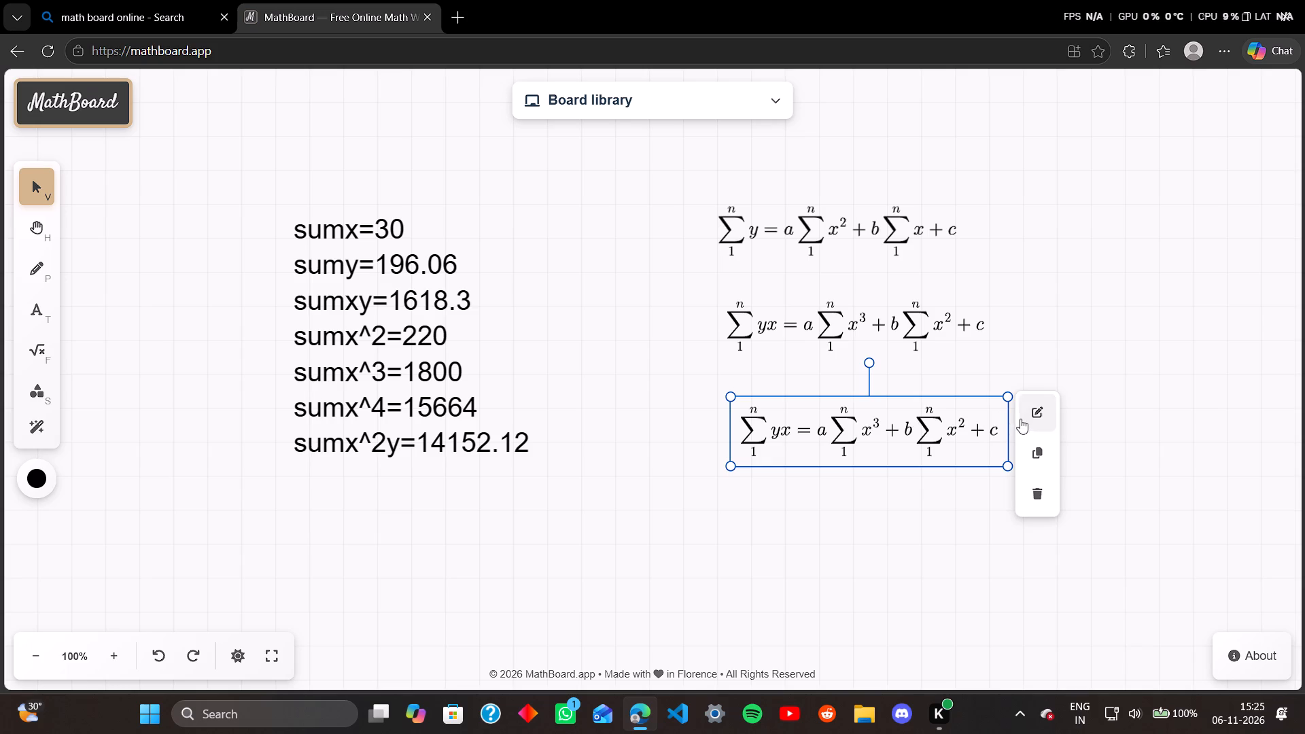
pyautogui.click(481, 224)
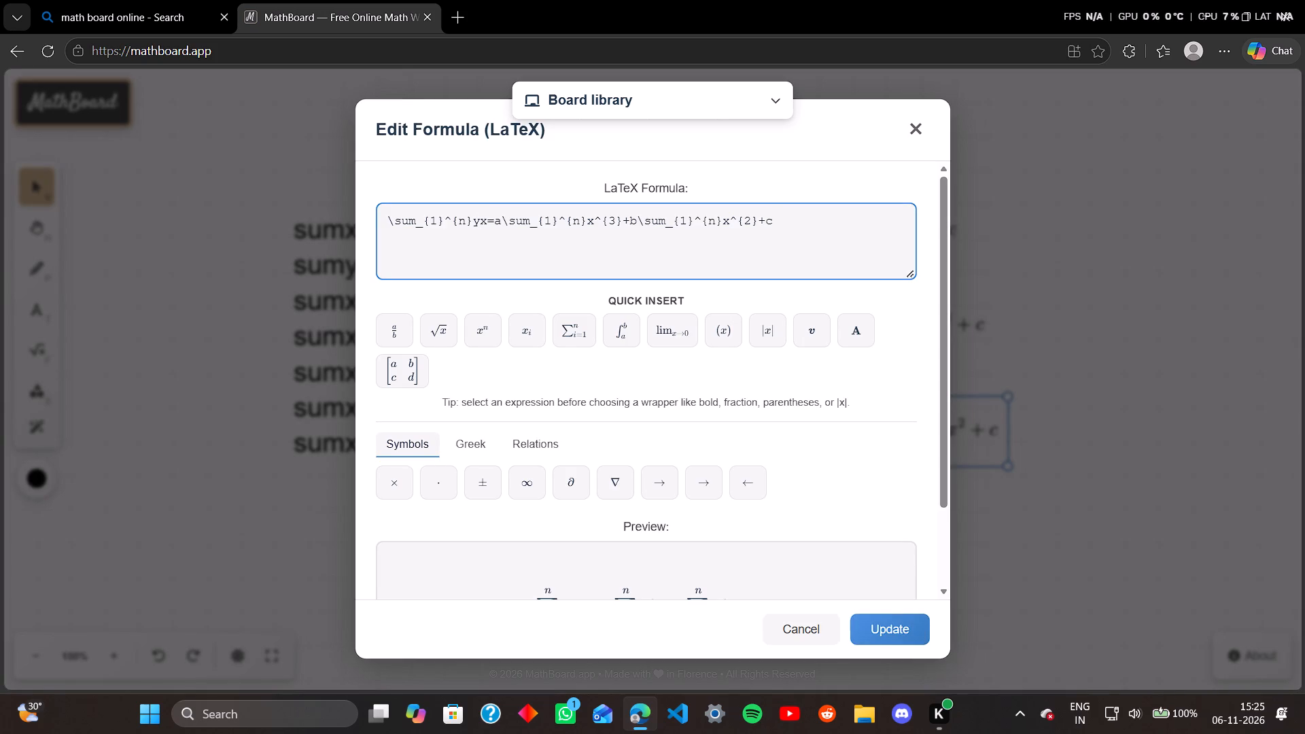
pyautogui.click(483, 220)
pyautogui.click(486, 218)
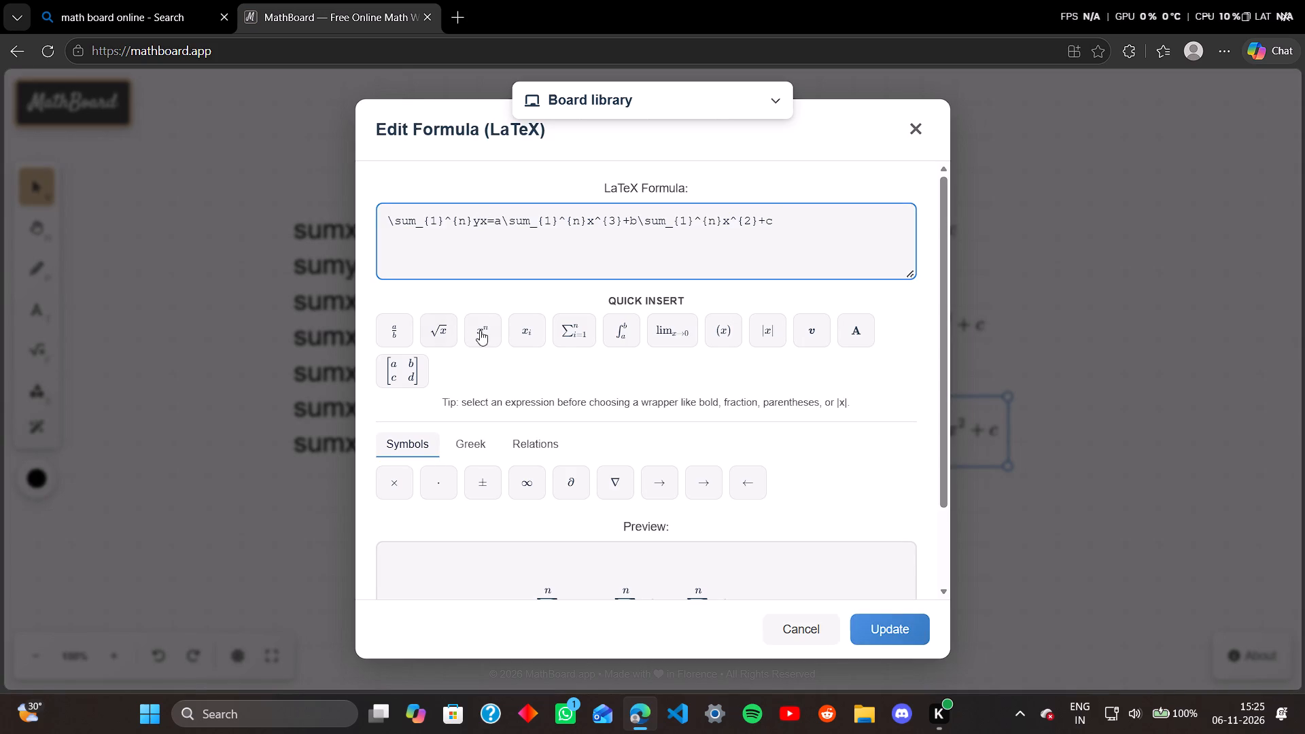
pyautogui.click(485, 326)
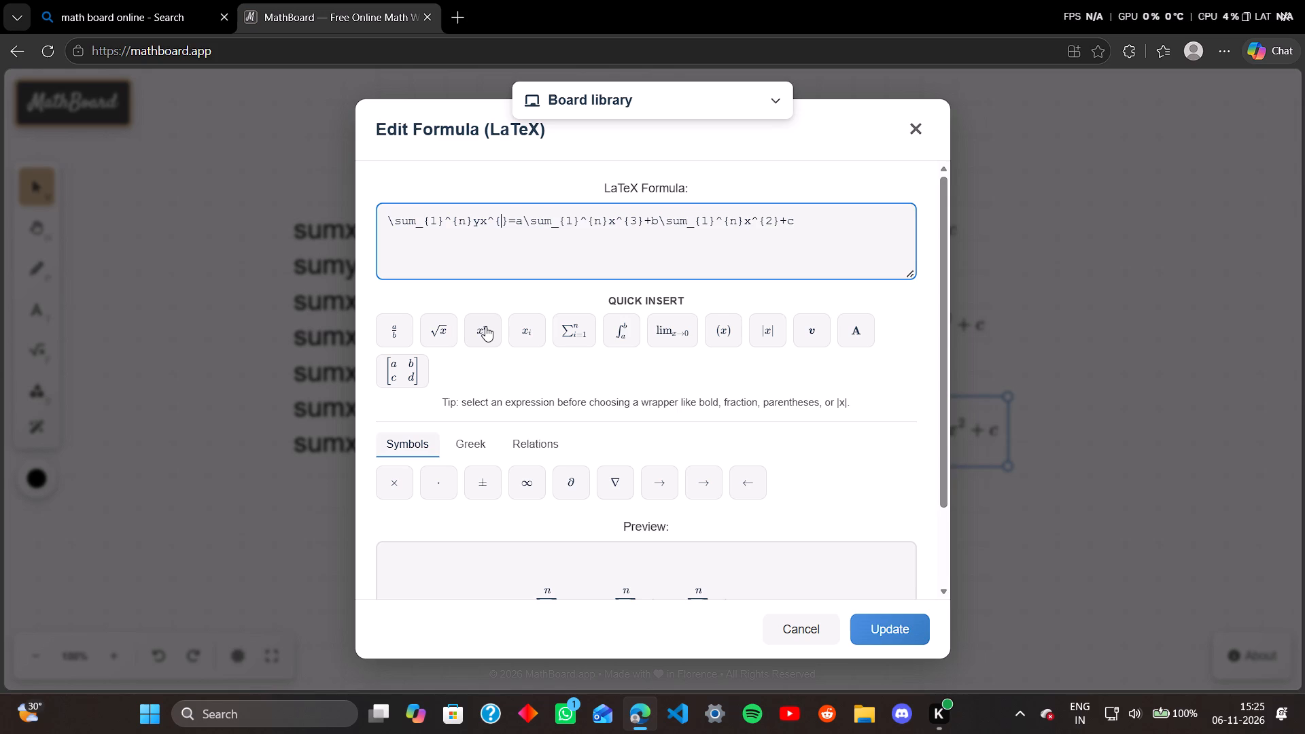
pyautogui.press('2')
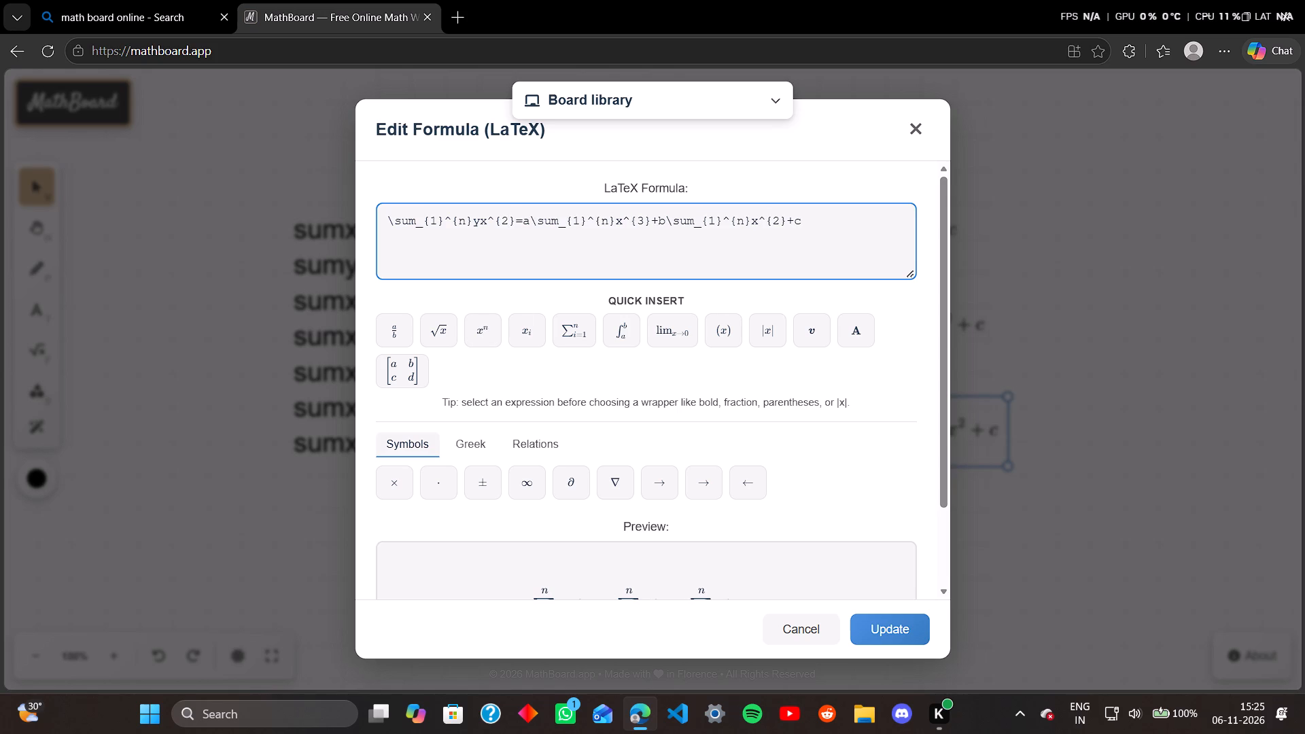
# Set the exponent of x to 4 in the a term and to 3 in the b term.
pyautogui.click(643, 220)
pyautogui.press('BackSpace')
pyautogui.press('4')
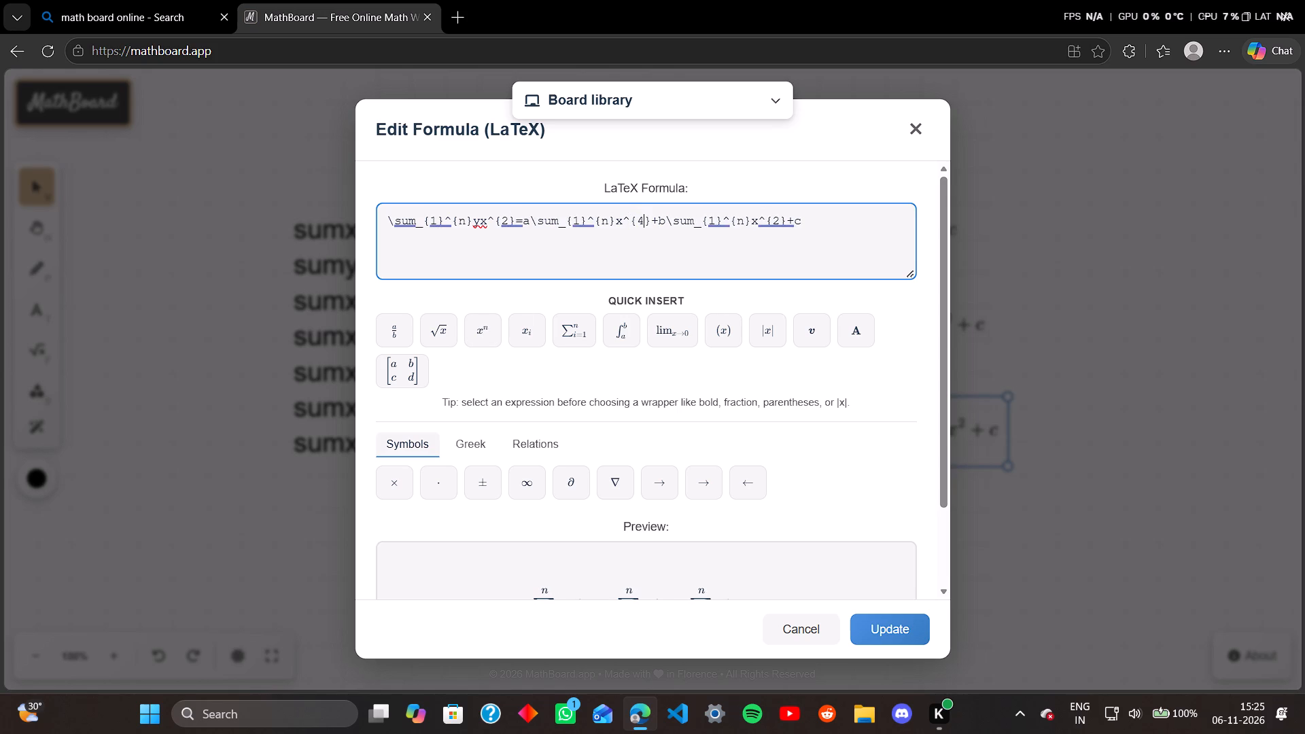
pyautogui.click(715, 222)
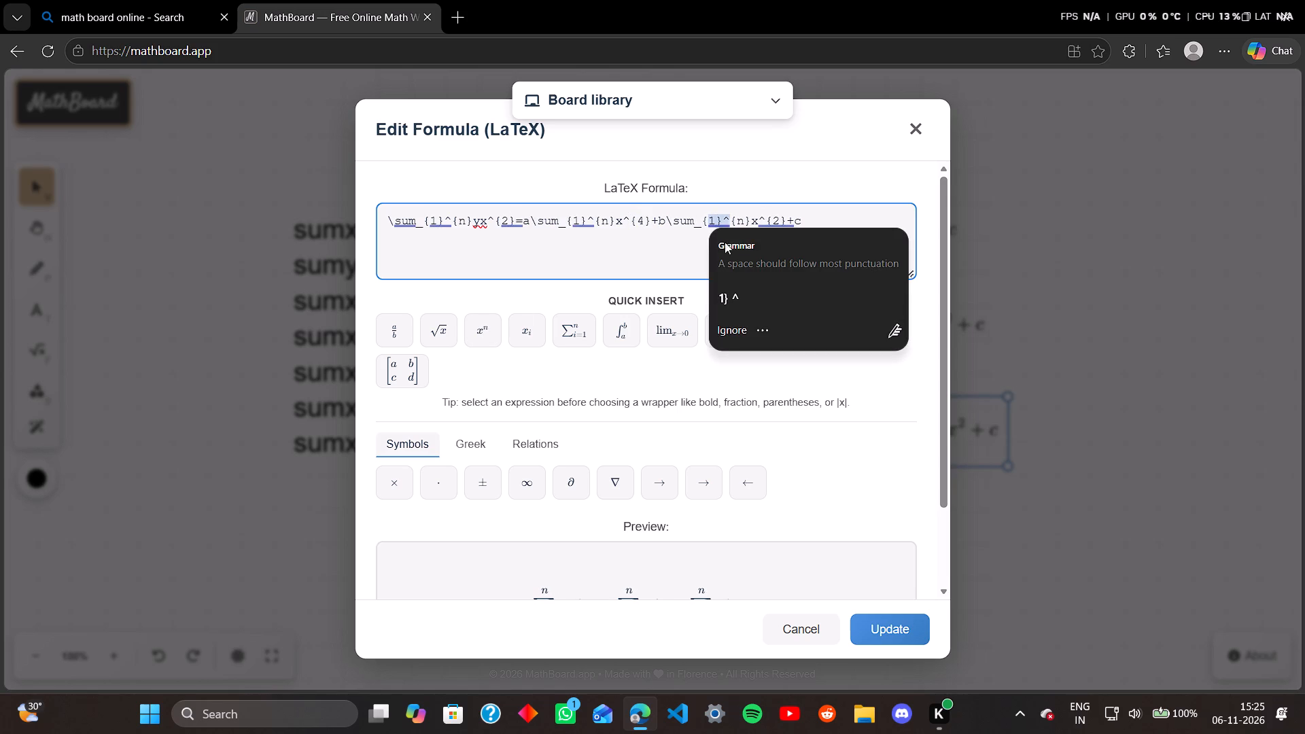
pyautogui.click(639, 277)
pyautogui.click(779, 220)
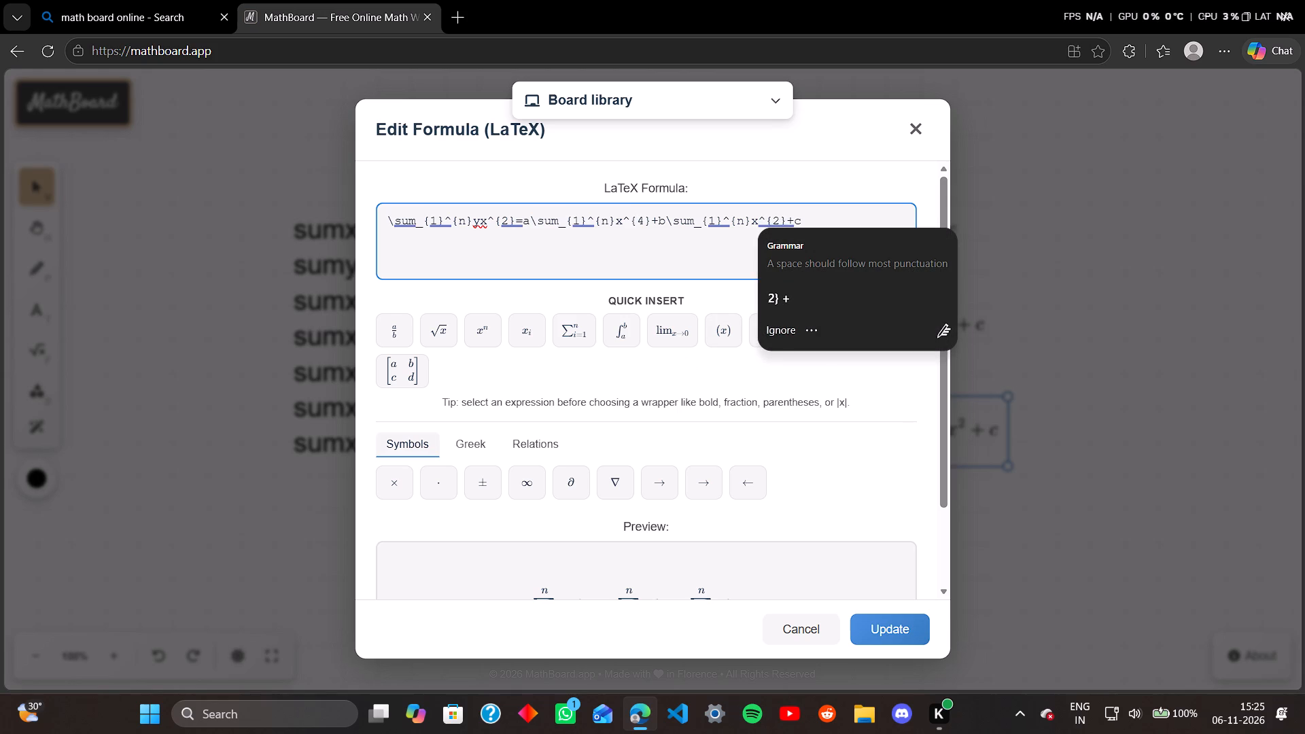
pyautogui.press('BackSpace')
pyautogui.press('3')
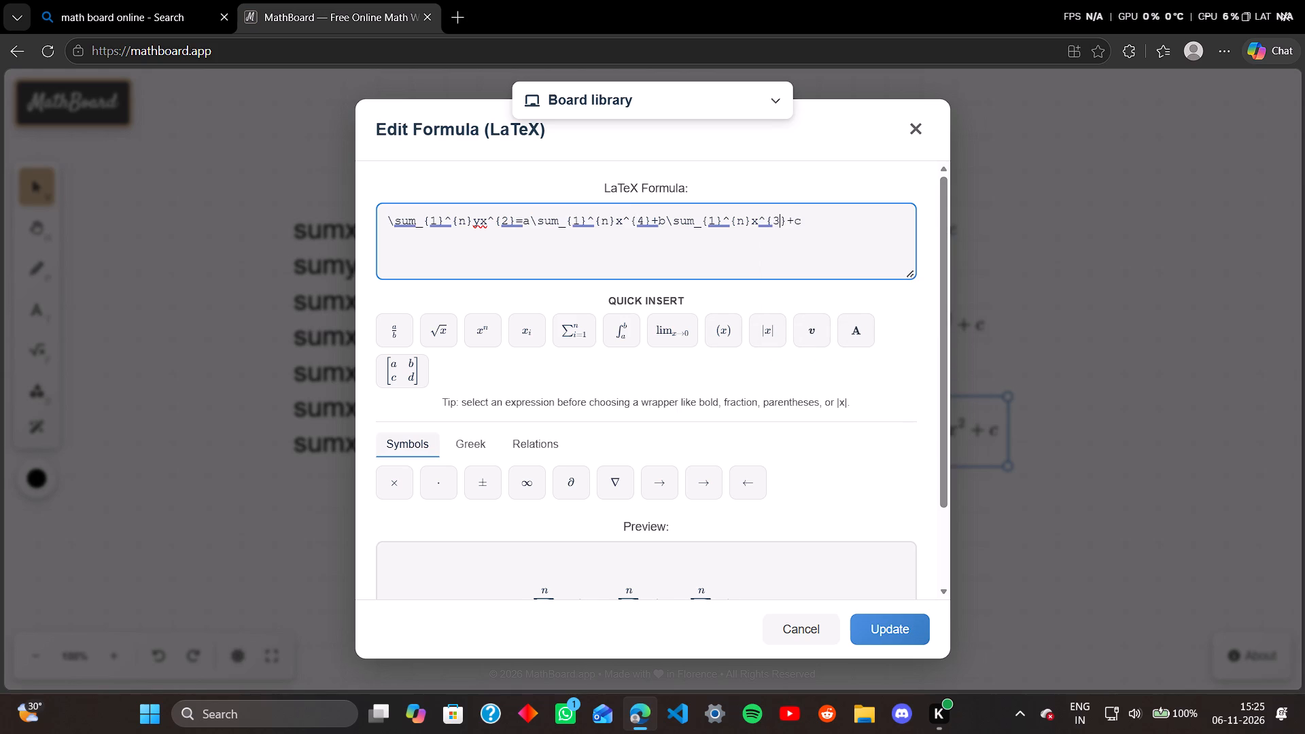
# Append a sum of x from 1 to n after c in the third formula and apply the edit to the board.
pyautogui.click(801, 221)
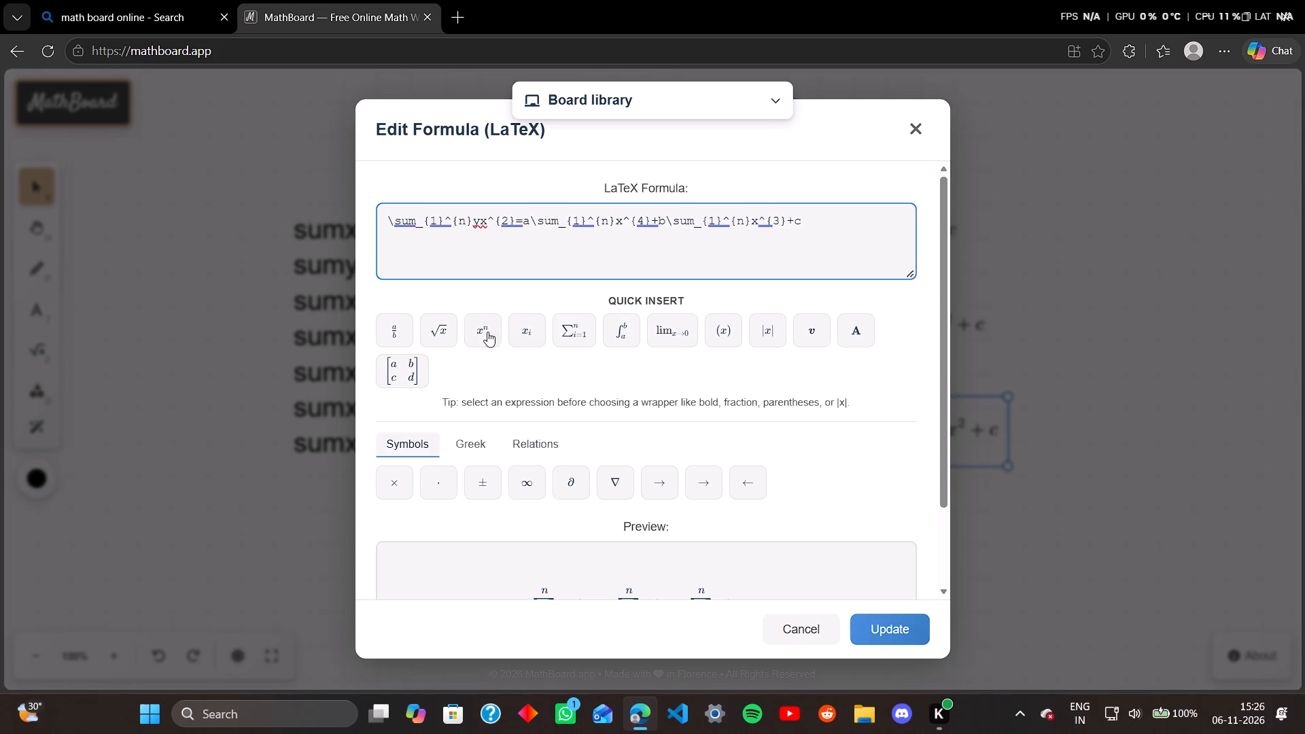
pyautogui.click(585, 325)
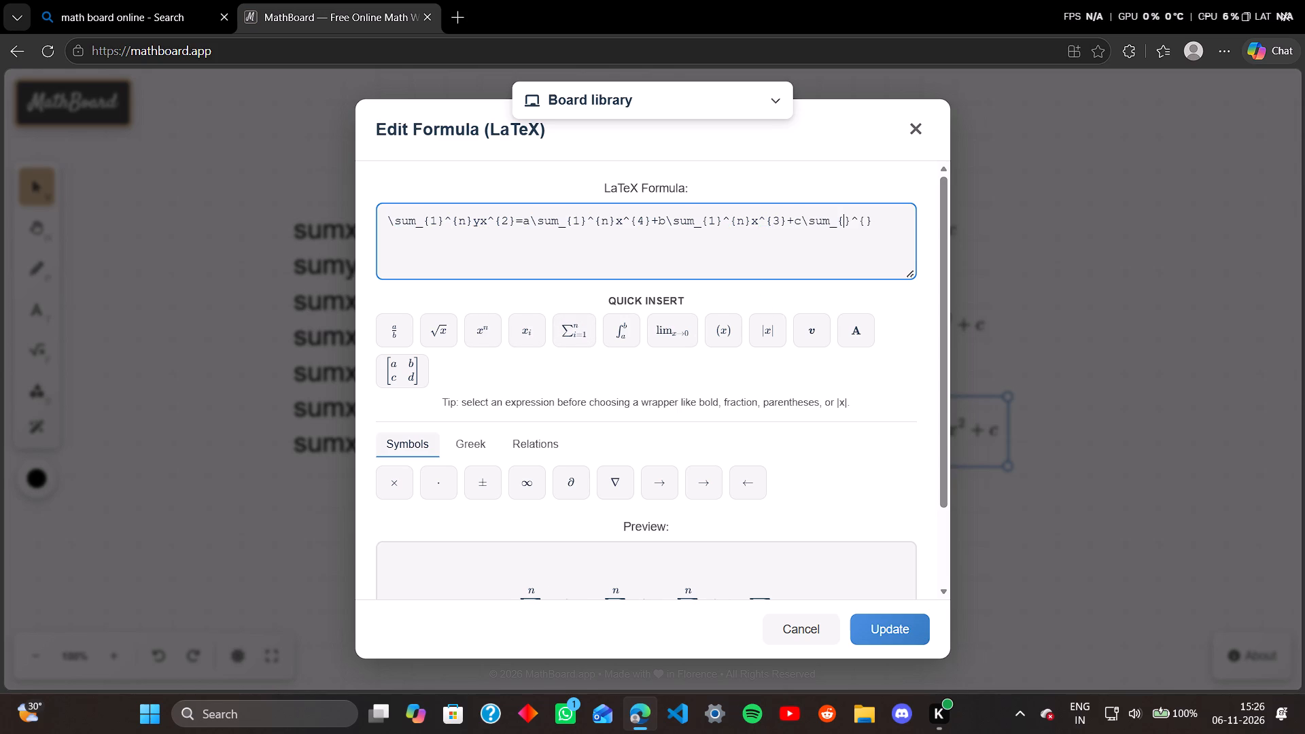
pyautogui.press('o')
pyautogui.press('BackSpace')
pyautogui.press('1')
pyautogui.click(871, 222)
pyautogui.press('n')
pyautogui.click(891, 219)
pyautogui.press('x')
pyautogui.scroll(-4, 872, 319)
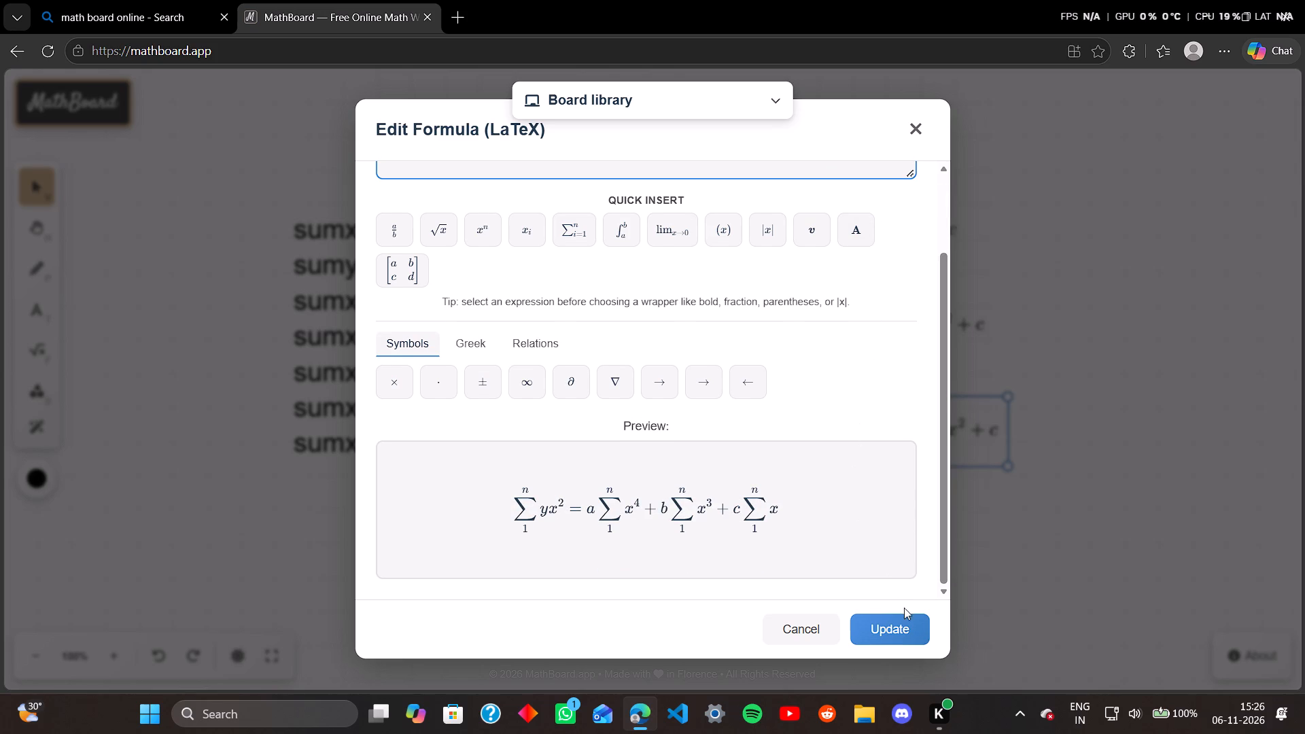
pyautogui.click(910, 625)
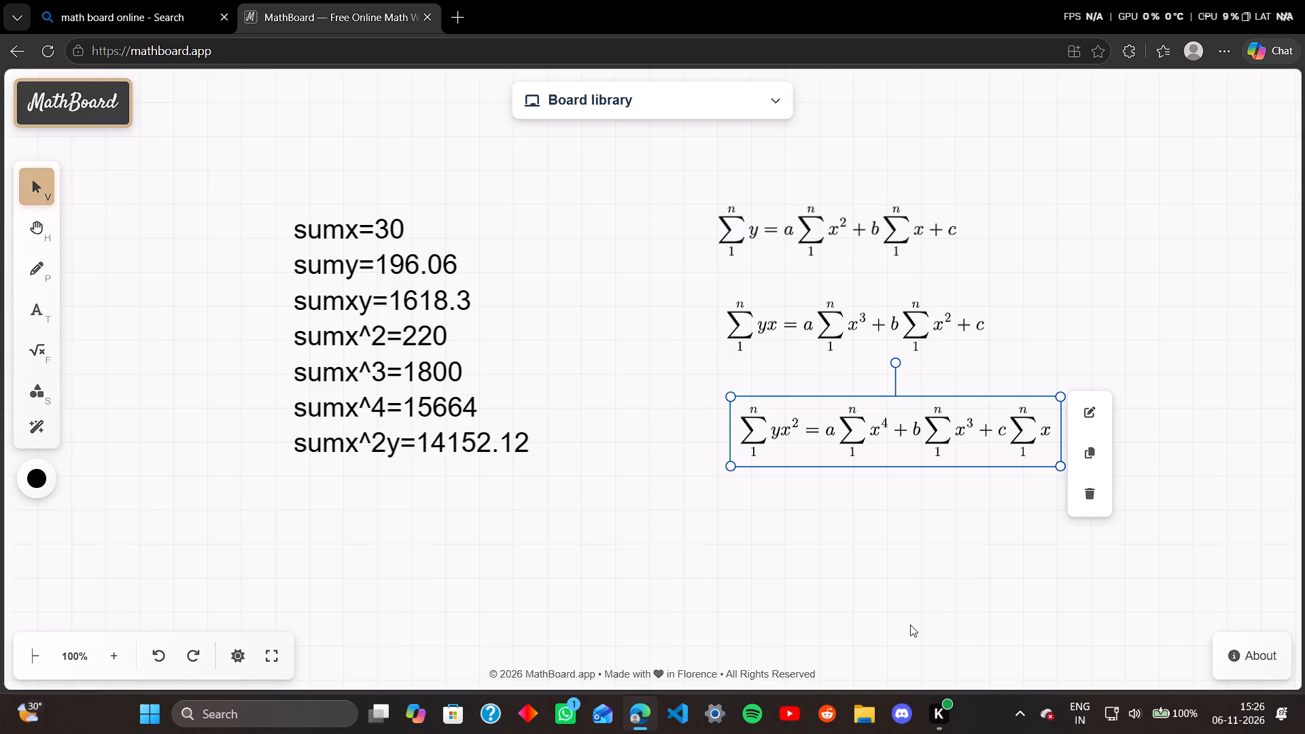
# Move the third formula slightly down and left on the board so it sits farther below the second equation.
pyautogui.moveTo(850, 398); pyautogui.dragTo(845, 398)
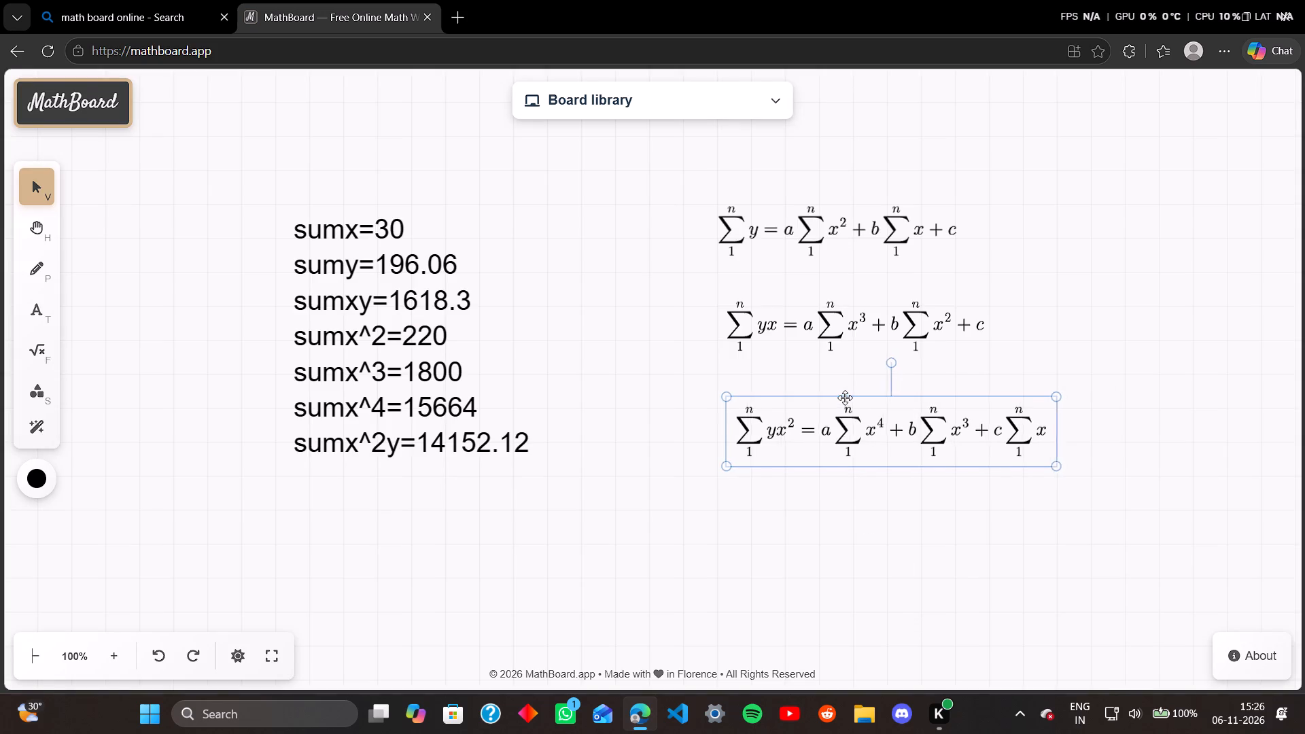
pyautogui.moveTo(845, 398); pyautogui.dragTo(836, 421)
pyautogui.click(820, 423)
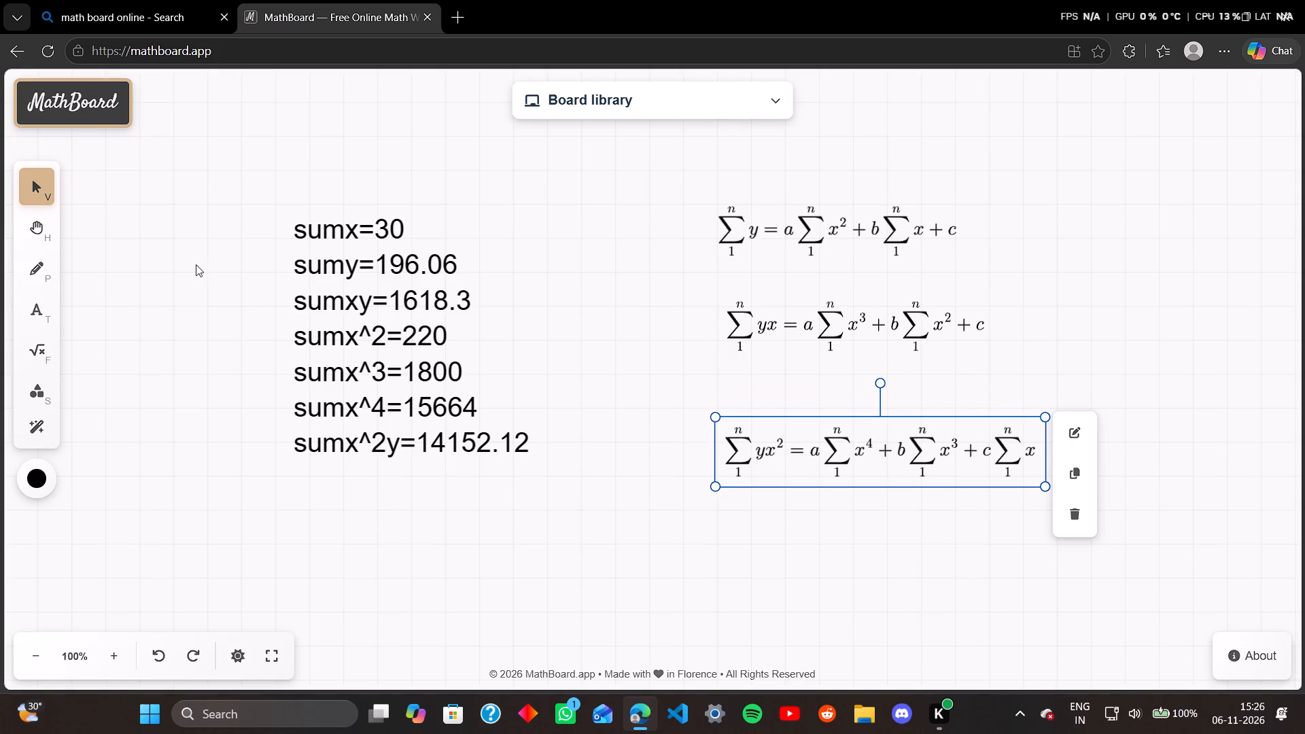
# Draw a freehand arrow pointing right beside the first equation with the pen.
pyautogui.click(37, 275)
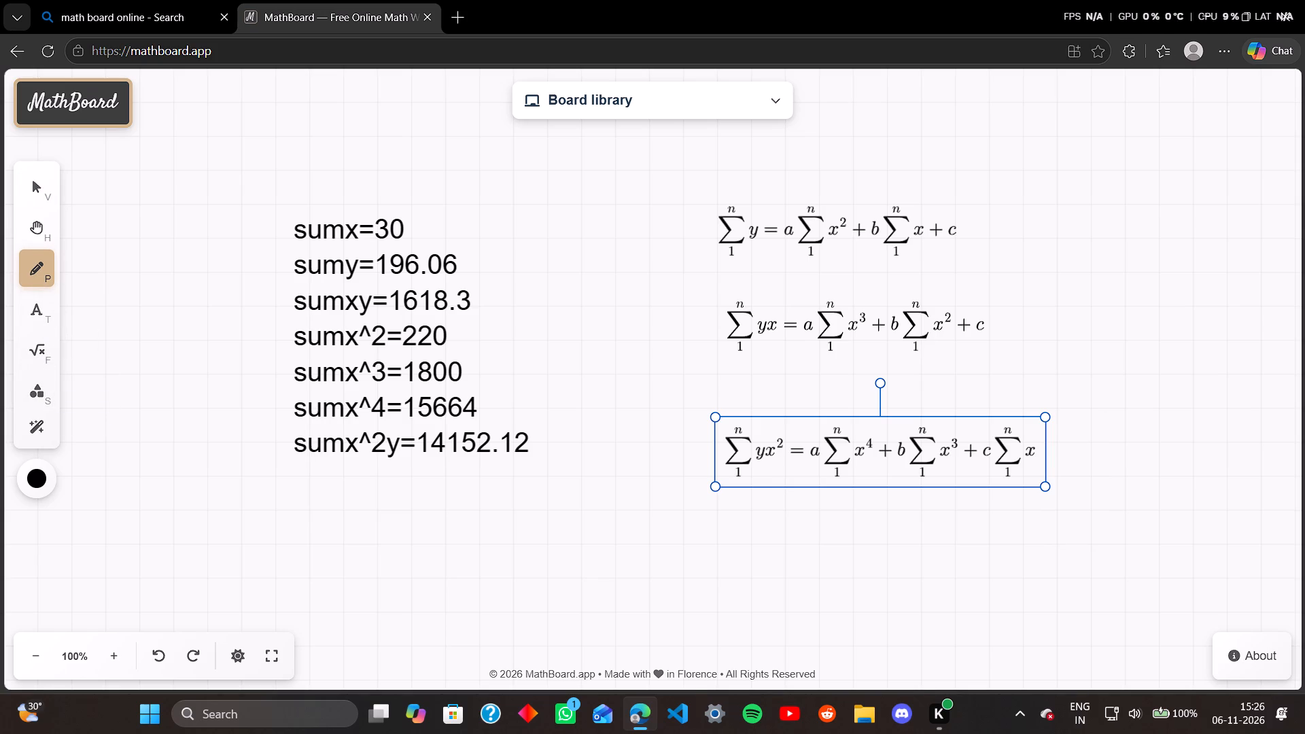
pyautogui.click(1016, 211)
pyautogui.click(1100, 209)
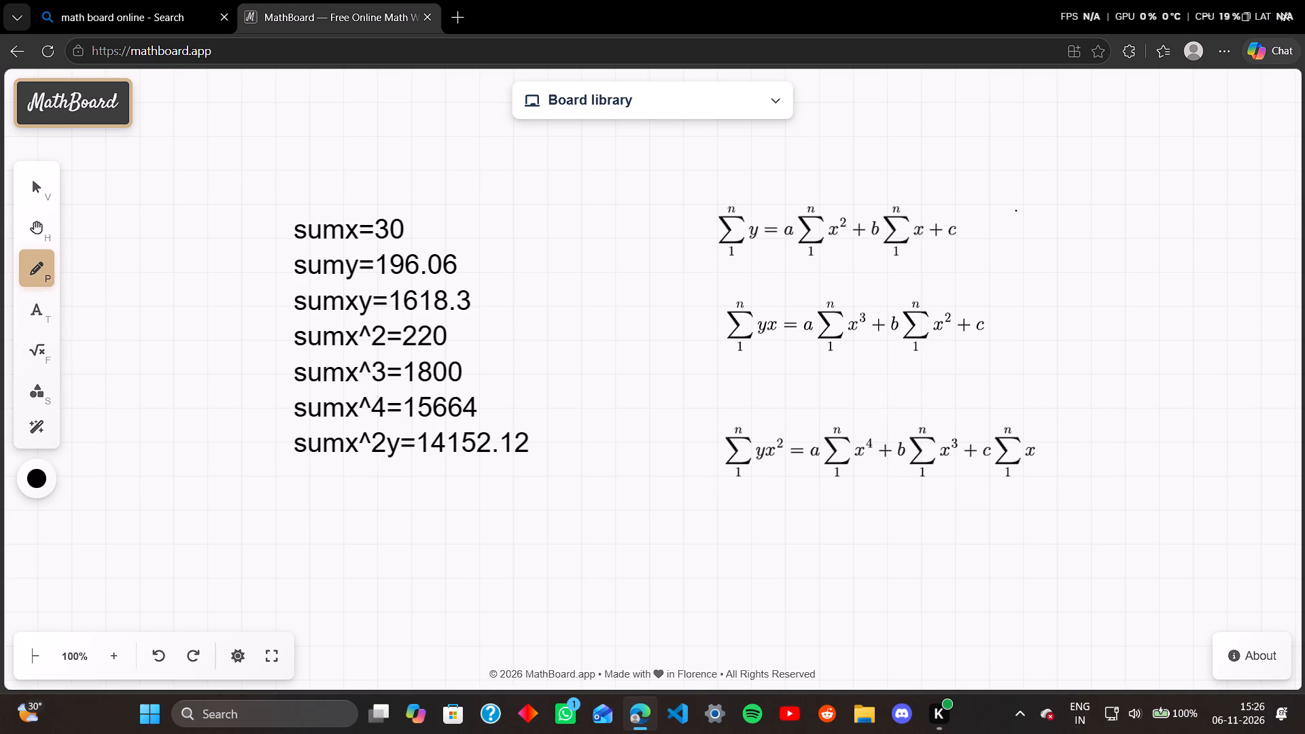
pyautogui.click(1017, 211)
pyautogui.click(1054, 218)
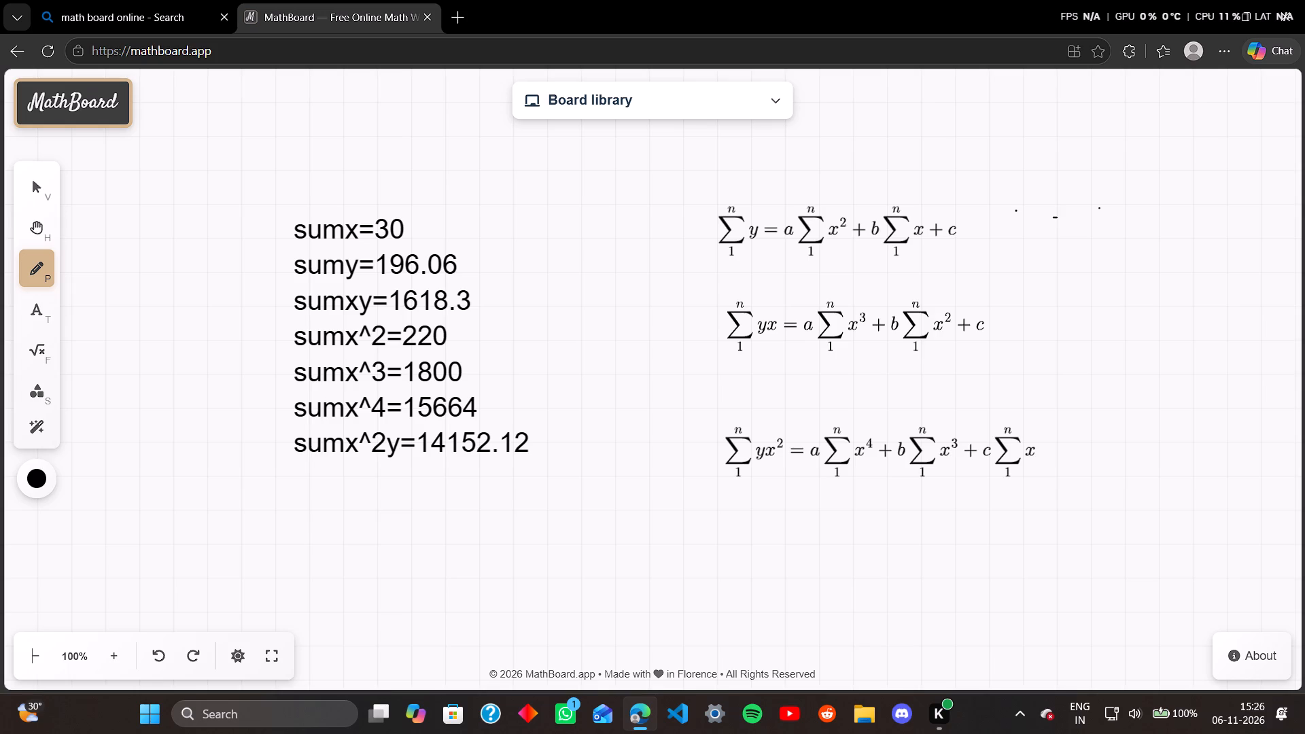
pyautogui.click(1060, 218)
pyautogui.moveTo(1060, 218); pyautogui.dragTo(1098, 216)
pyautogui.tripleClick(1098, 216)
pyautogui.click(1098, 216)
pyautogui.moveTo(1075, 206); pyautogui.dragTo(1092, 209)
pyautogui.moveTo(1101, 213); pyautogui.dragTo(1060, 241)
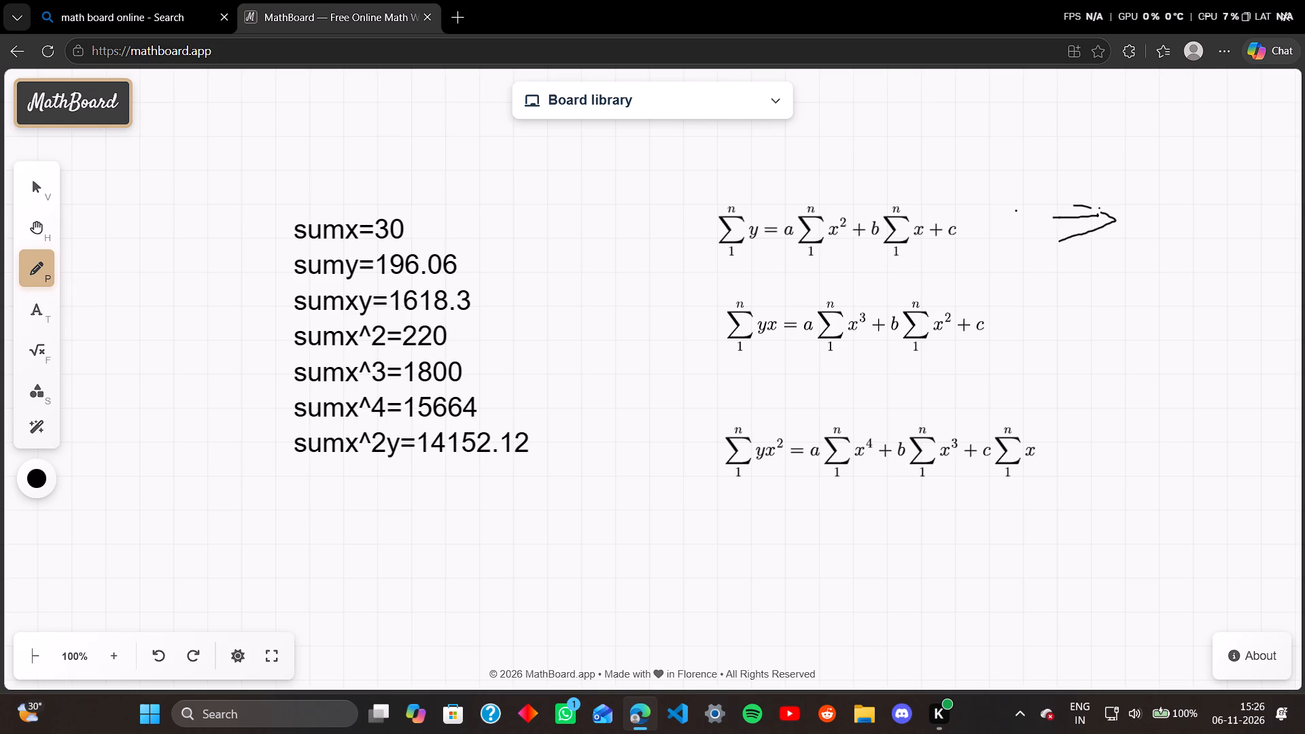
pyautogui.doubleClick(1060, 241)
pyautogui.press('Right')
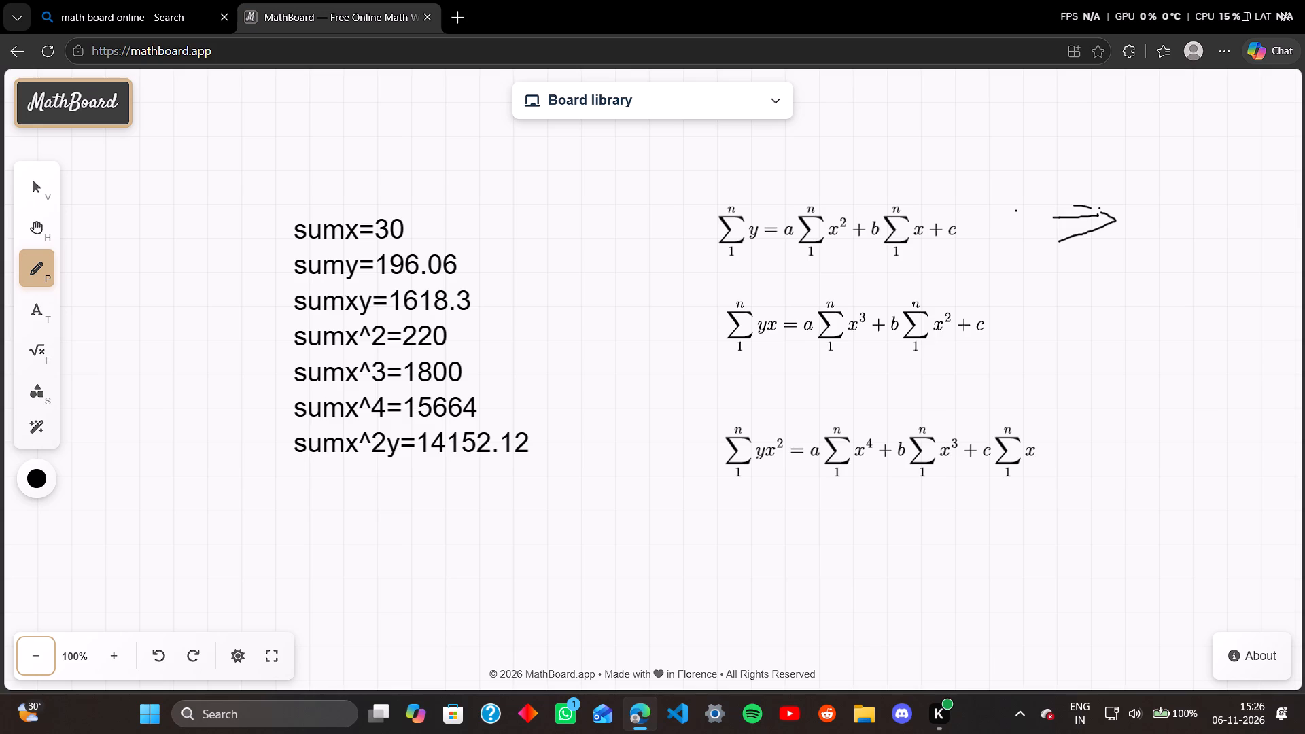
pyautogui.hscroll(-1, 1232, 250)
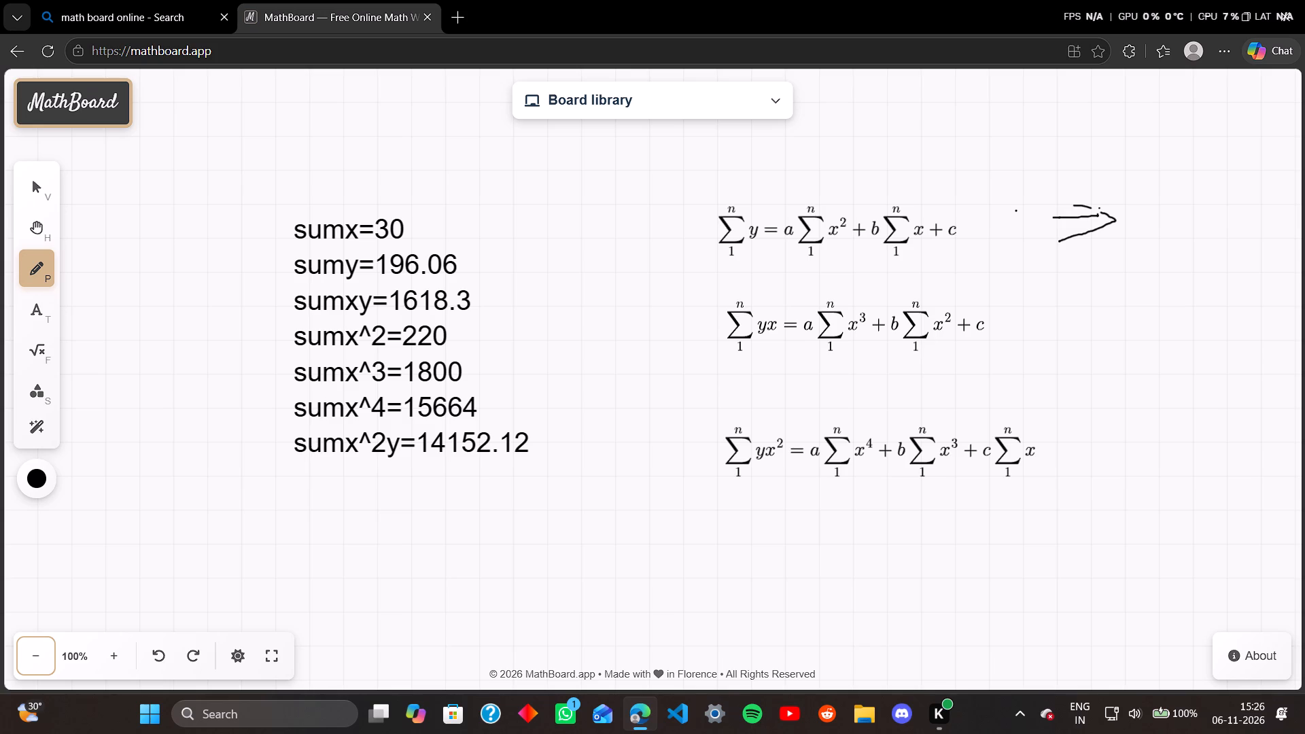
pyautogui.hscroll(-1, 1186, 221)
# Handwrite the digits 19 just after the arrow beside the first equation.
pyautogui.click(1122, 211)
pyautogui.click(1123, 220)
pyautogui.moveTo(1123, 248); pyautogui.dragTo(1122, 210)
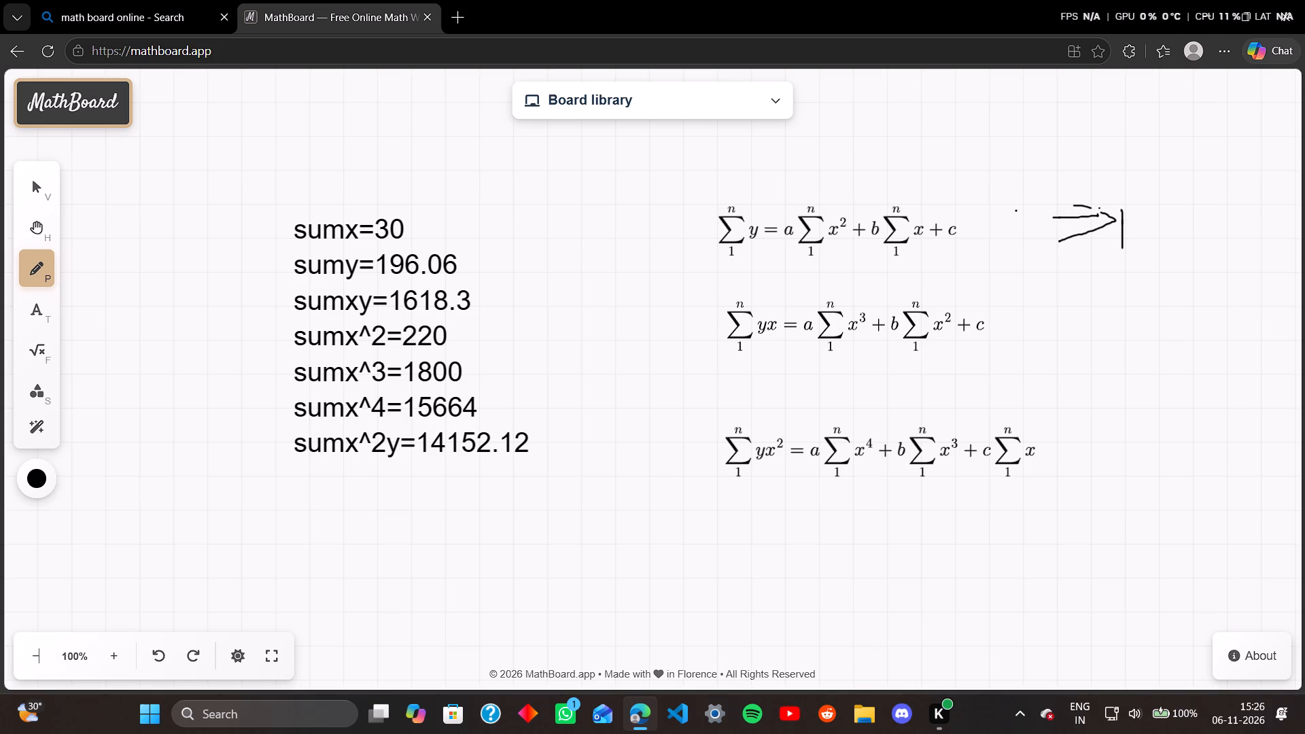
pyautogui.click(1150, 208)
pyautogui.click(1154, 224)
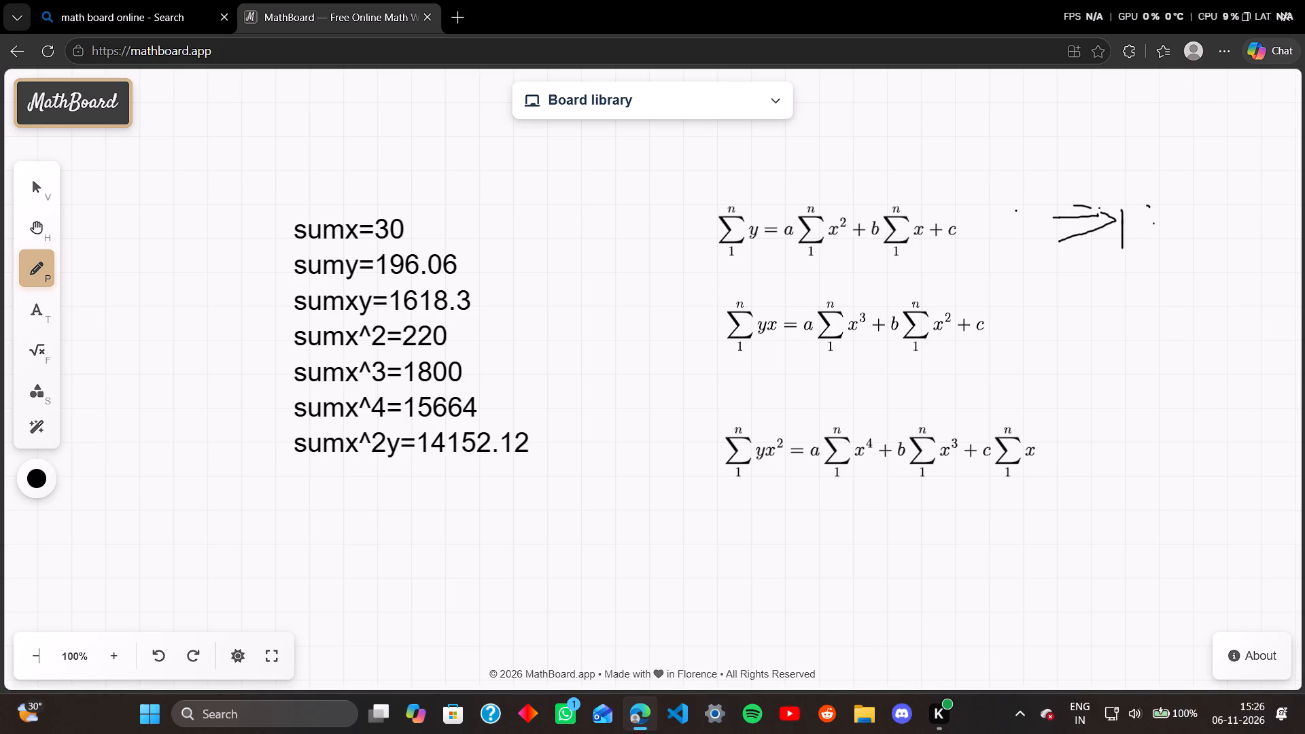
pyautogui.doubleClick(1151, 208)
pyautogui.moveTo(1151, 208); pyautogui.dragTo(1145, 209)
pyautogui.moveTo(1143, 210); pyautogui.dragTo(1141, 224)
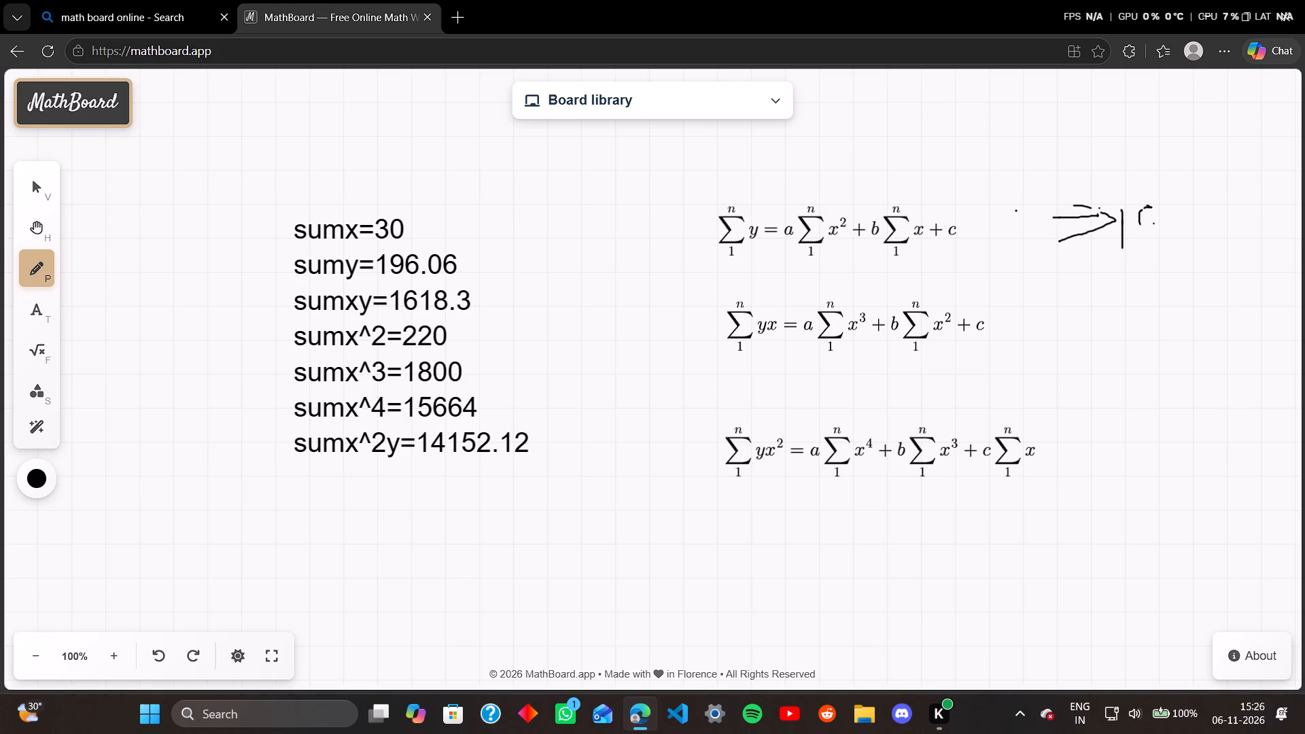
pyautogui.click(1147, 223)
pyautogui.click(1153, 211)
pyautogui.moveTo(1158, 237); pyautogui.dragTo(1159, 251)
pyautogui.click(1157, 237)
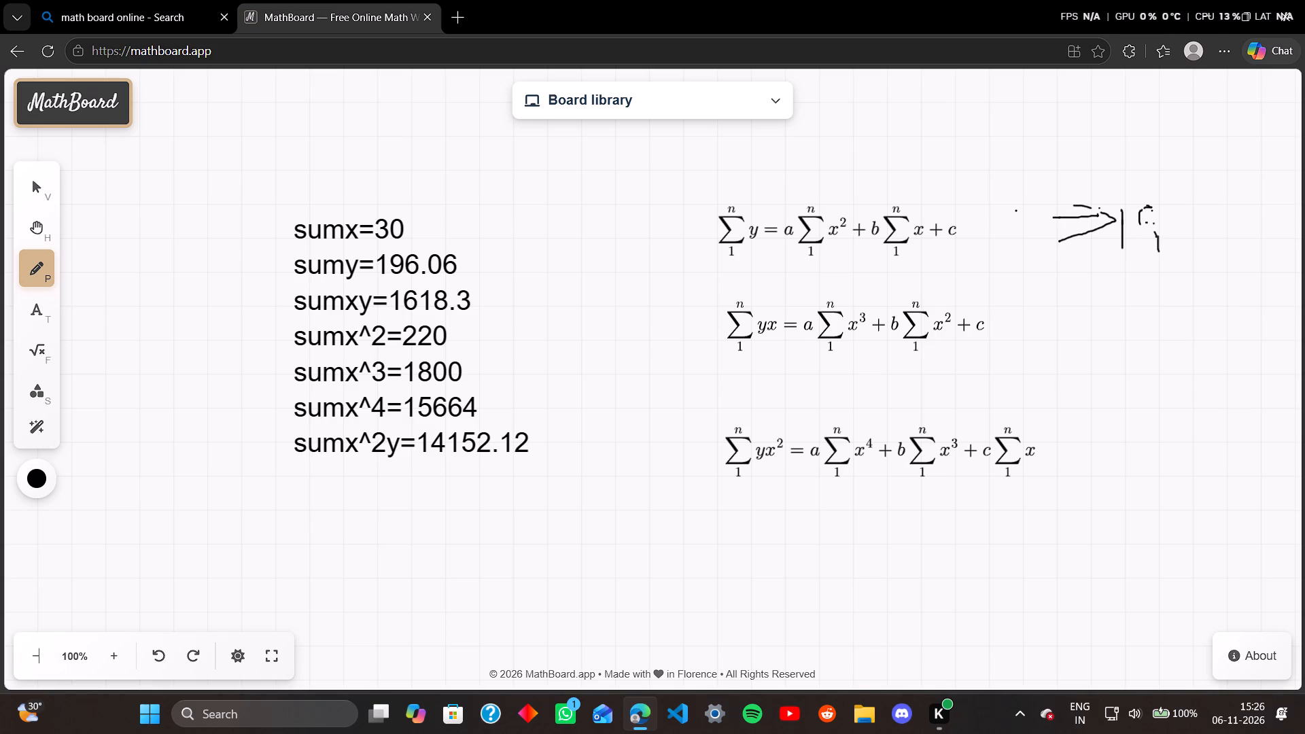
pyautogui.moveTo(1152, 204); pyautogui.dragTo(1155, 217)
pyautogui.moveTo(1158, 232); pyautogui.dragTo(1160, 249)
pyautogui.click(1160, 249)
pyautogui.click(1155, 218)
pyautogui.moveTo(1155, 228); pyautogui.dragTo(1155, 241)
pyautogui.moveTo(1155, 214); pyautogui.dragTo(1155, 226)
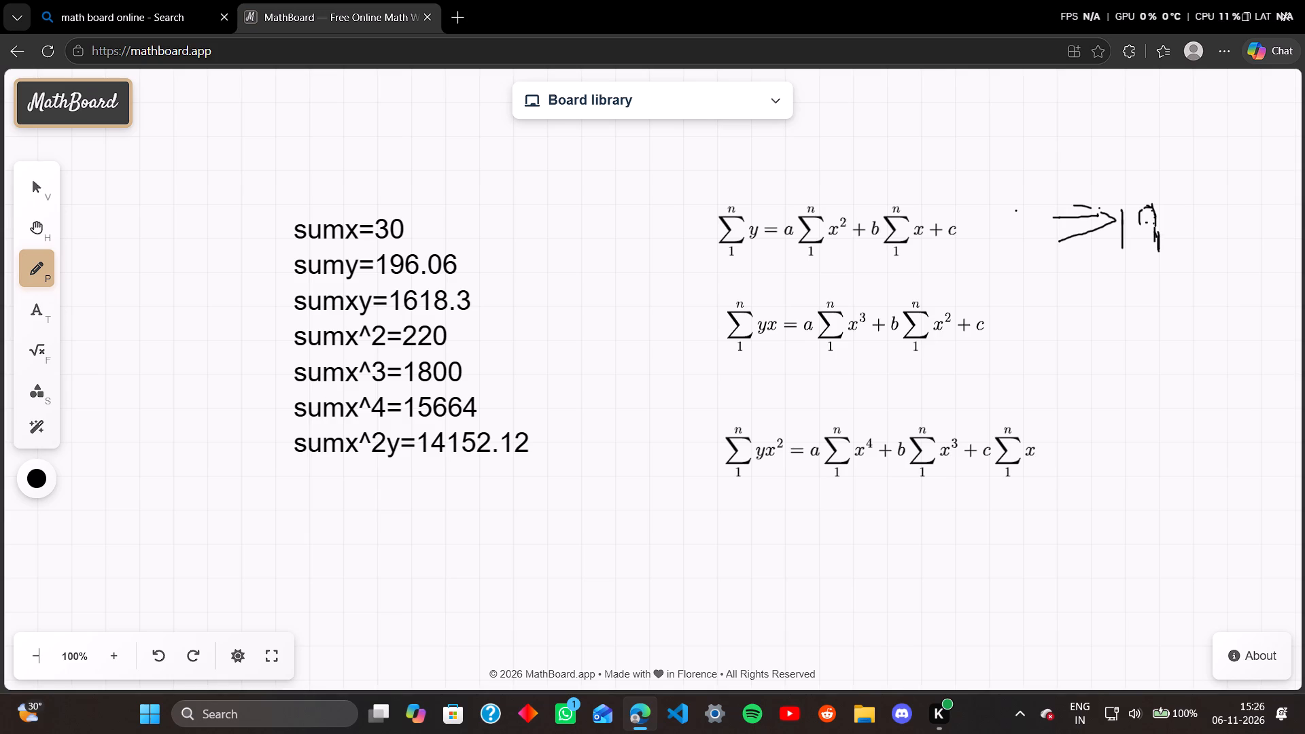
pyautogui.click(1155, 224)
pyautogui.moveTo(1155, 224); pyautogui.dragTo(1147, 224)
pyautogui.click(1141, 222)
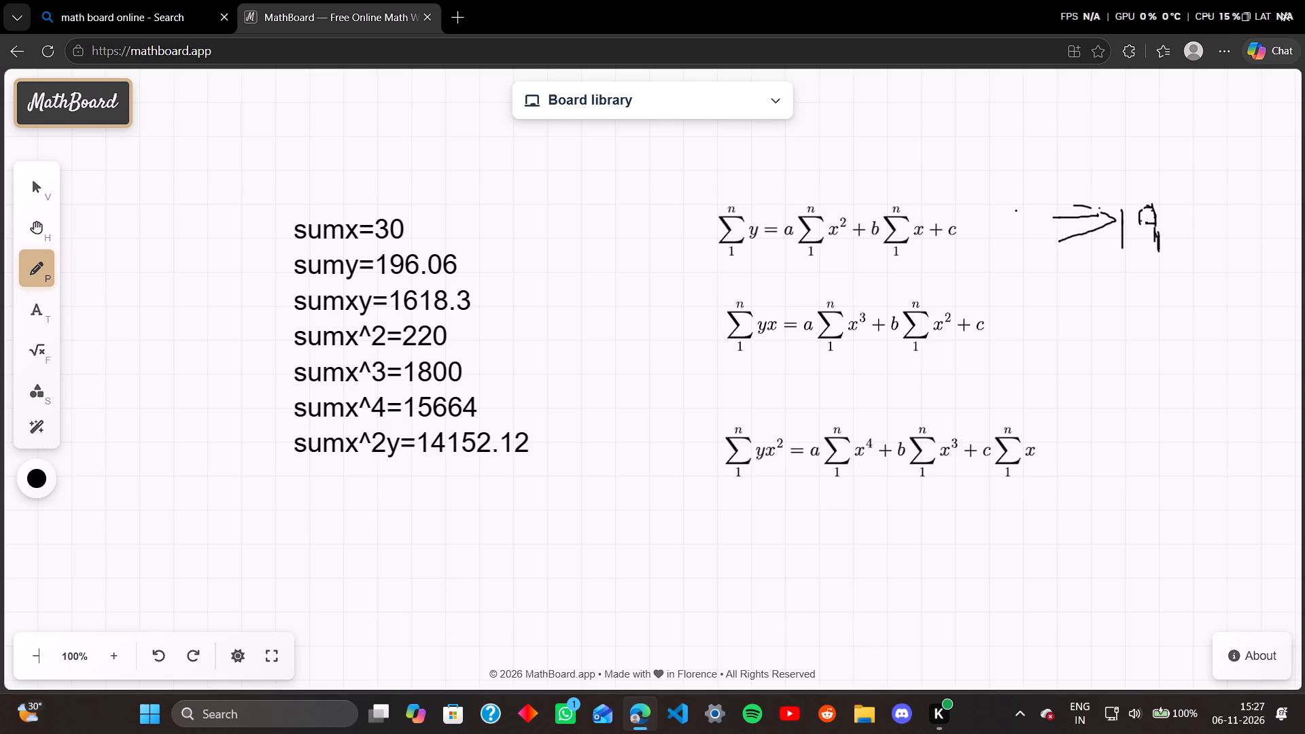
# Handwrite a 6 after the handwritten 19.
pyautogui.click(1193, 208)
pyautogui.moveTo(1181, 219); pyautogui.dragTo(1191, 246)
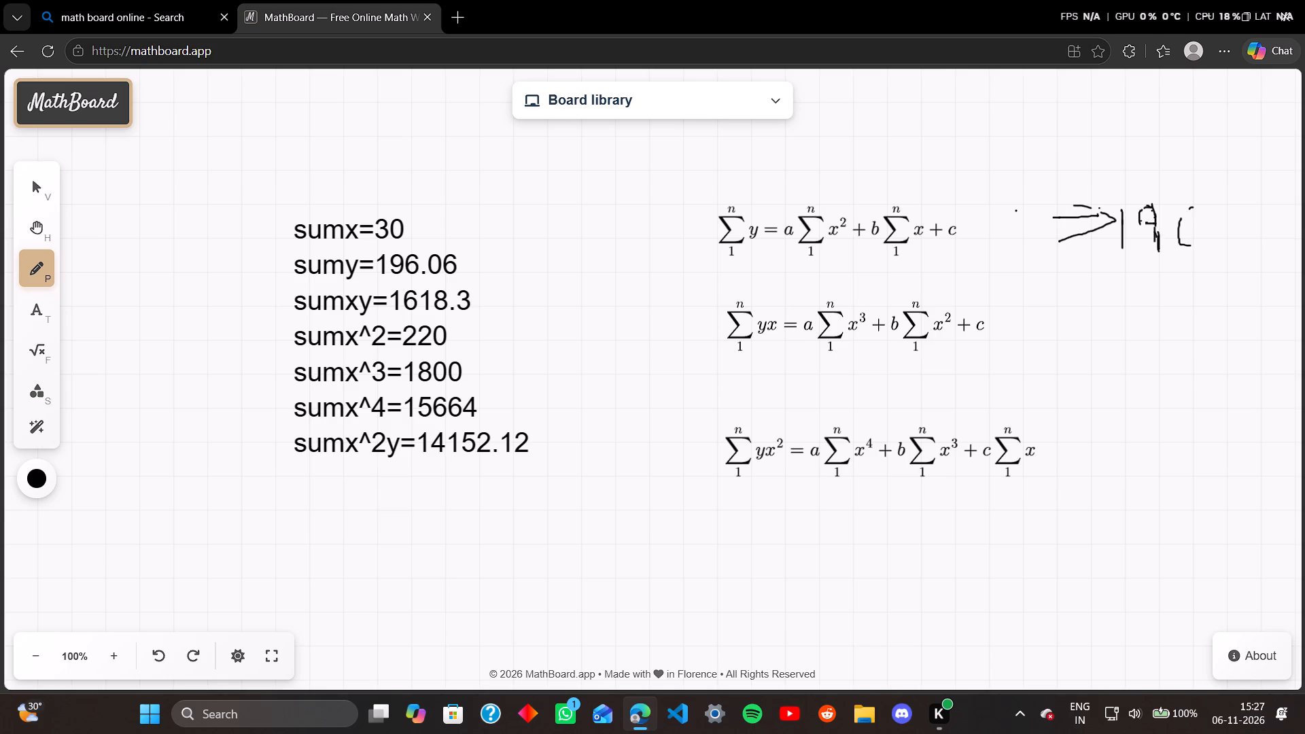
pyautogui.click(1189, 225)
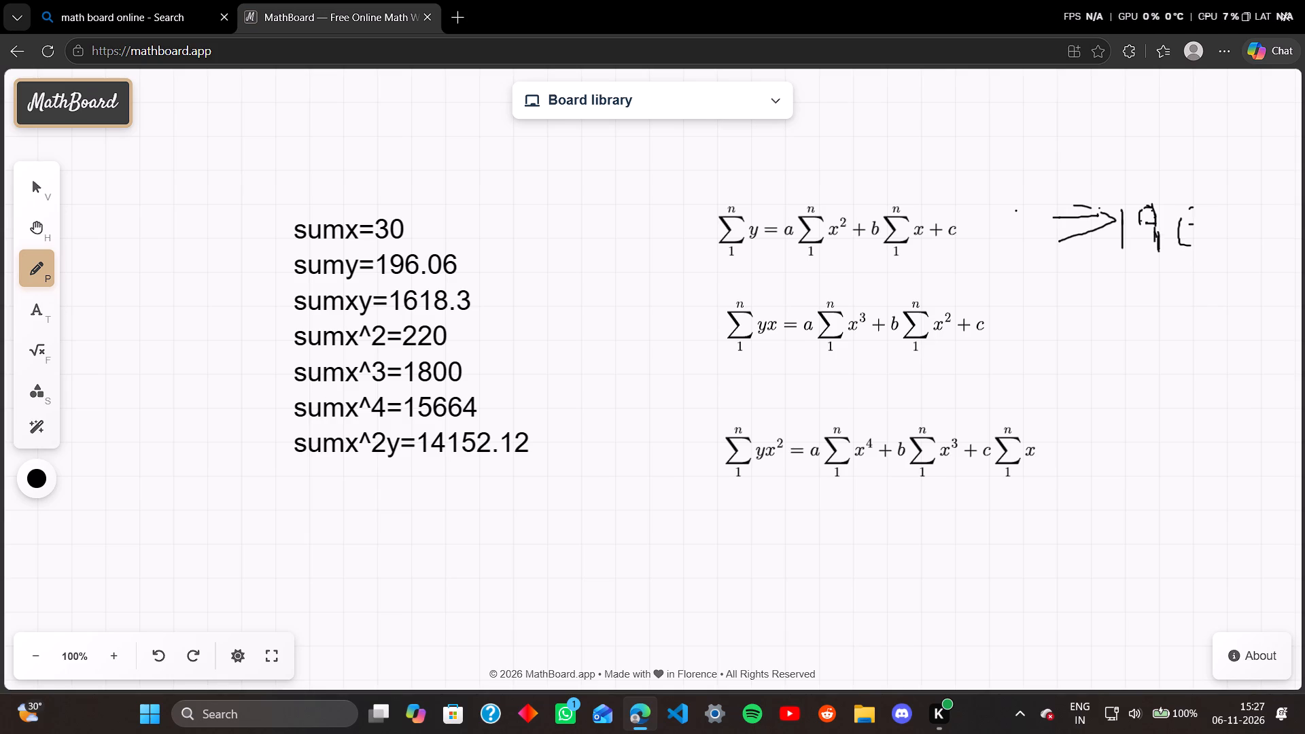
pyautogui.tripleClick(1198, 241)
pyautogui.moveTo(1195, 230); pyautogui.dragTo(1196, 238)
pyautogui.doubleClick(1196, 238)
pyautogui.moveTo(1196, 241); pyautogui.dragTo(1191, 255)
pyautogui.click(1190, 255)
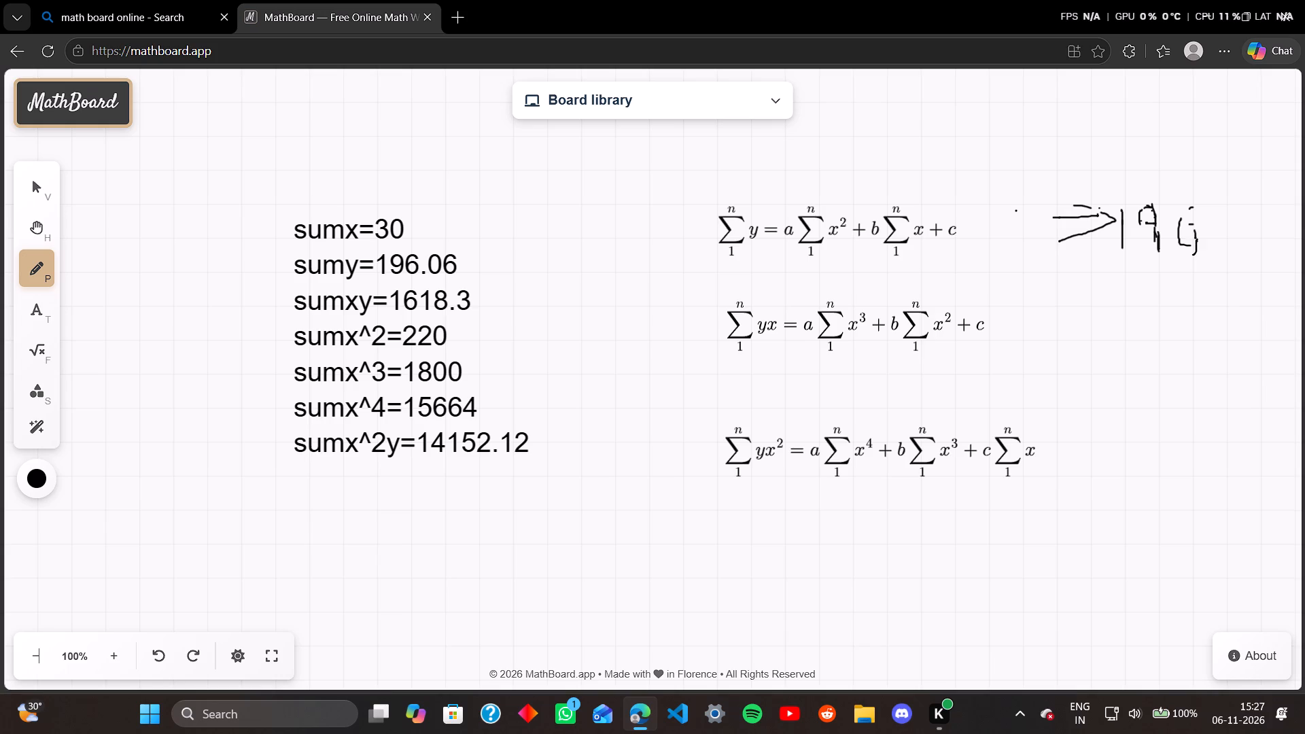
# Scribble over the handwritten arrow and digits with the pen.
pyautogui.click(1092, 195)
pyautogui.moveTo(1162, 263); pyautogui.dragTo(1162, 254)
pyautogui.click(1155, 205)
pyautogui.moveTo(1087, 241); pyautogui.dragTo(1069, 220)
pyautogui.moveTo(1066, 220); pyautogui.dragTo(1213, 226)
pyautogui.moveTo(1202, 234); pyautogui.dragTo(1189, 254)
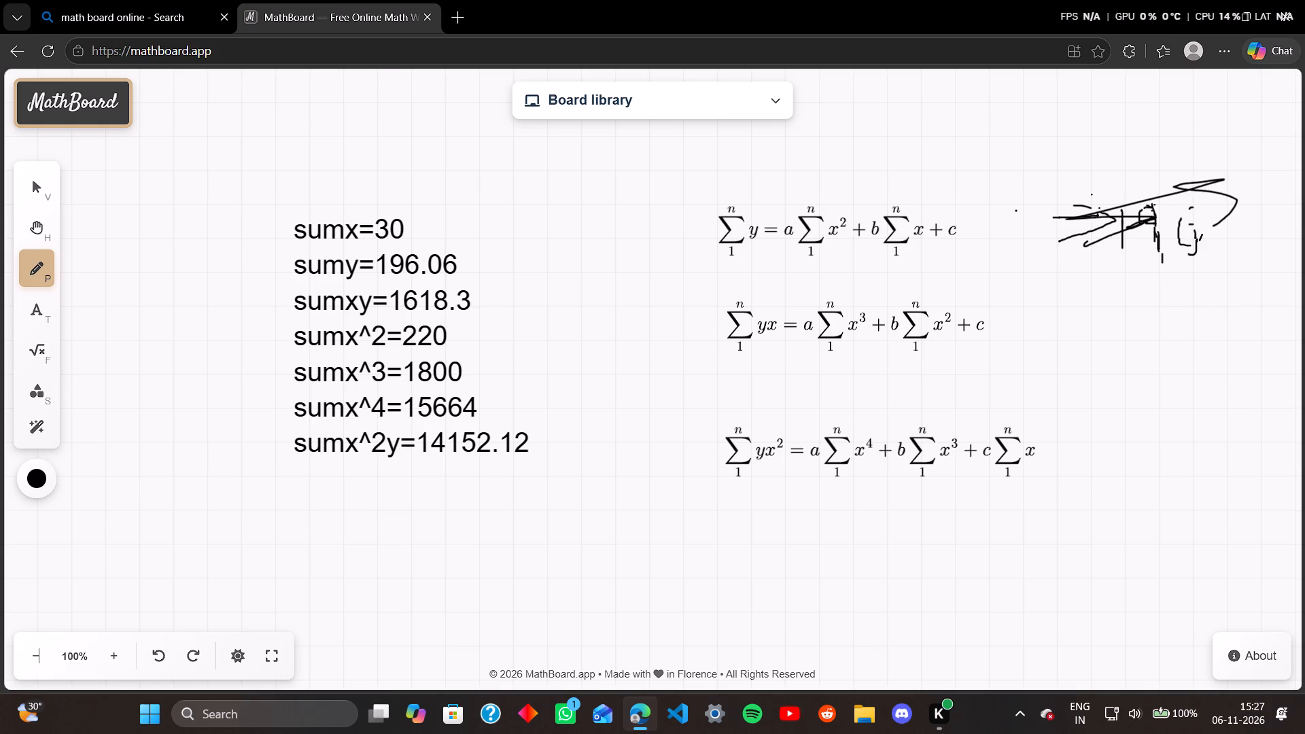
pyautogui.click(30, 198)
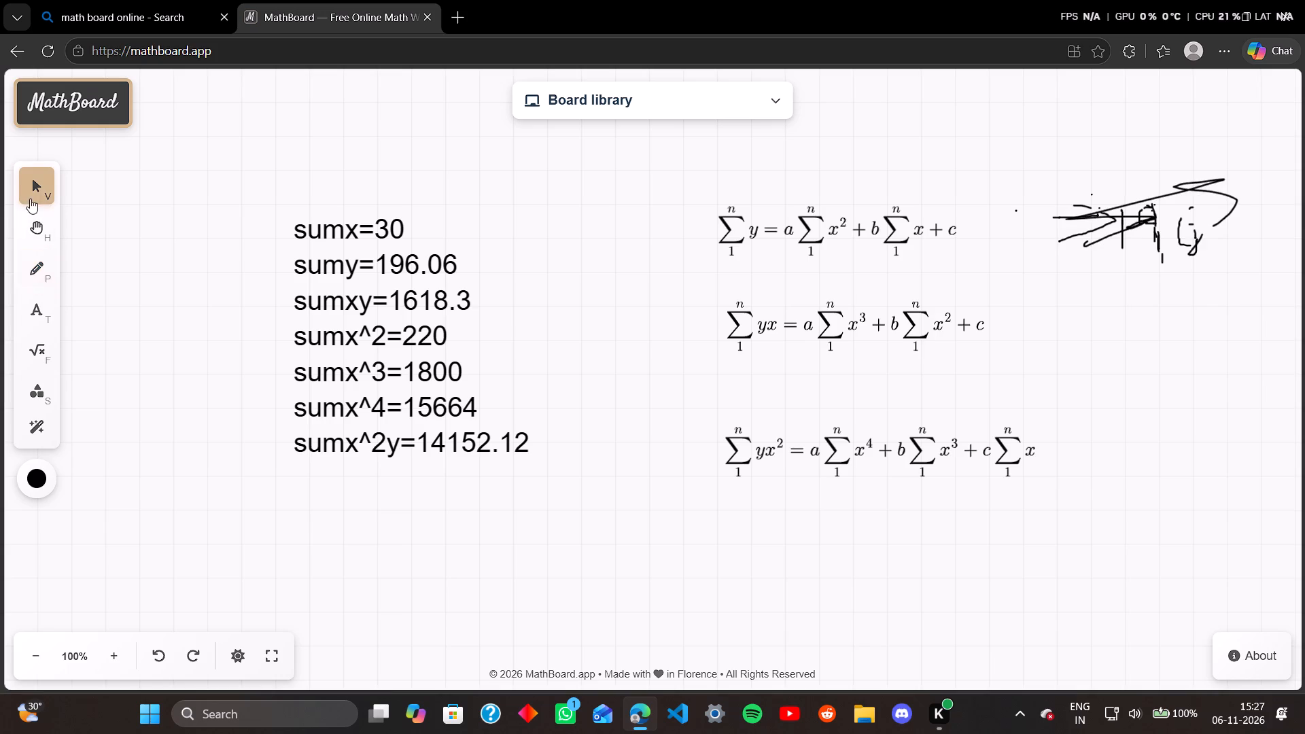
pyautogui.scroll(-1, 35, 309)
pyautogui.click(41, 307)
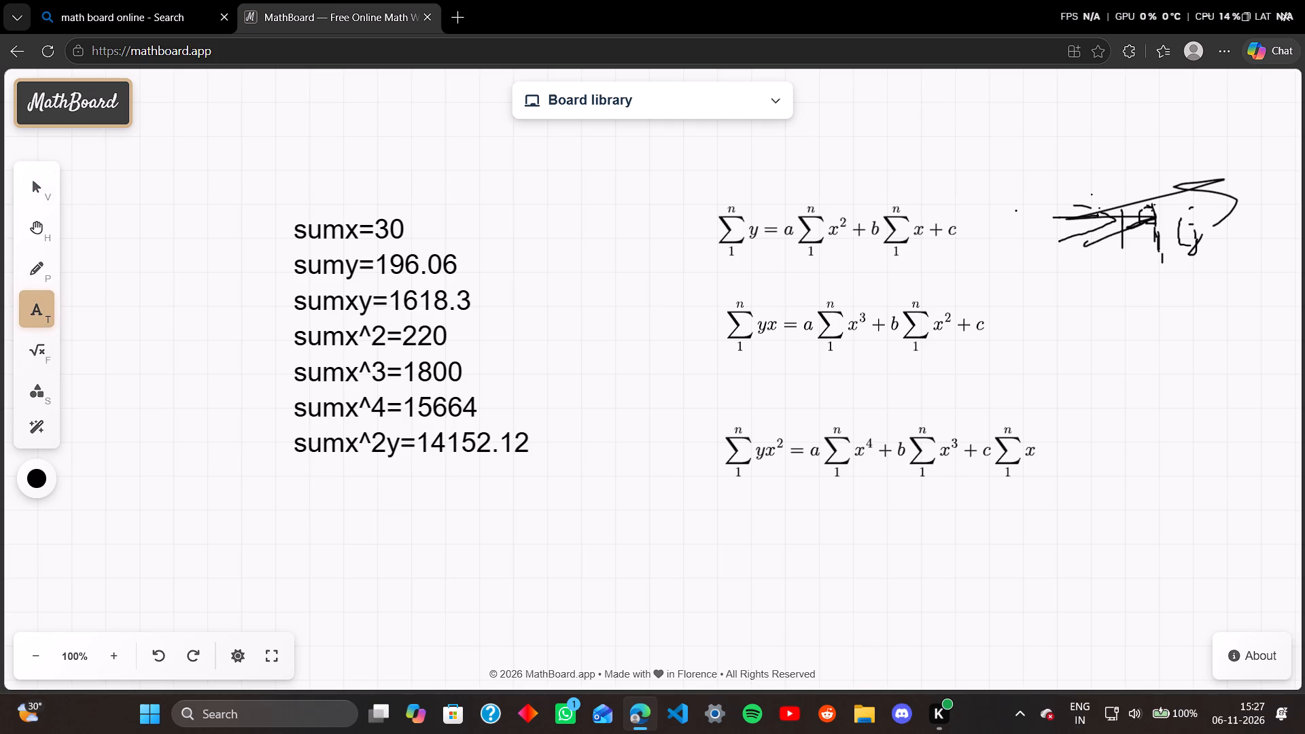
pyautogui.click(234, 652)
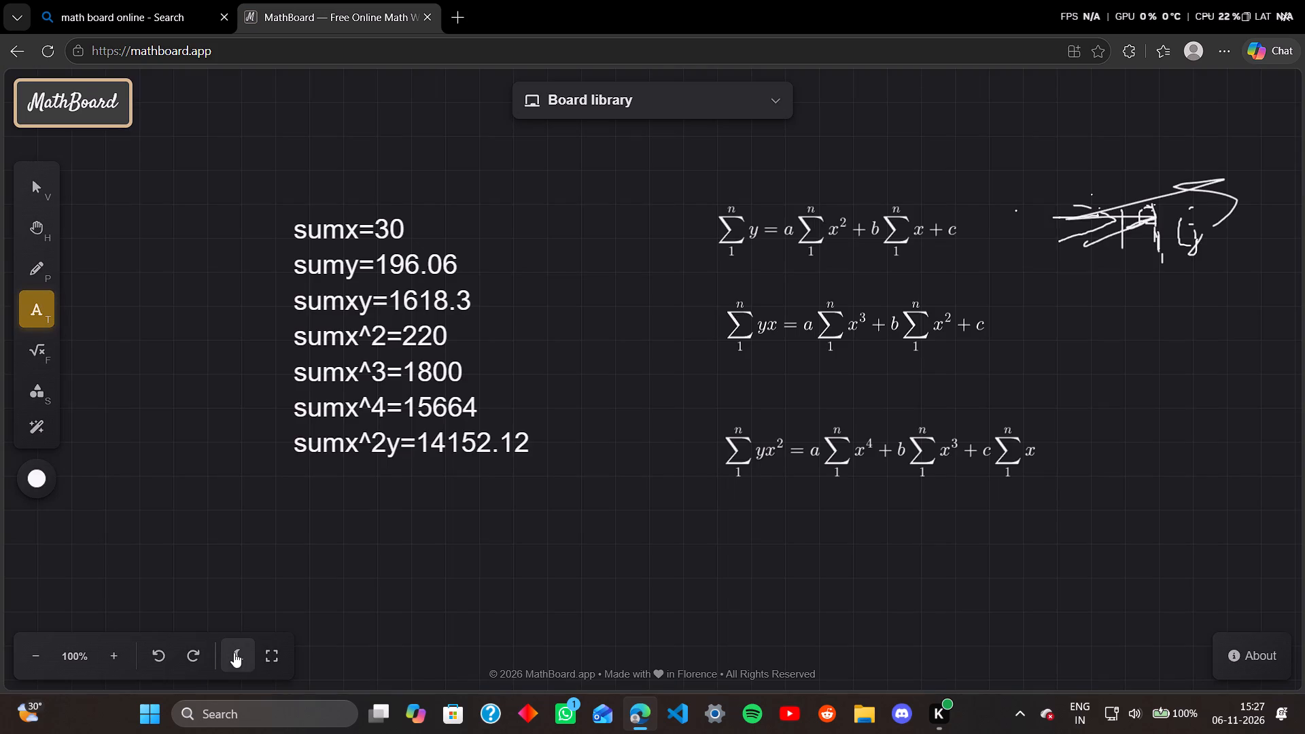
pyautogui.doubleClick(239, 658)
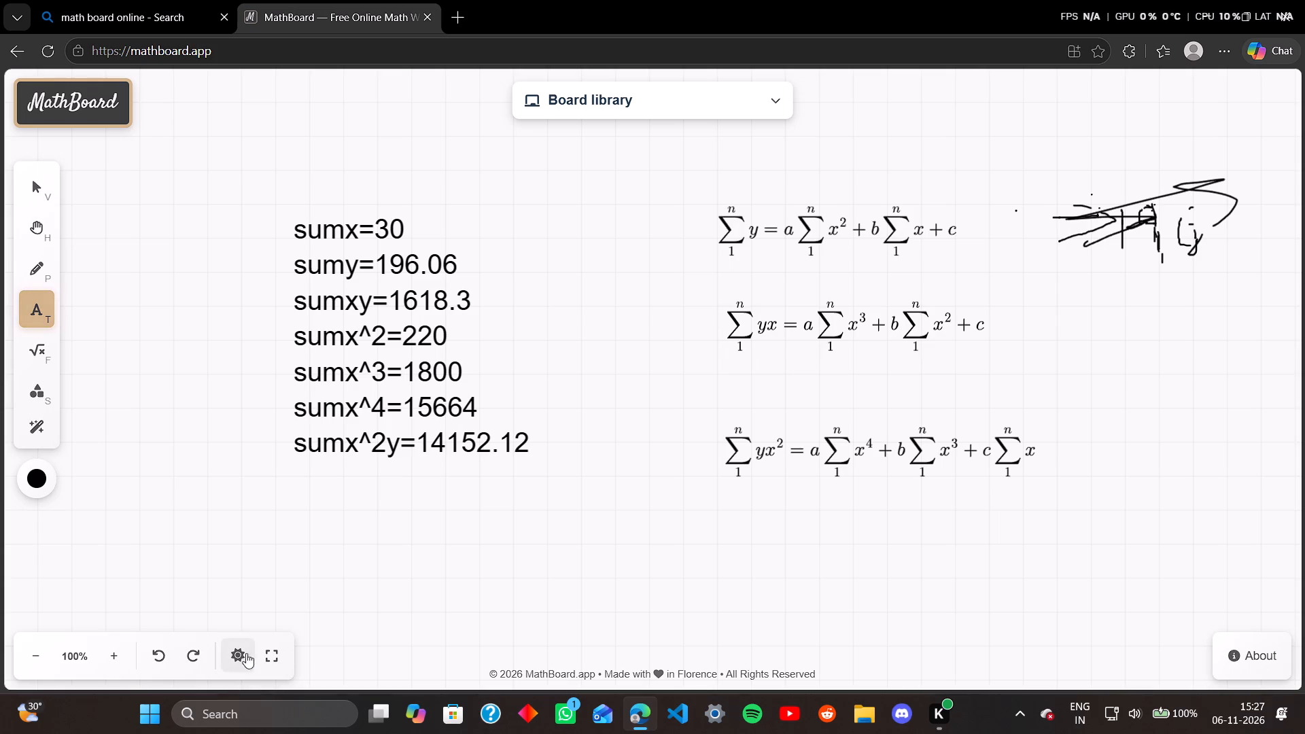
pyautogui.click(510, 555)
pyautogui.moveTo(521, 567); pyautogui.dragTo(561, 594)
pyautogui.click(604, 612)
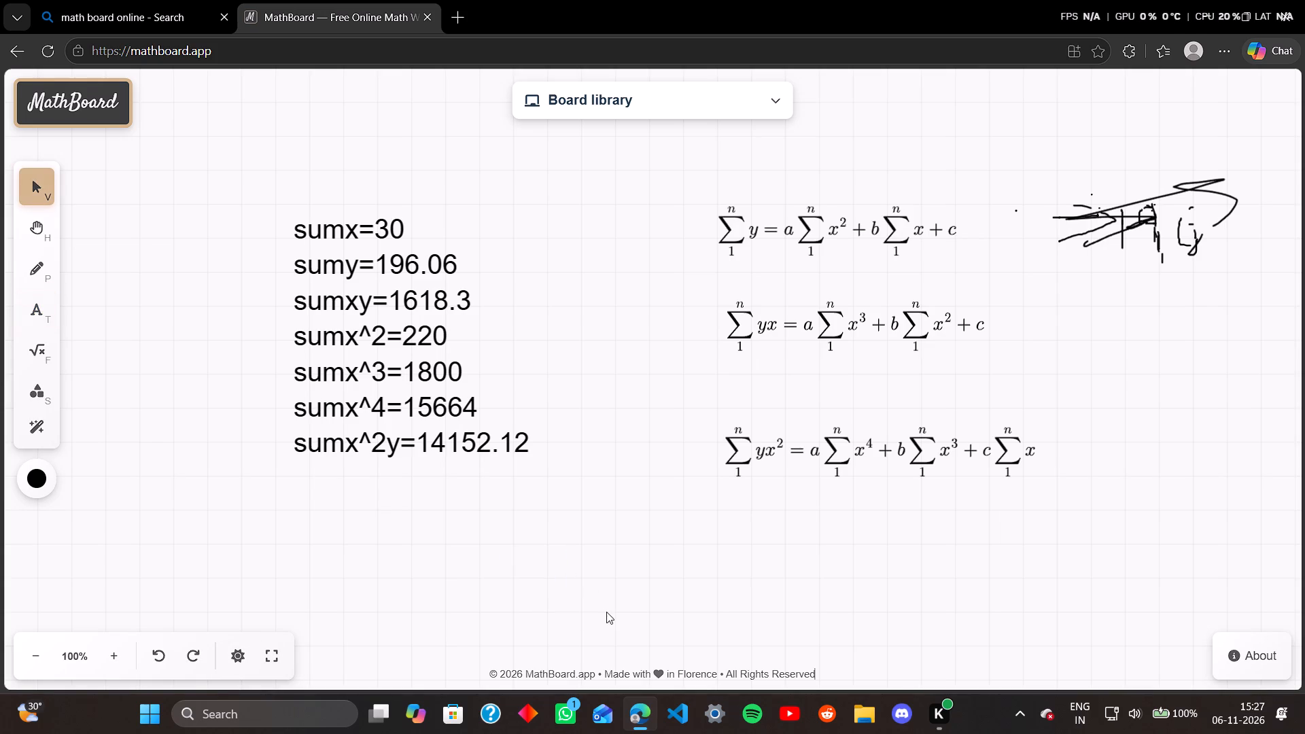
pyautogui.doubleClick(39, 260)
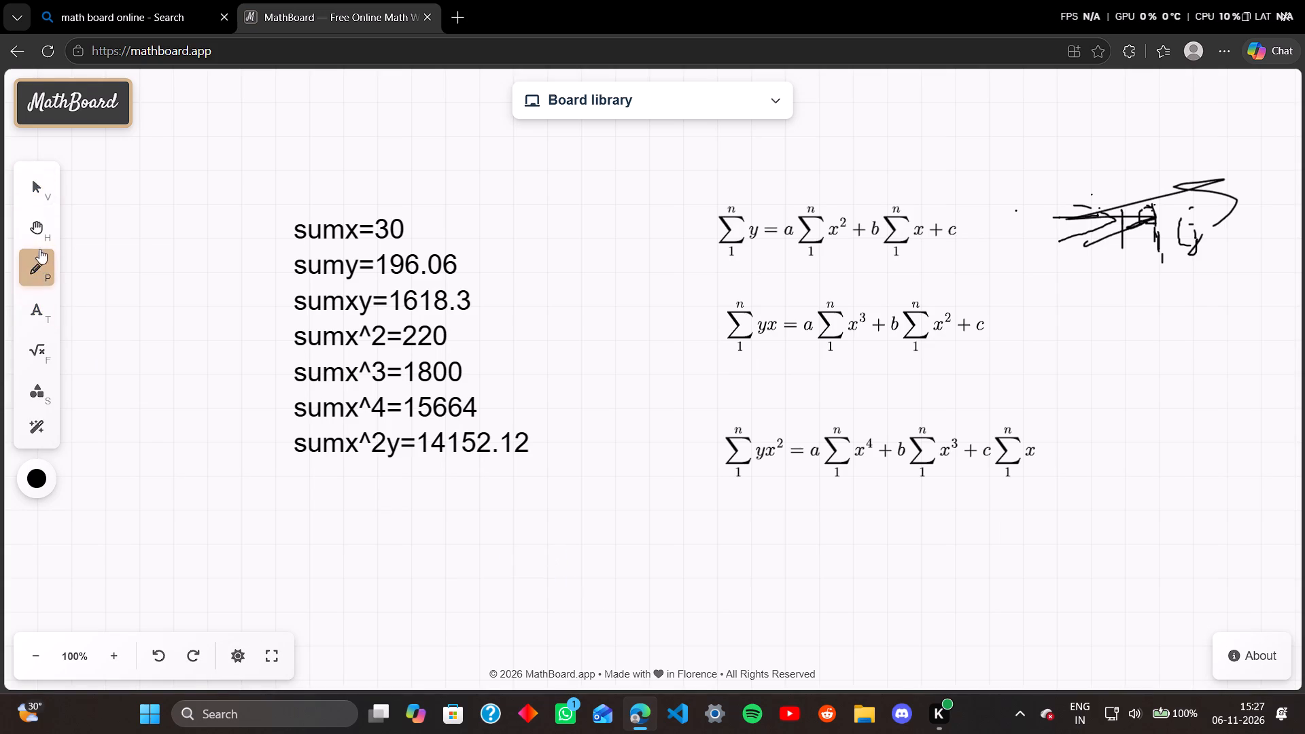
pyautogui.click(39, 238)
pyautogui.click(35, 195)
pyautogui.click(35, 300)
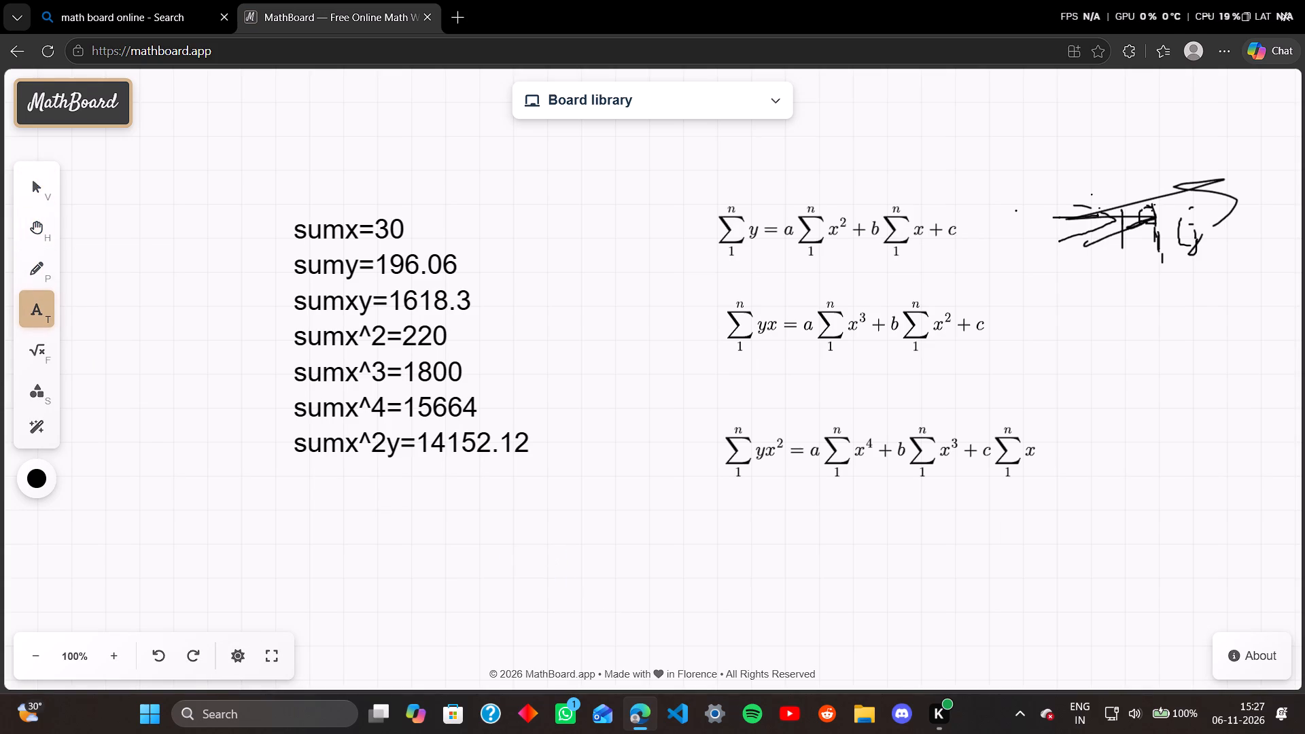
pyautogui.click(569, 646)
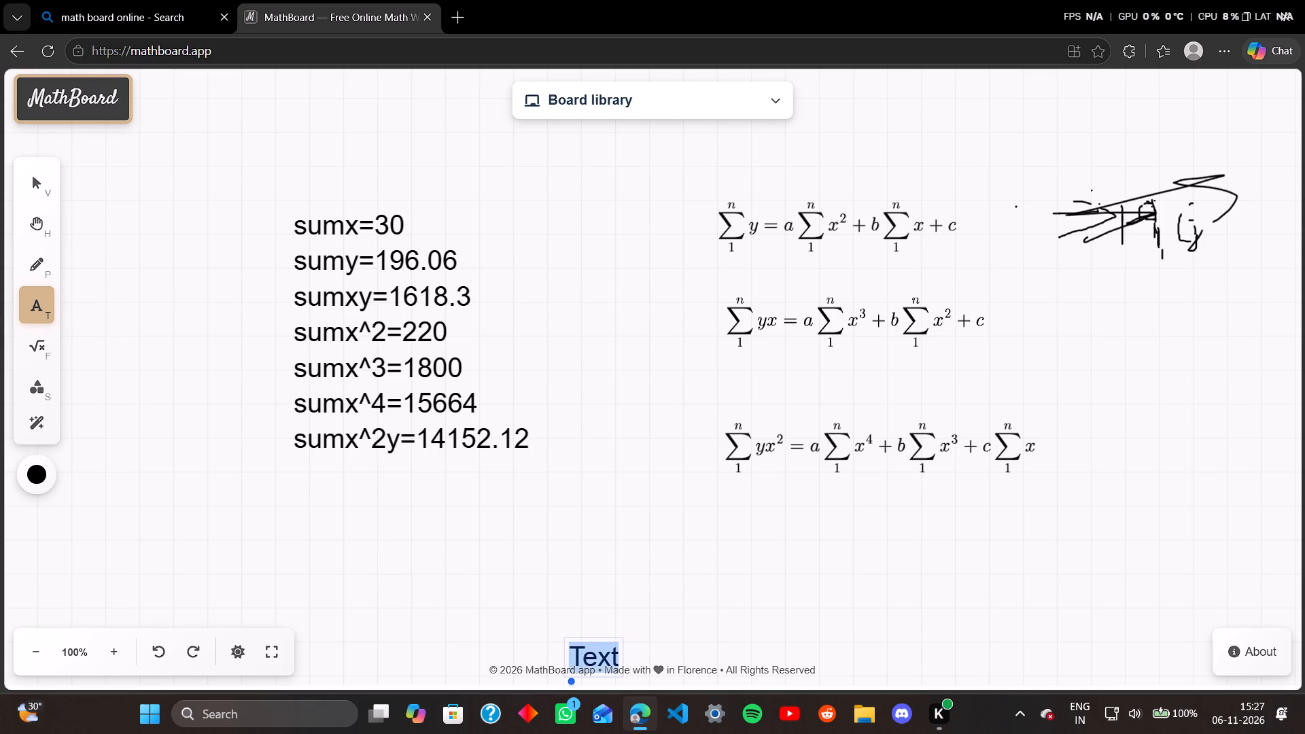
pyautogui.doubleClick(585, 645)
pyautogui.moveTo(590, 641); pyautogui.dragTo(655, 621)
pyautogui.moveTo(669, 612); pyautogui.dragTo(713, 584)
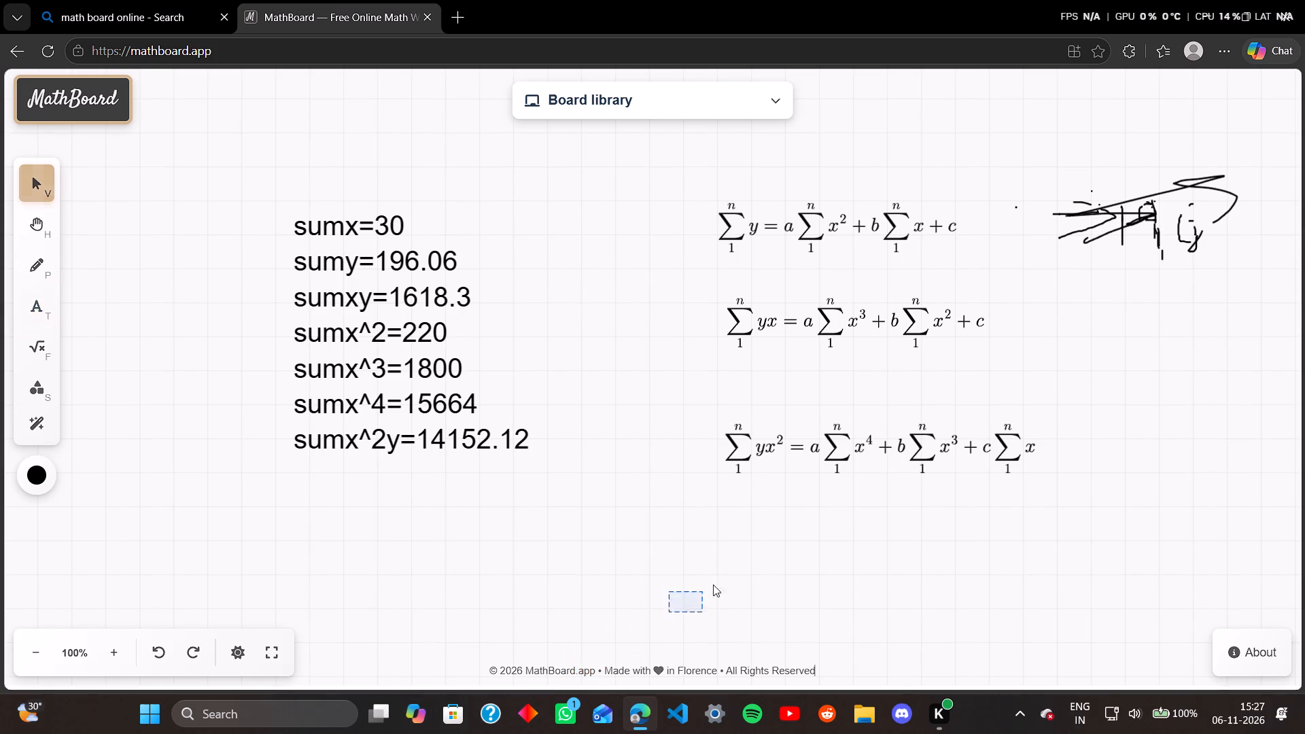
# Move the second and third equations together down and left, to below the list of sums.
pyautogui.moveTo(713, 584); pyautogui.dragTo(707, 590)
pyautogui.moveTo(718, 581); pyautogui.dragTo(729, 572)
pyautogui.moveTo(733, 567); pyautogui.dragTo(735, 559)
pyautogui.click(735, 559)
pyautogui.moveTo(735, 559); pyautogui.dragTo(869, 317)
pyautogui.moveTo(869, 317); pyautogui.dragTo(853, 369)
pyautogui.rightClick(852, 369)
pyautogui.moveTo(852, 369); pyautogui.dragTo(767, 353)
pyautogui.moveTo(767, 353); pyautogui.dragTo(759, 360)
pyautogui.click(742, 380)
pyautogui.doubleClick(738, 384)
pyautogui.moveTo(738, 384); pyautogui.dragTo(612, 495)
pyautogui.moveTo(471, 517); pyautogui.dragTo(347, 558)
pyautogui.click(347, 558)
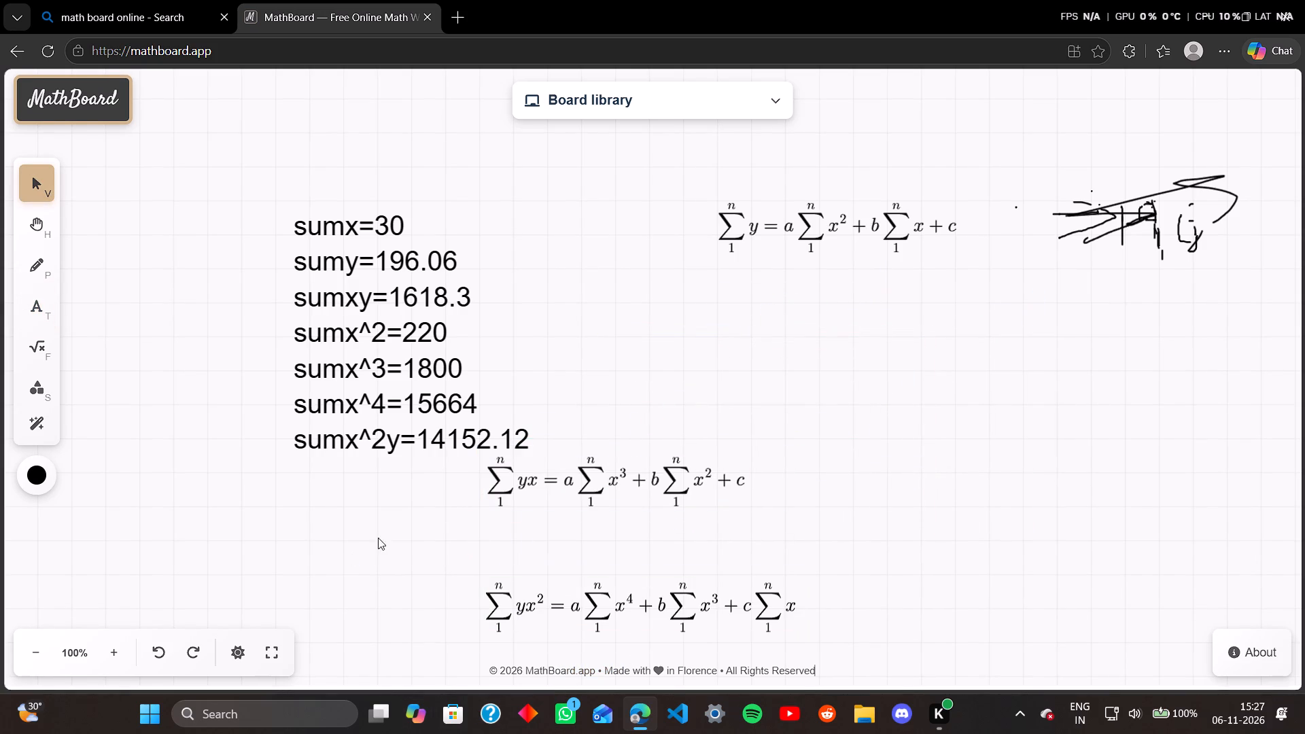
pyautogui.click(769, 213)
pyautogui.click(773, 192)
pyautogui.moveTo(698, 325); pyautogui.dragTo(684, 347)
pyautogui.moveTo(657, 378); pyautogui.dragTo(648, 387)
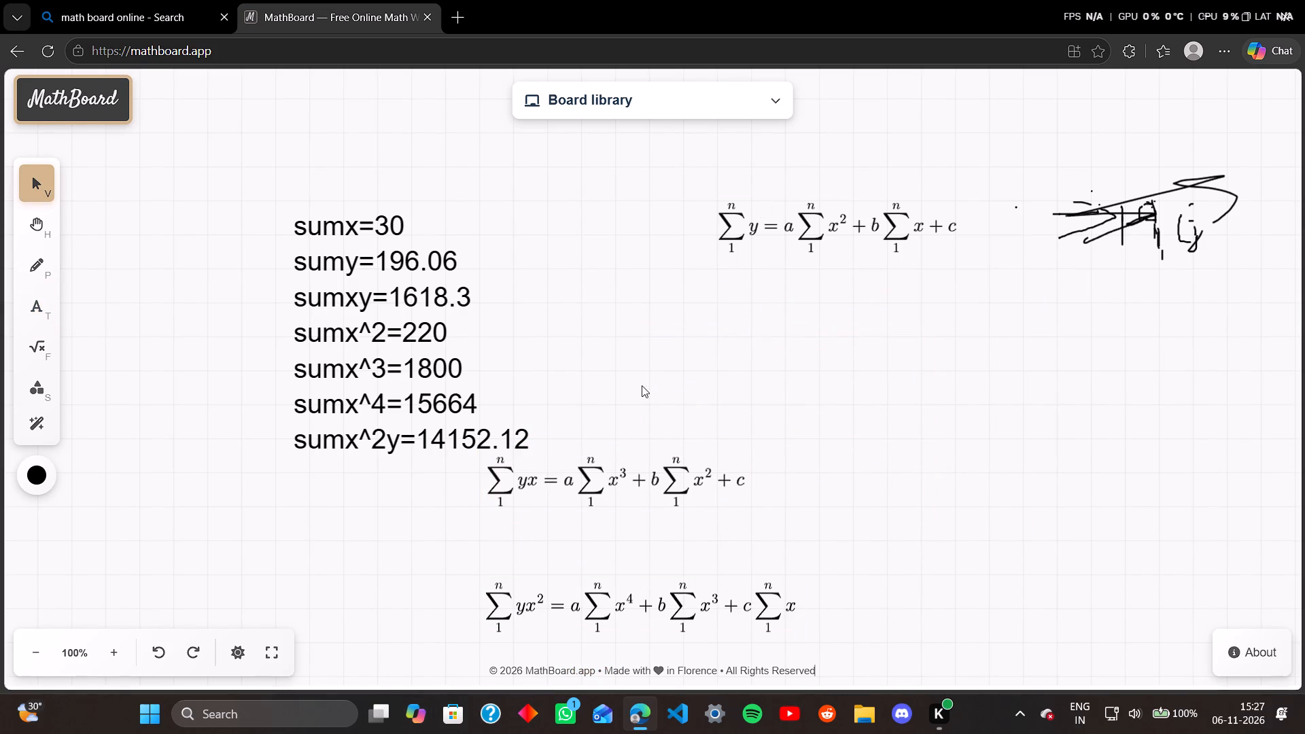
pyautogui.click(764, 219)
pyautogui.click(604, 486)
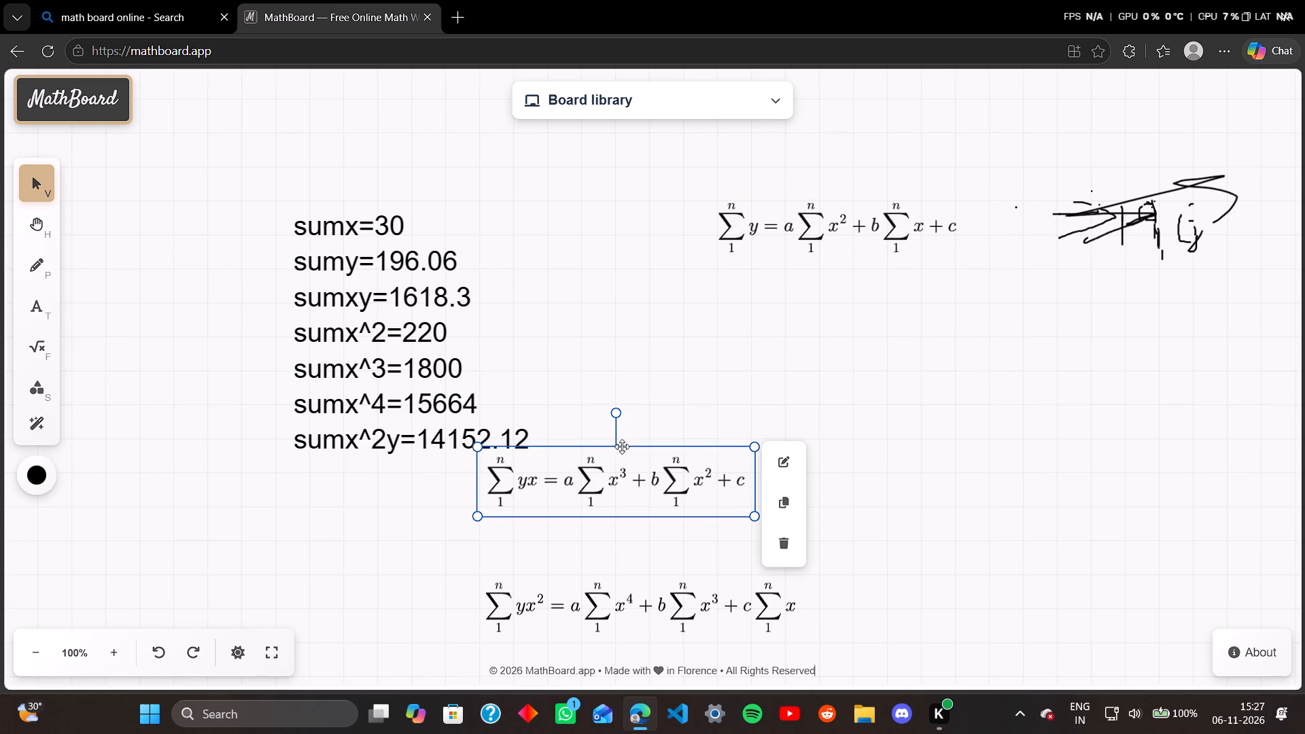
# Move the third equation (yx^2) further down and left, away from the second equation.
pyautogui.click(613, 595)
pyautogui.click(627, 574)
pyautogui.moveTo(589, 595); pyautogui.dragTo(525, 619)
pyautogui.moveTo(497, 623); pyautogui.dragTo(378, 644)
pyautogui.click(377, 645)
pyautogui.click(368, 655)
pyautogui.moveTo(360, 673); pyautogui.dragTo(358, 686)
pyautogui.click(358, 686)
# Zoom the board out to 88% and pan it upward to bring the sums and all three equations into view.
pyautogui.scroll(-1, 358, 675)
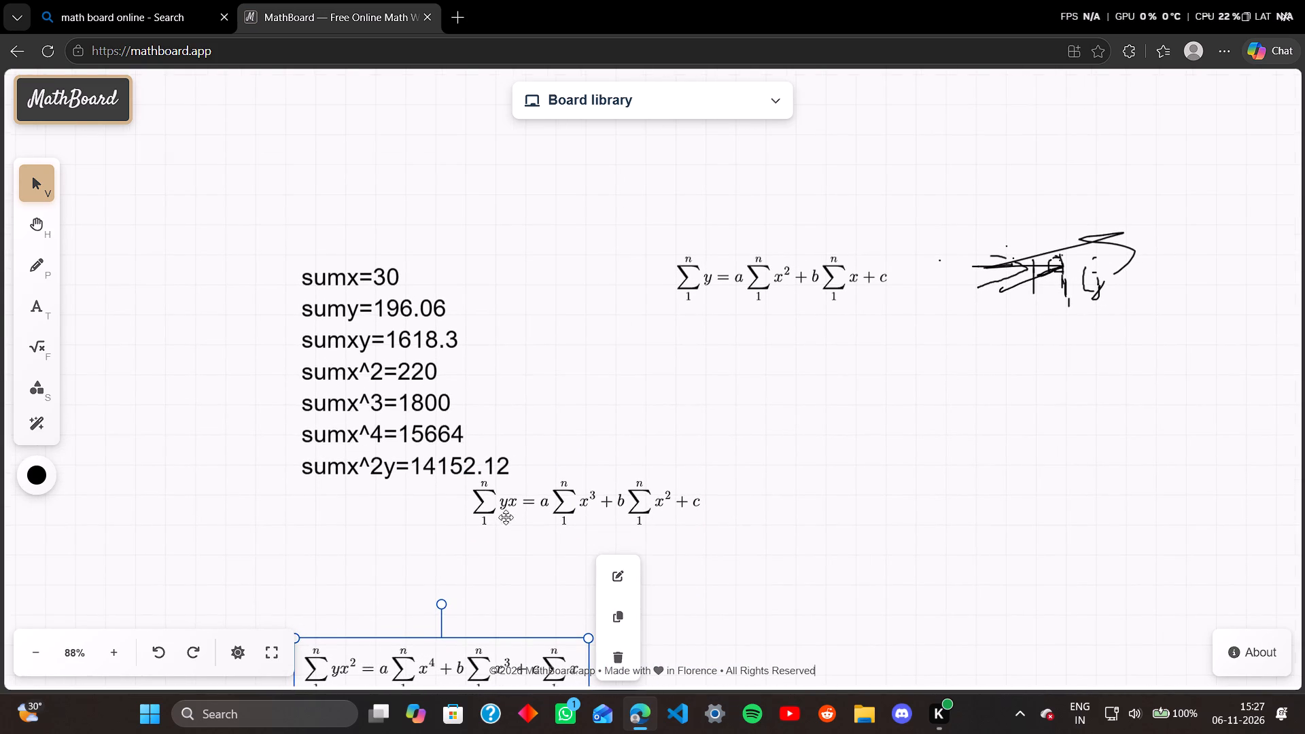
pyautogui.click(35, 222)
pyautogui.click(576, 386)
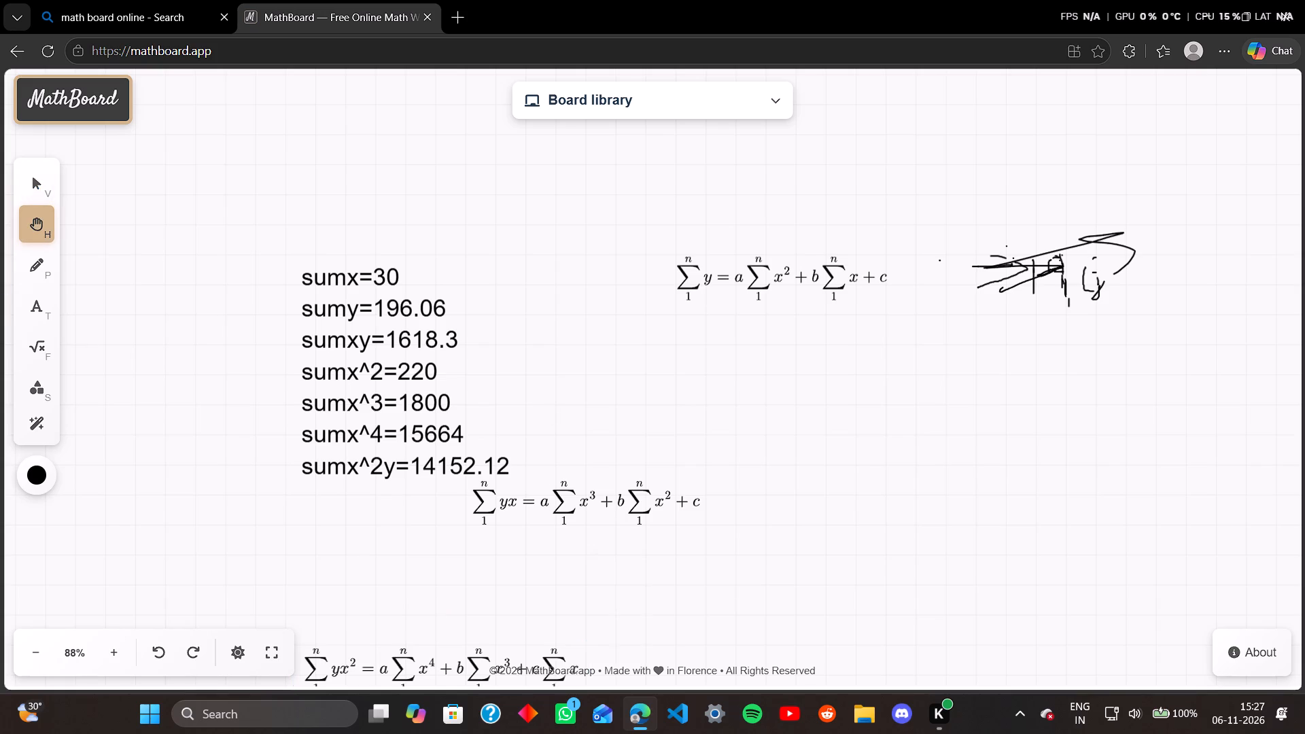
pyautogui.moveTo(598, 273); pyautogui.dragTo(603, 251)
pyautogui.moveTo(604, 246); pyautogui.dragTo(608, 225)
pyautogui.moveTo(624, 117); pyautogui.dragTo(648, 22)
pyautogui.click(618, 500)
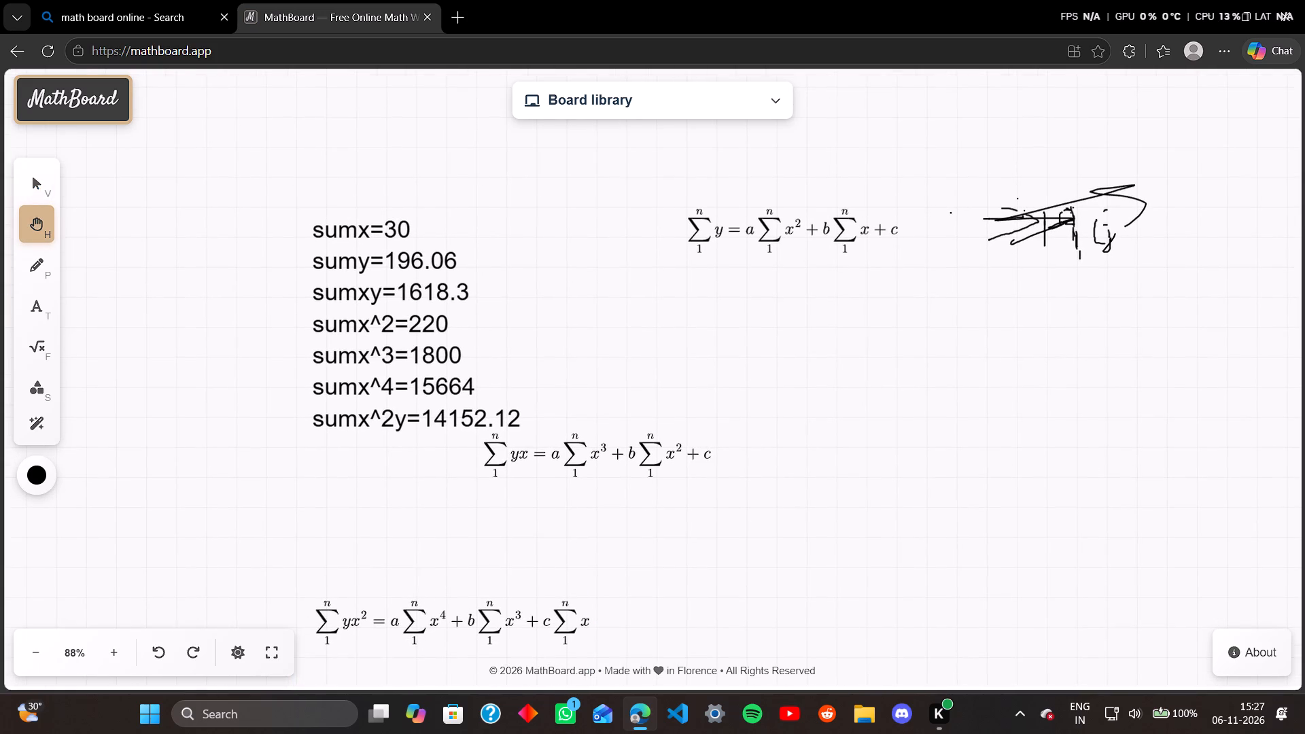
pyautogui.click(625, 470)
pyautogui.click(638, 712)
pyautogui.moveTo(652, 627); pyautogui.dragTo(657, 598)
pyautogui.moveTo(683, 444); pyautogui.dragTo(686, 421)
pyautogui.click(692, 578)
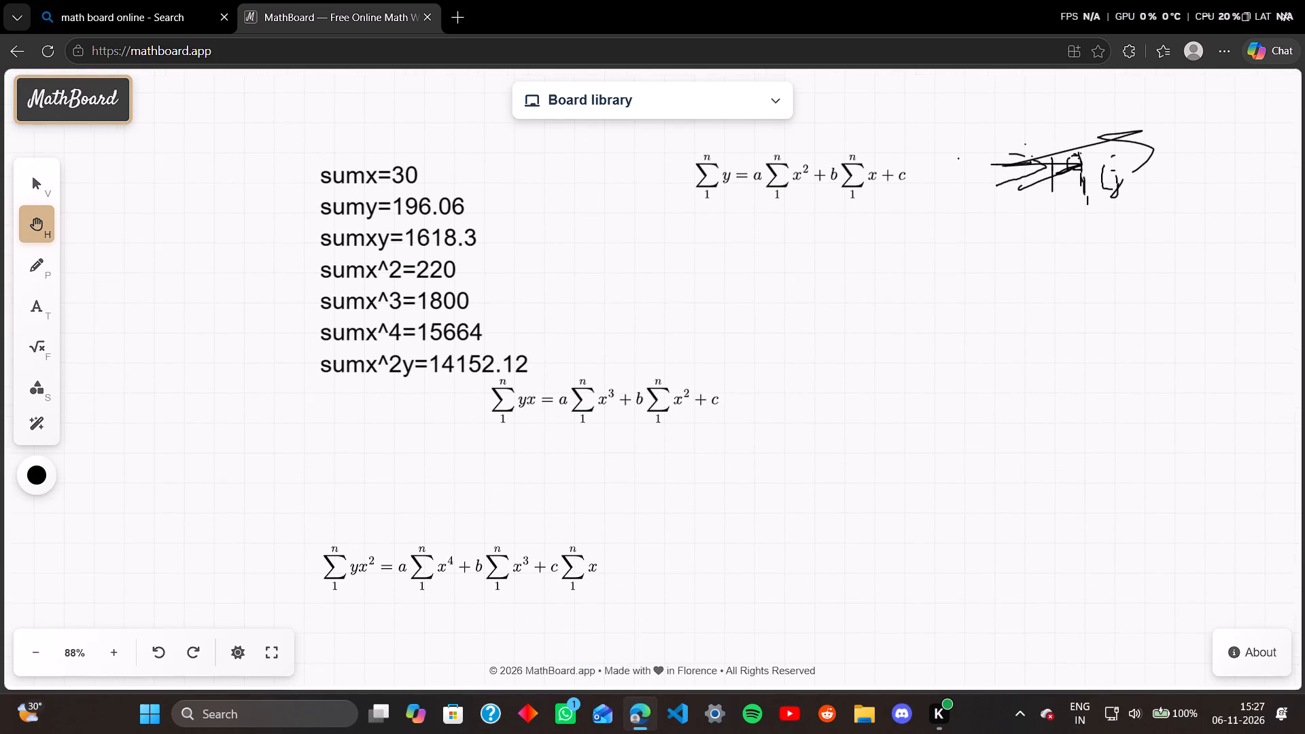
pyautogui.moveTo(698, 494); pyautogui.dragTo(701, 472)
pyautogui.click(718, 400)
pyautogui.doubleClick(747, 164)
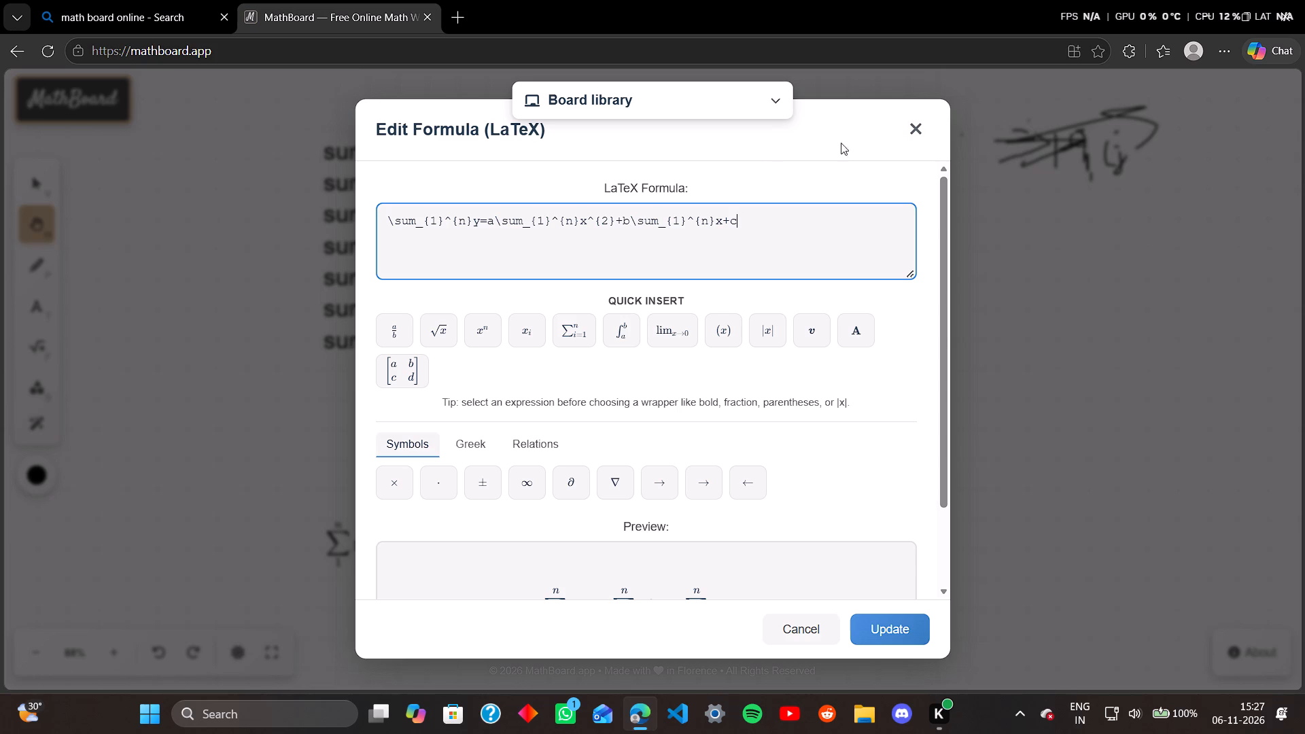
pyautogui.click(910, 128)
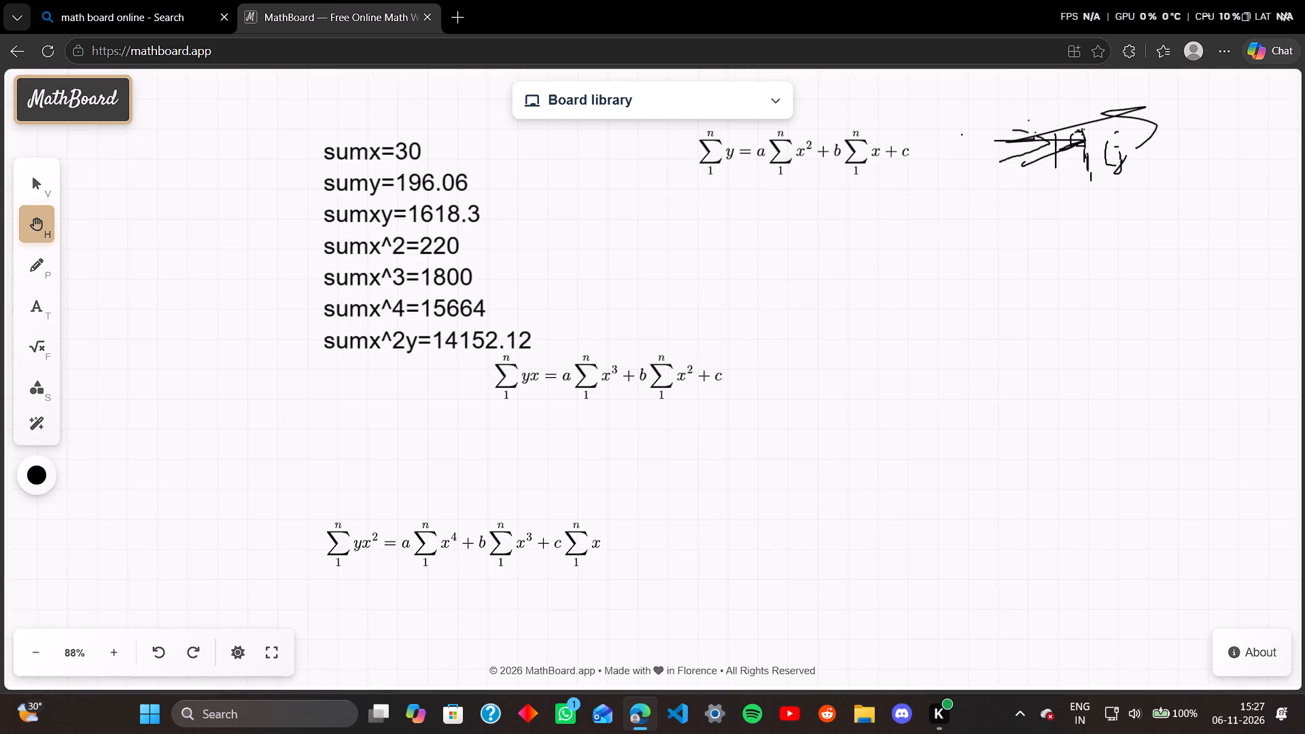
# Move the second equation (yx) down and left, clear of the sums list and just above the third equation.
pyautogui.doubleClick(23, 184)
pyautogui.click(771, 154)
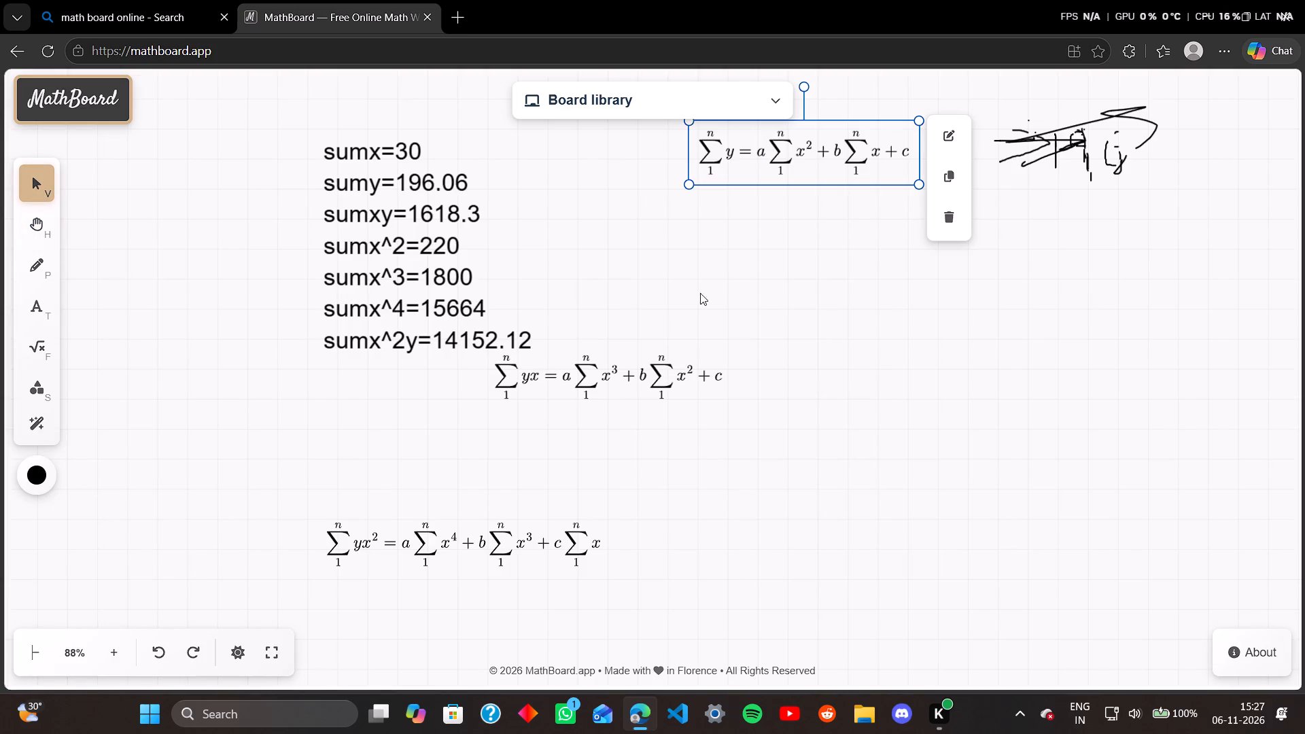
pyautogui.click(563, 385)
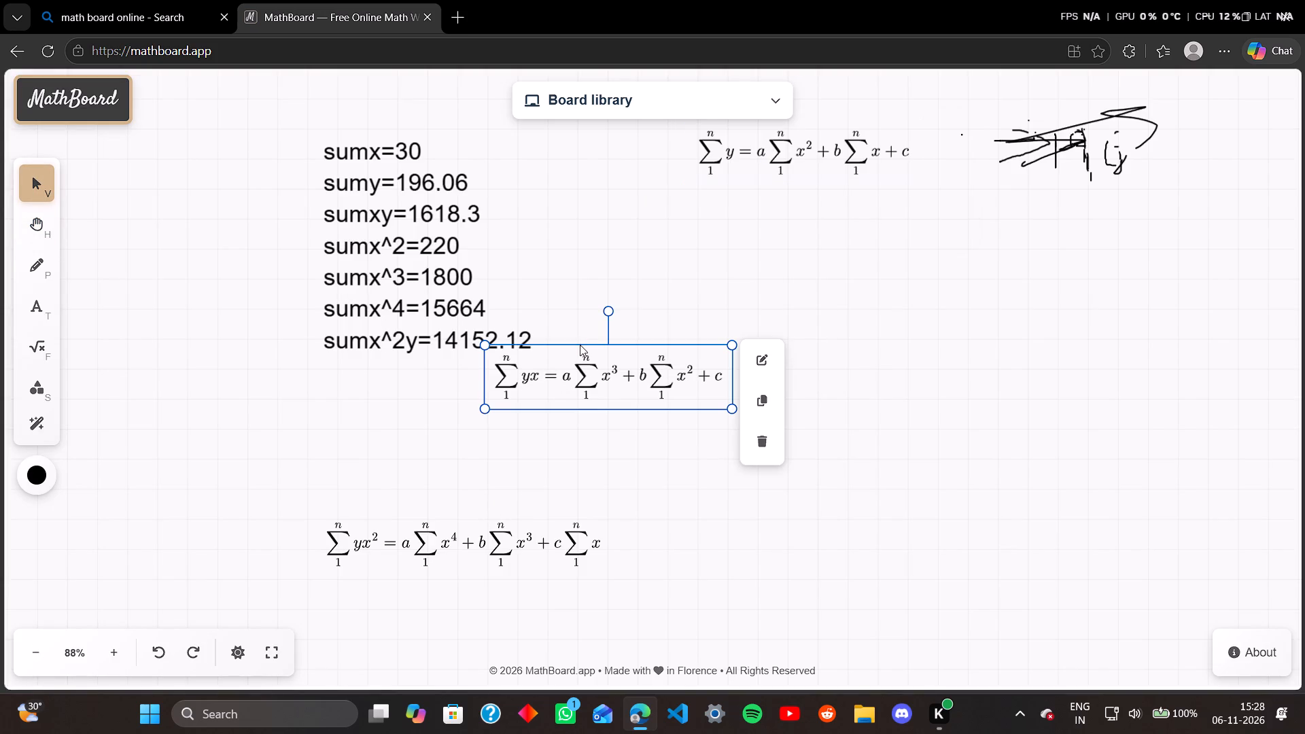
pyautogui.click(582, 347)
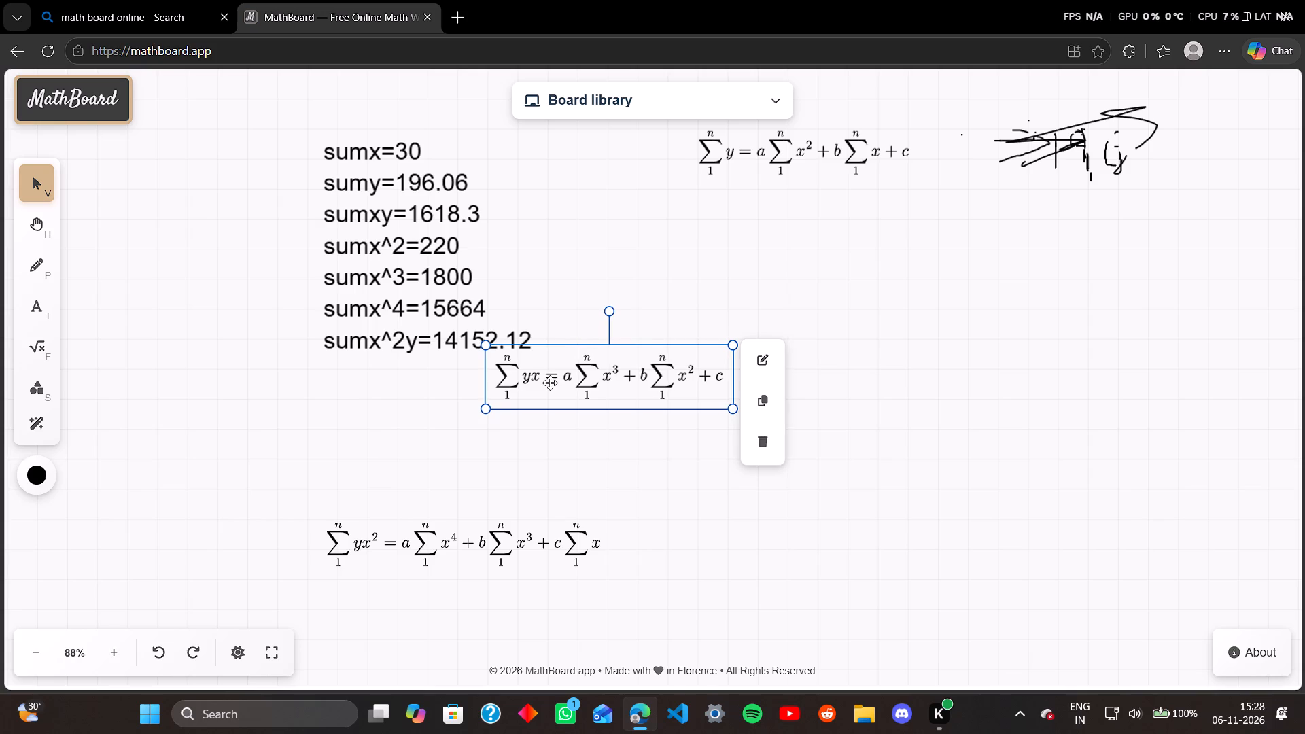
pyautogui.click(542, 389)
pyautogui.moveTo(432, 468); pyautogui.dragTo(414, 480)
pyautogui.click(414, 480)
pyautogui.click(624, 377)
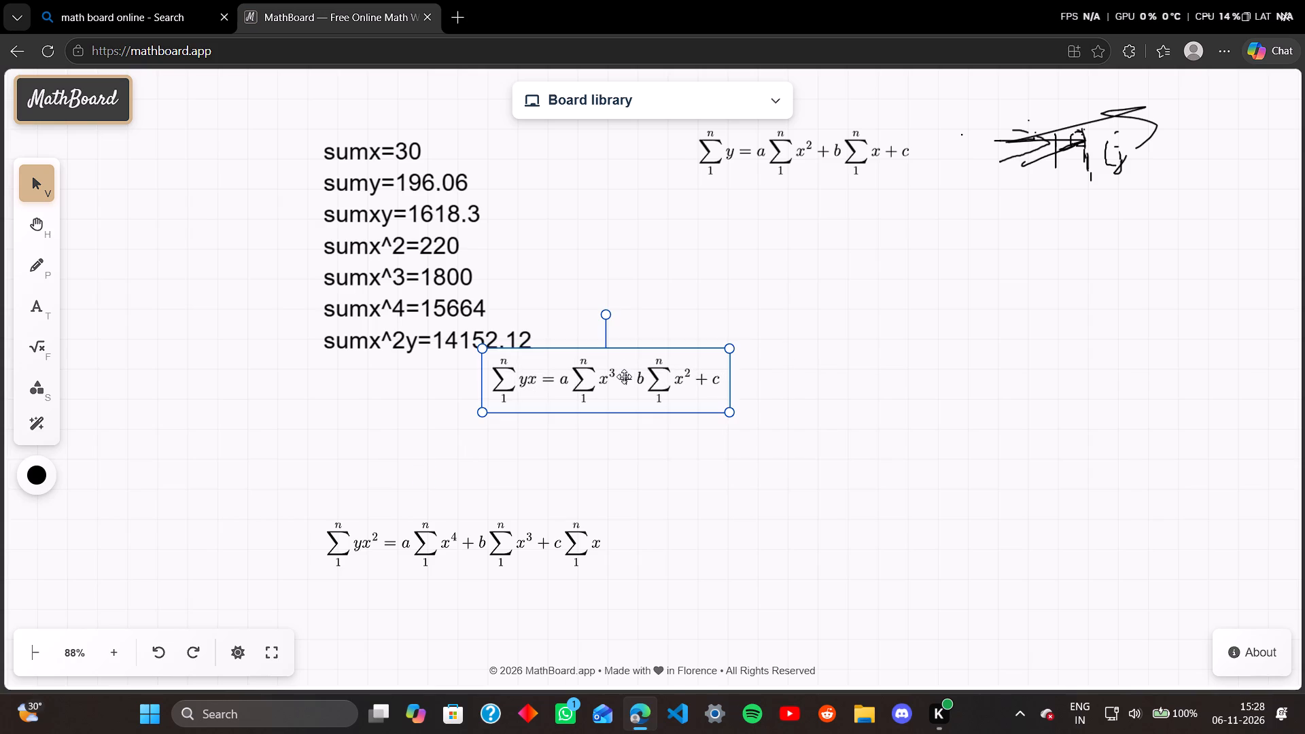
pyautogui.click(564, 350)
pyautogui.moveTo(564, 350); pyautogui.dragTo(565, 358)
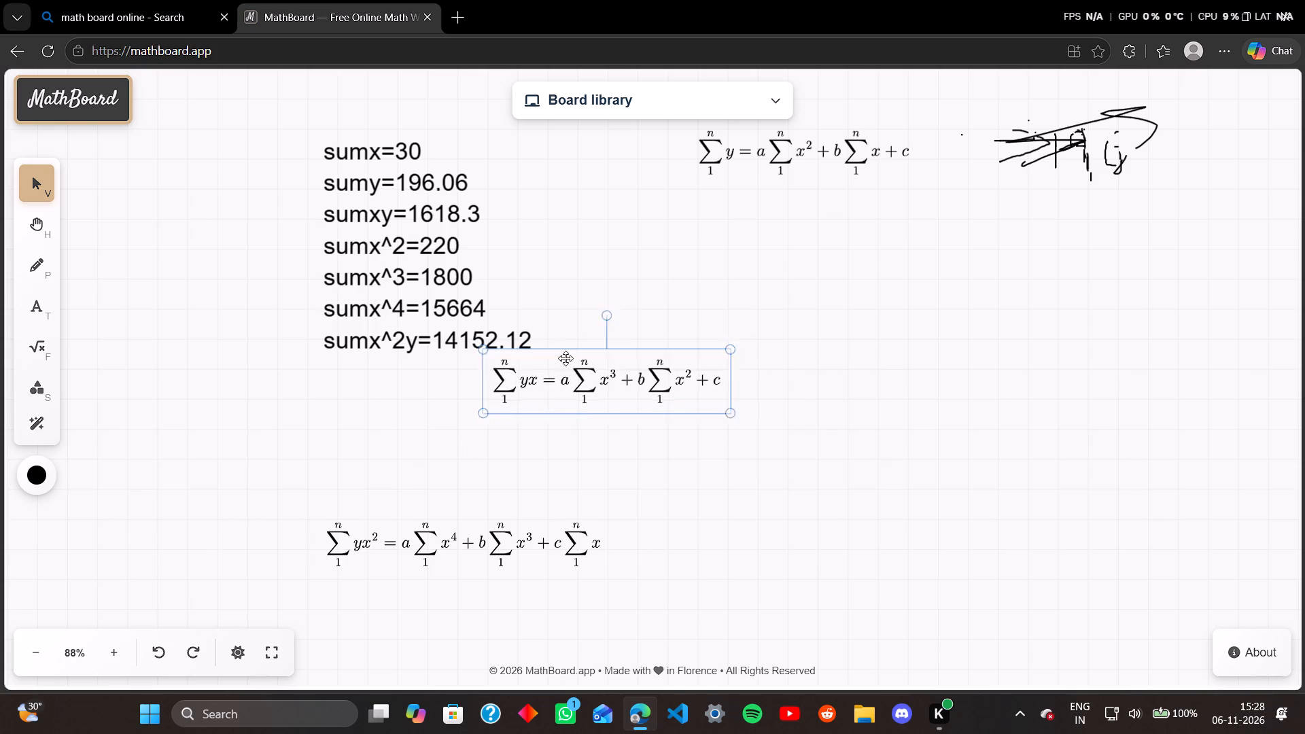
pyautogui.moveTo(565, 358); pyautogui.dragTo(418, 434)
pyautogui.click(418, 434)
pyautogui.click(415, 433)
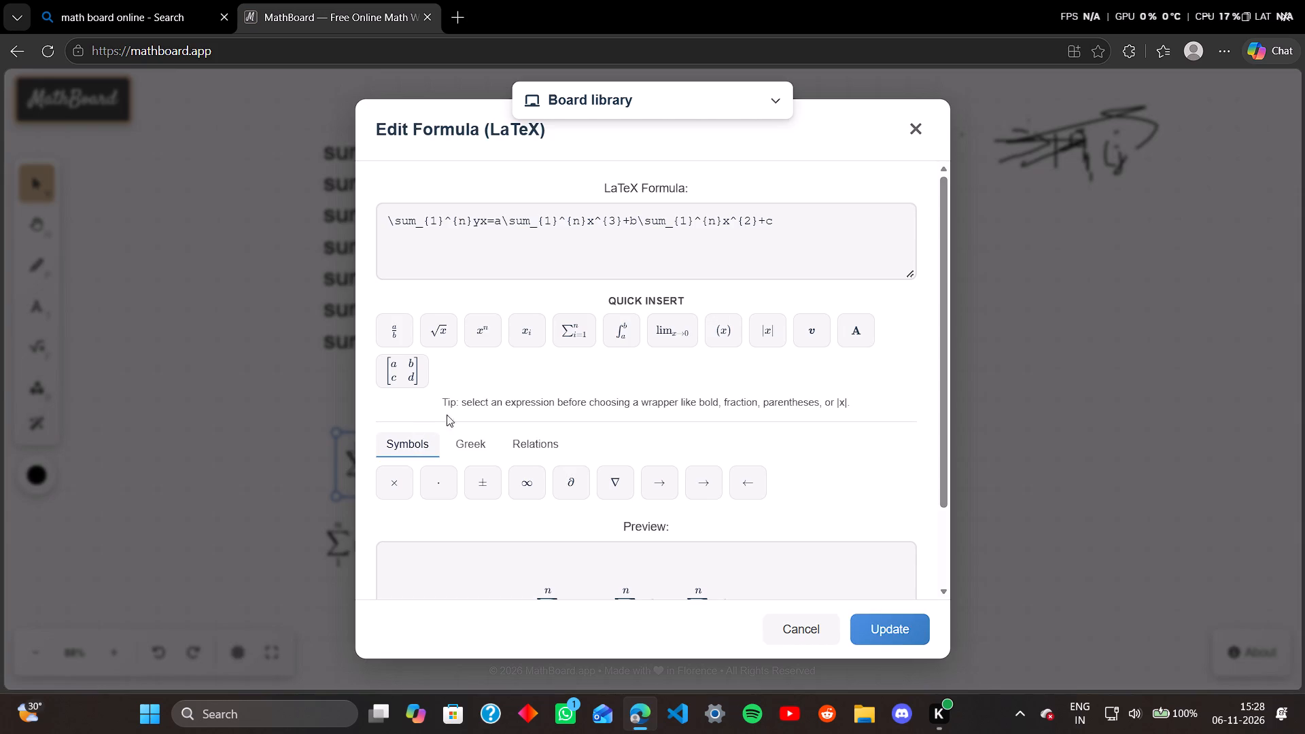
pyautogui.click(922, 121)
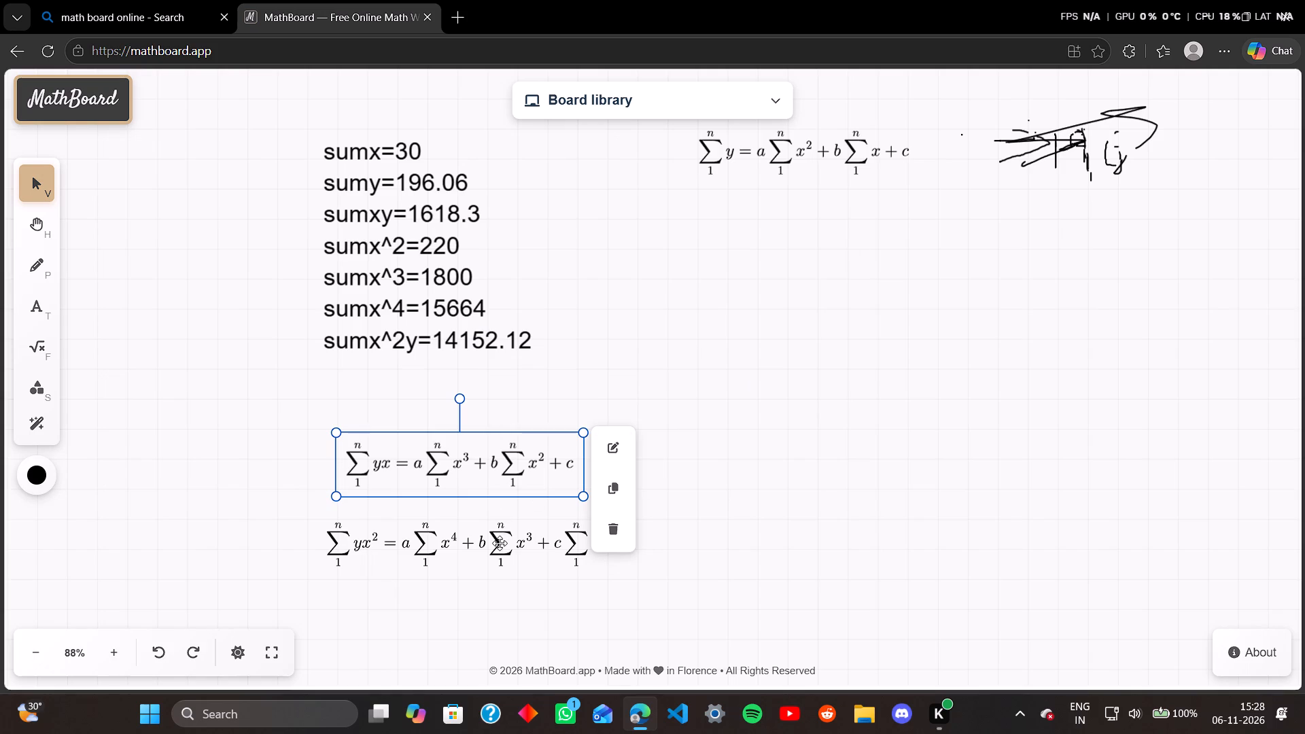
# Move the third equation (yx^2) down to widen the gap beneath the second equation.
pyautogui.click(500, 543)
pyautogui.moveTo(504, 515); pyautogui.dragTo(507, 529)
pyautogui.moveTo(507, 539); pyautogui.dragTo(504, 558)
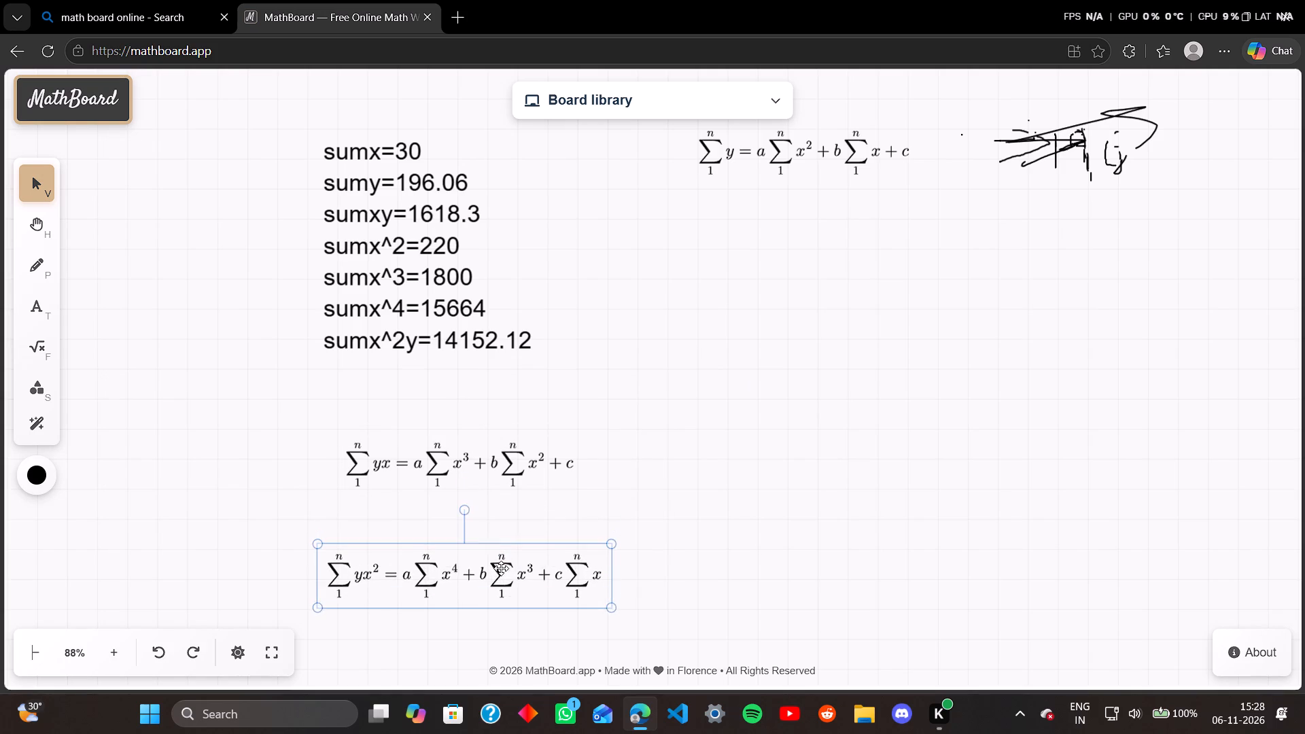
pyautogui.click(501, 569)
pyautogui.click(498, 591)
pyautogui.doubleClick(496, 599)
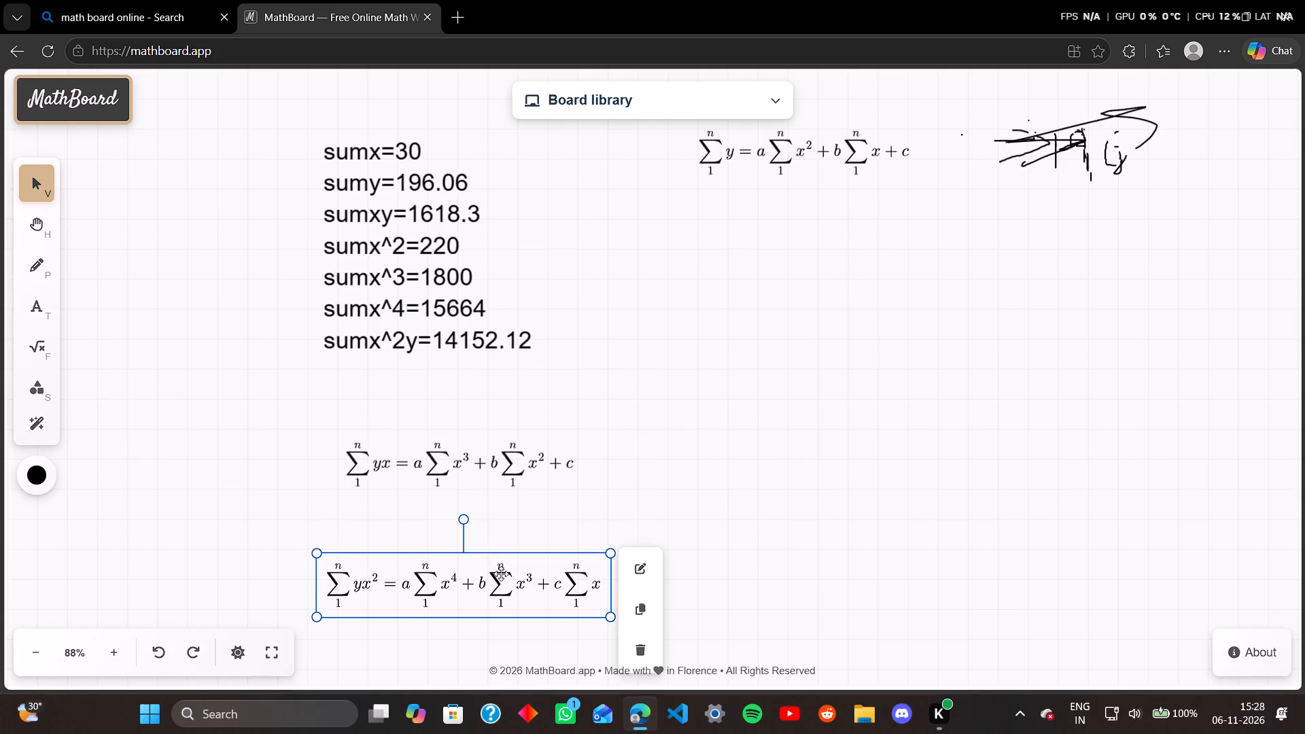
pyautogui.doubleClick(501, 574)
pyautogui.moveTo(489, 553); pyautogui.dragTo(487, 581)
pyautogui.tripleClick(487, 581)
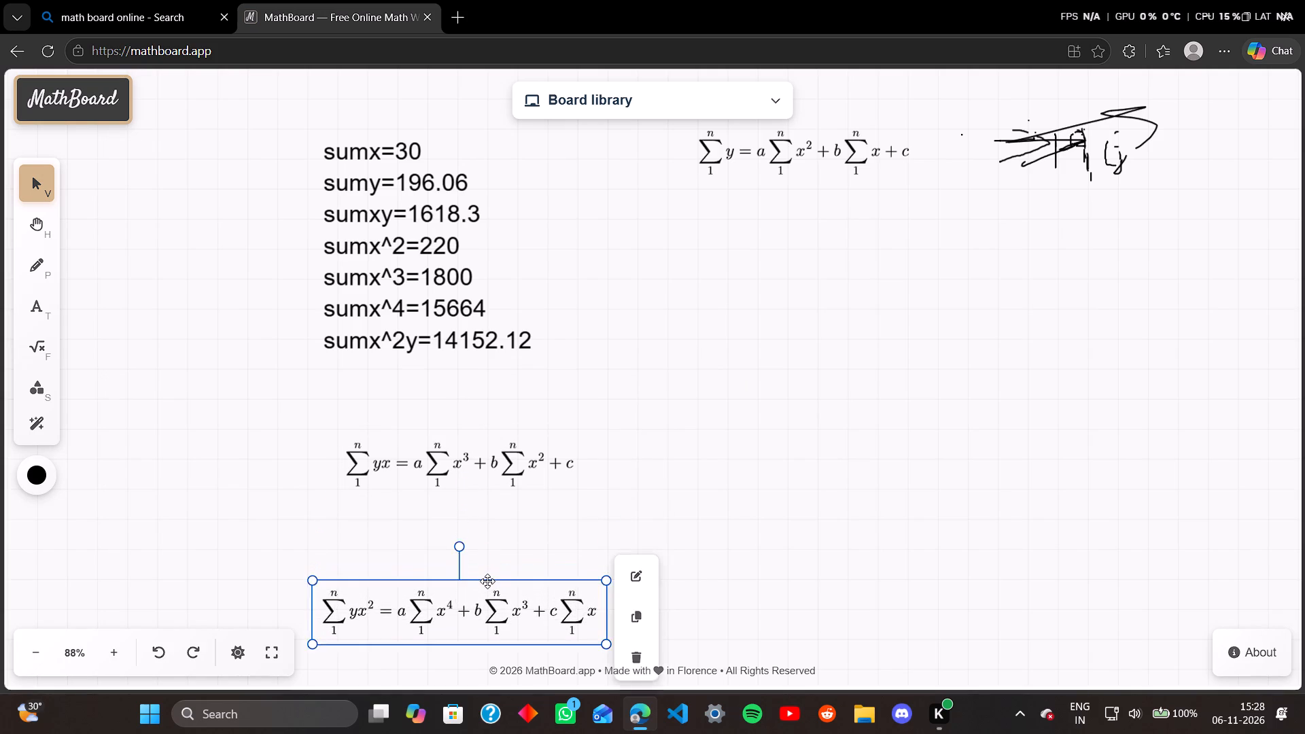
pyautogui.click(923, 131)
# Move the second equation down closer to the third, making room beneath the list of sums.
pyautogui.click(478, 461)
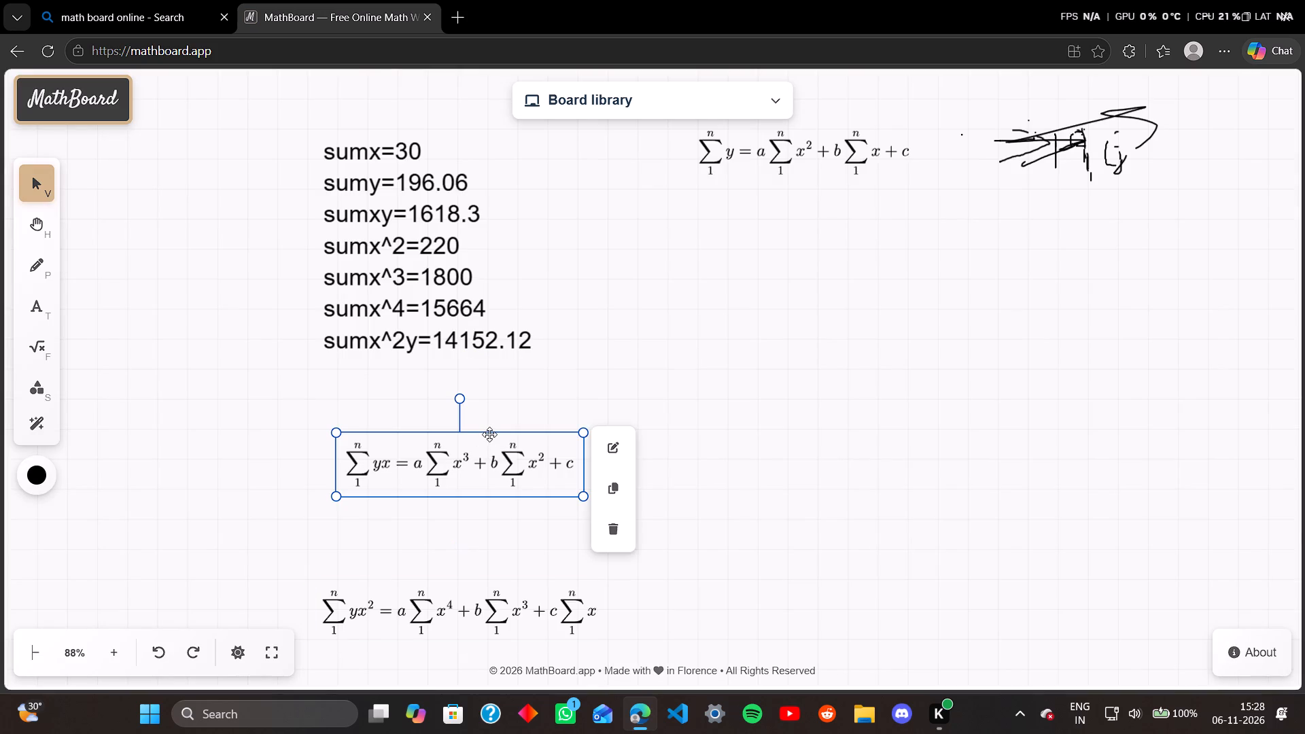
pyautogui.click(489, 434)
pyautogui.moveTo(493, 438); pyautogui.dragTo(495, 468)
pyautogui.doubleClick(485, 478)
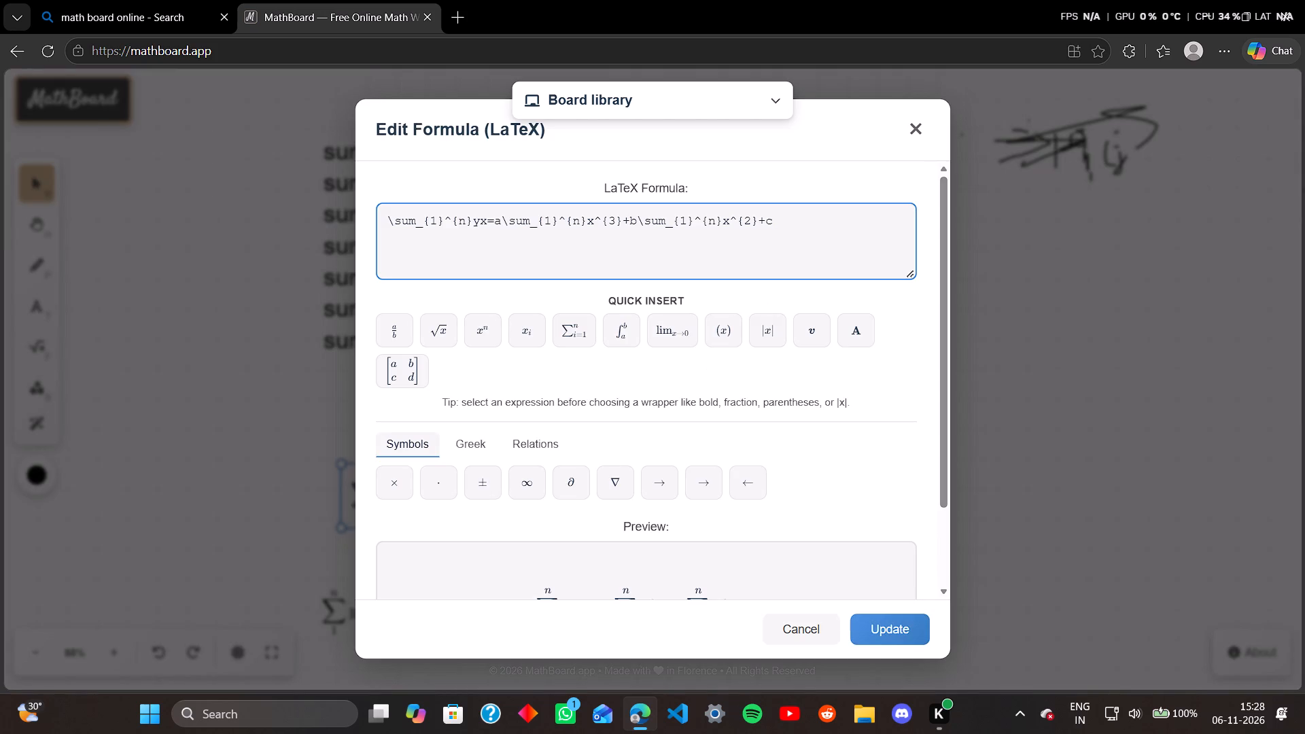
pyautogui.click(913, 130)
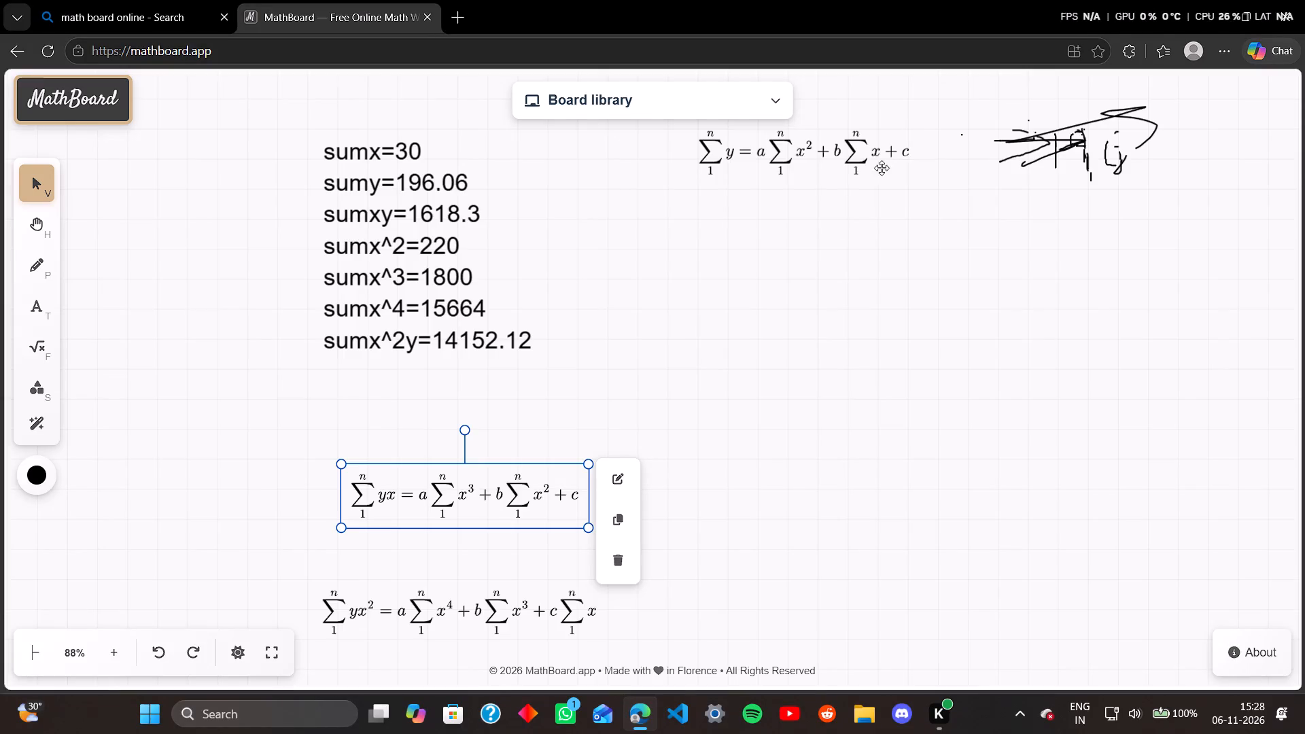
pyautogui.moveTo(499, 465); pyautogui.dragTo(483, 485)
pyautogui.click(483, 485)
# Move the first equation into the gap between the list of sums and the second equation.
pyautogui.tripleClick(822, 167)
pyautogui.doubleClick(915, 128)
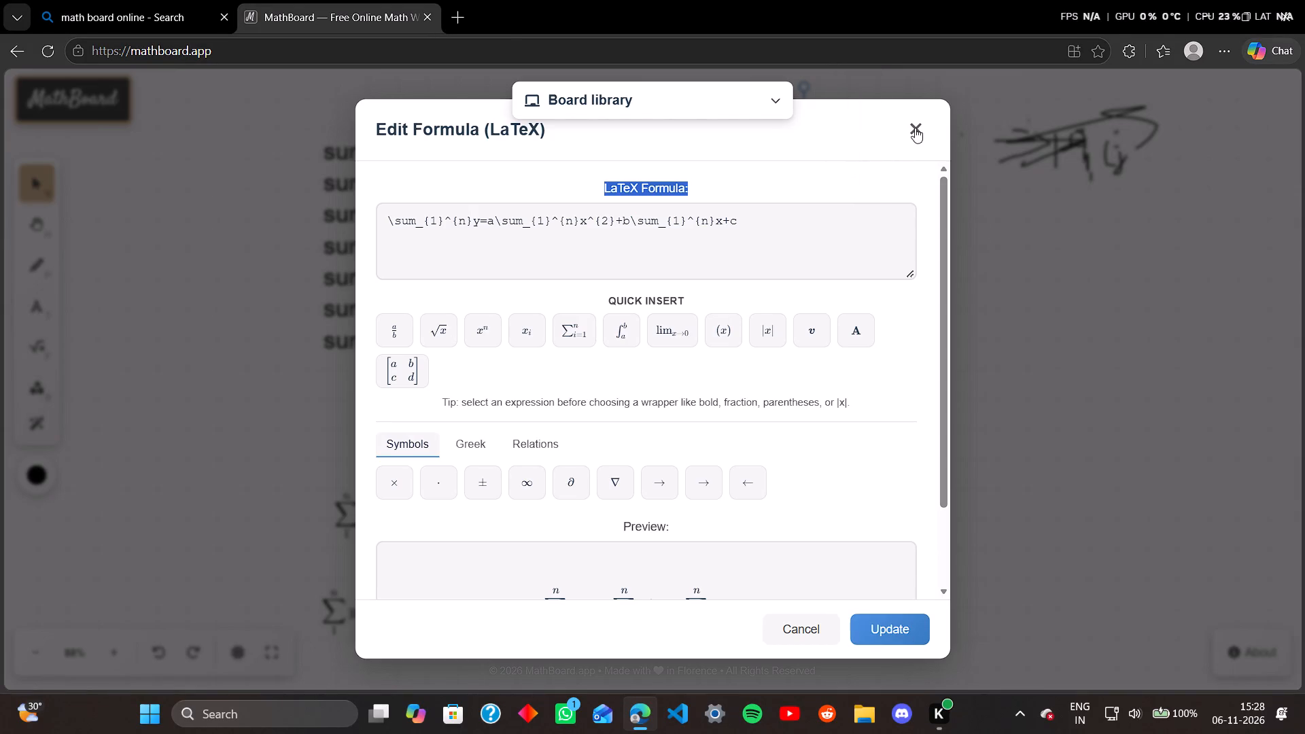
pyautogui.doubleClick(915, 126)
pyautogui.click(890, 124)
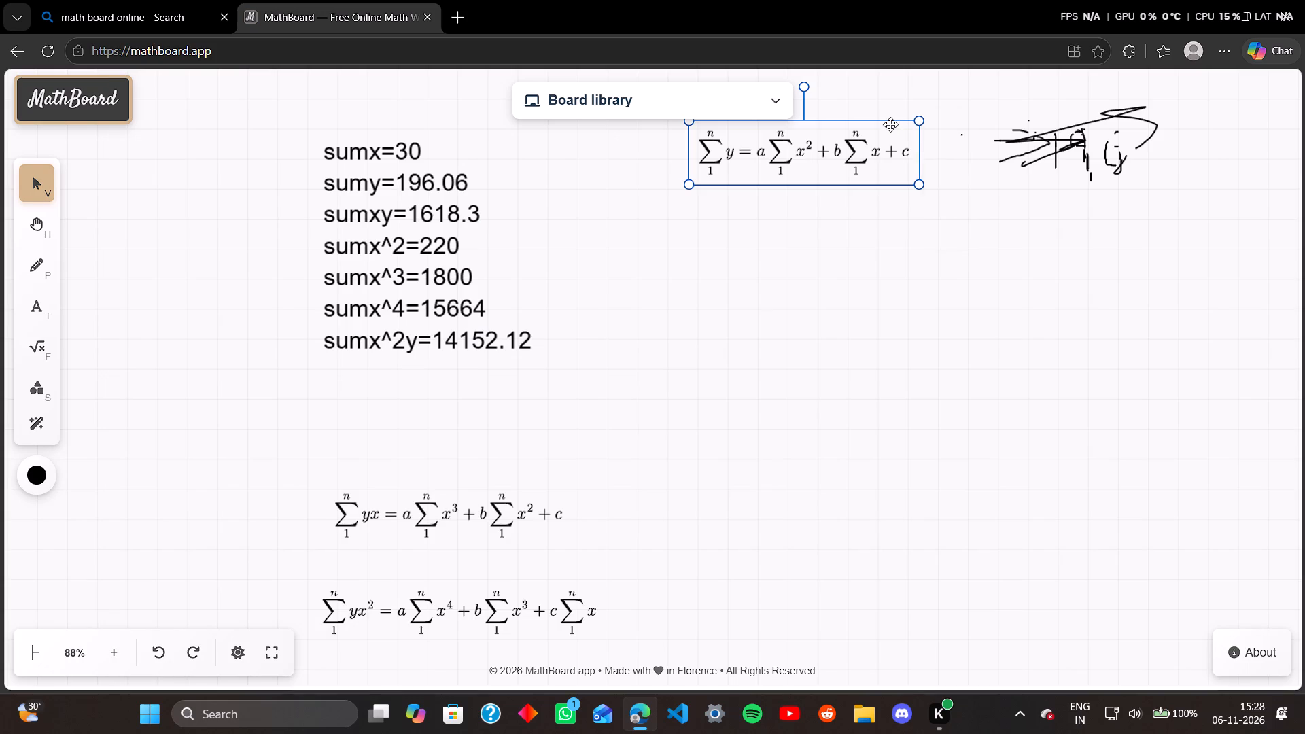
pyautogui.doubleClick(861, 171)
pyautogui.moveTo(865, 126); pyautogui.dragTo(729, 373)
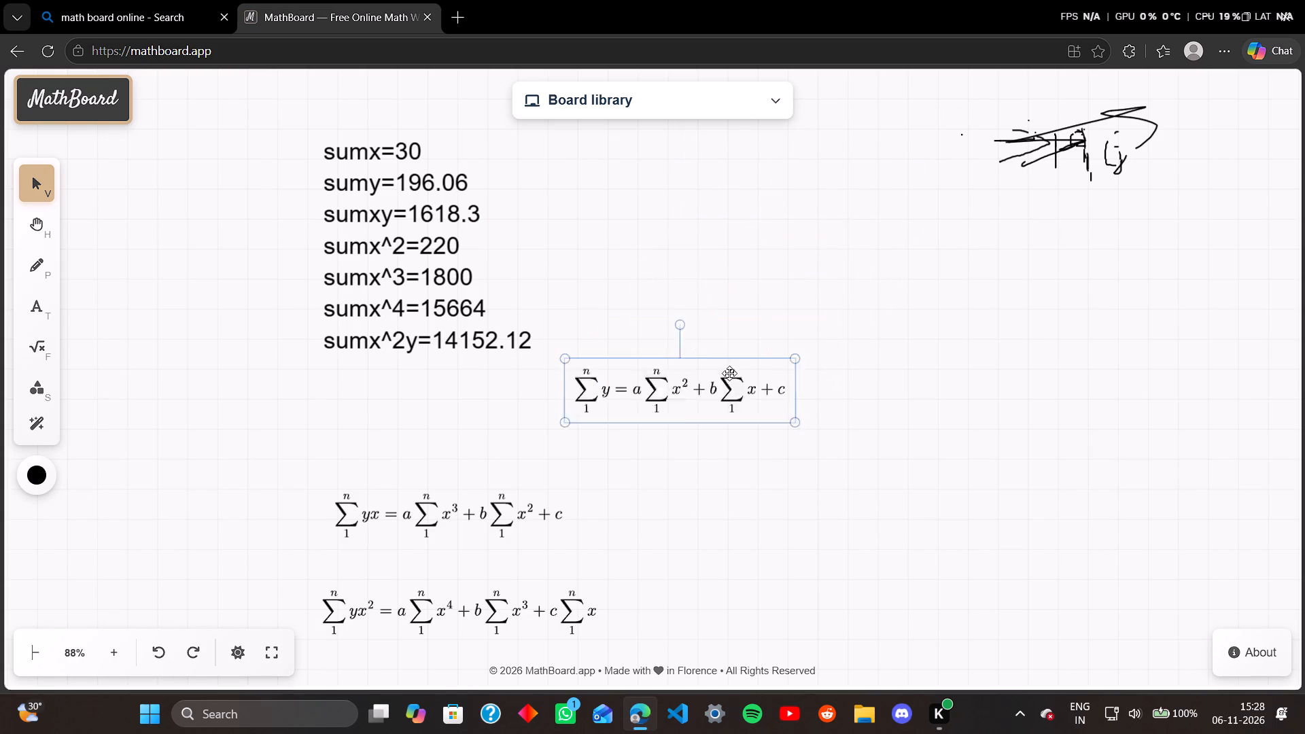
pyautogui.moveTo(729, 373); pyautogui.dragTo(505, 383)
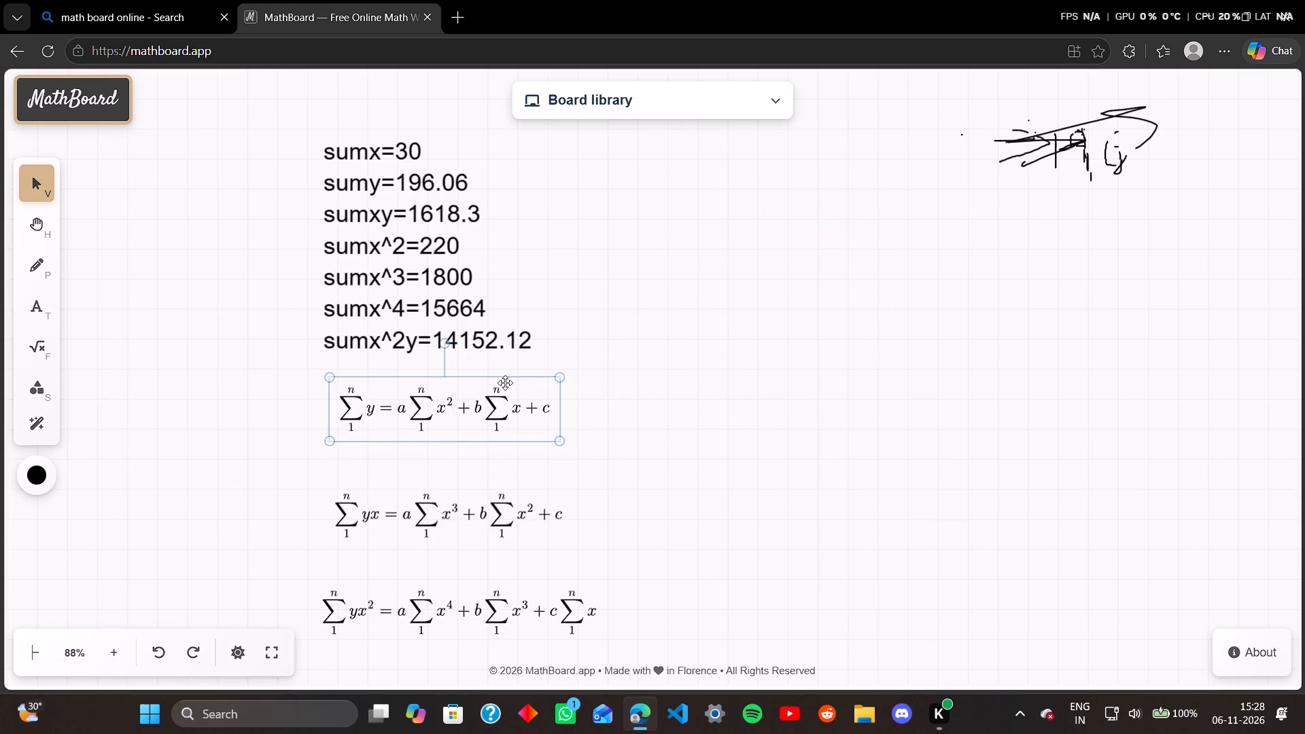
pyautogui.moveTo(505, 383); pyautogui.dragTo(500, 396)
pyautogui.doubleClick(500, 396)
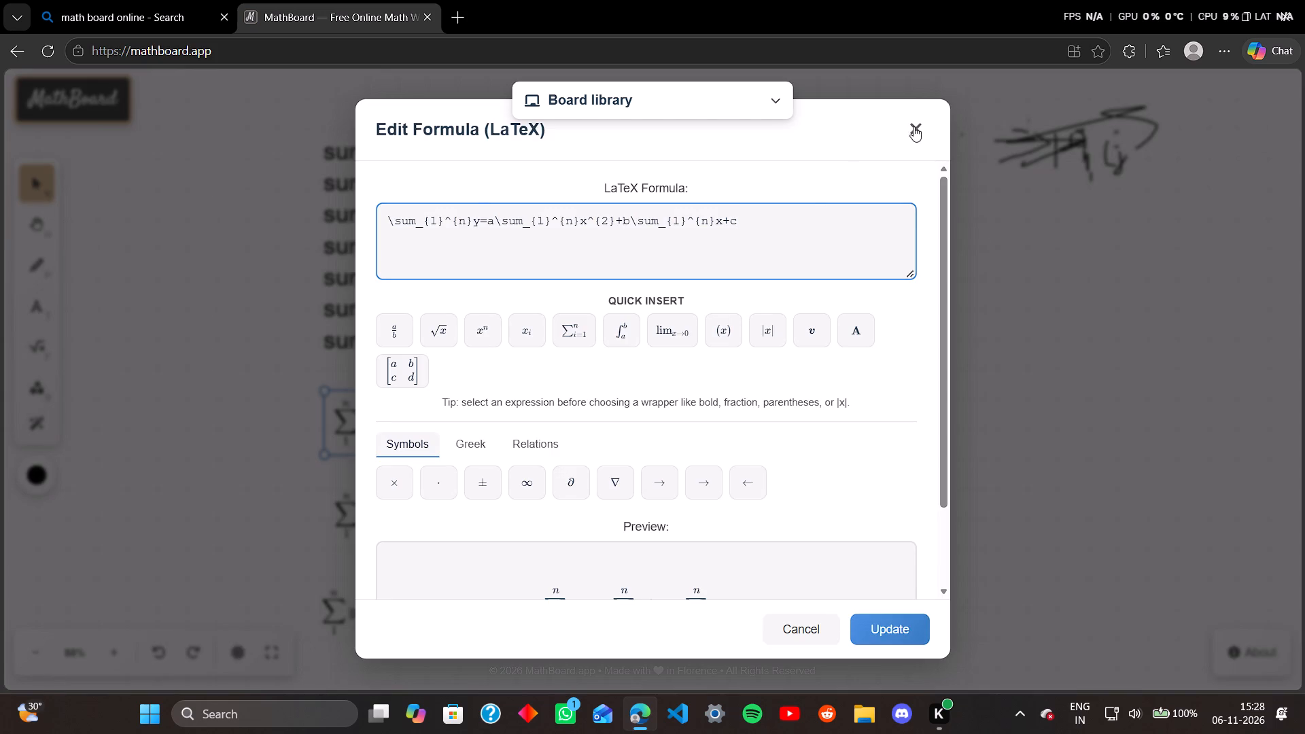
pyautogui.click(916, 124)
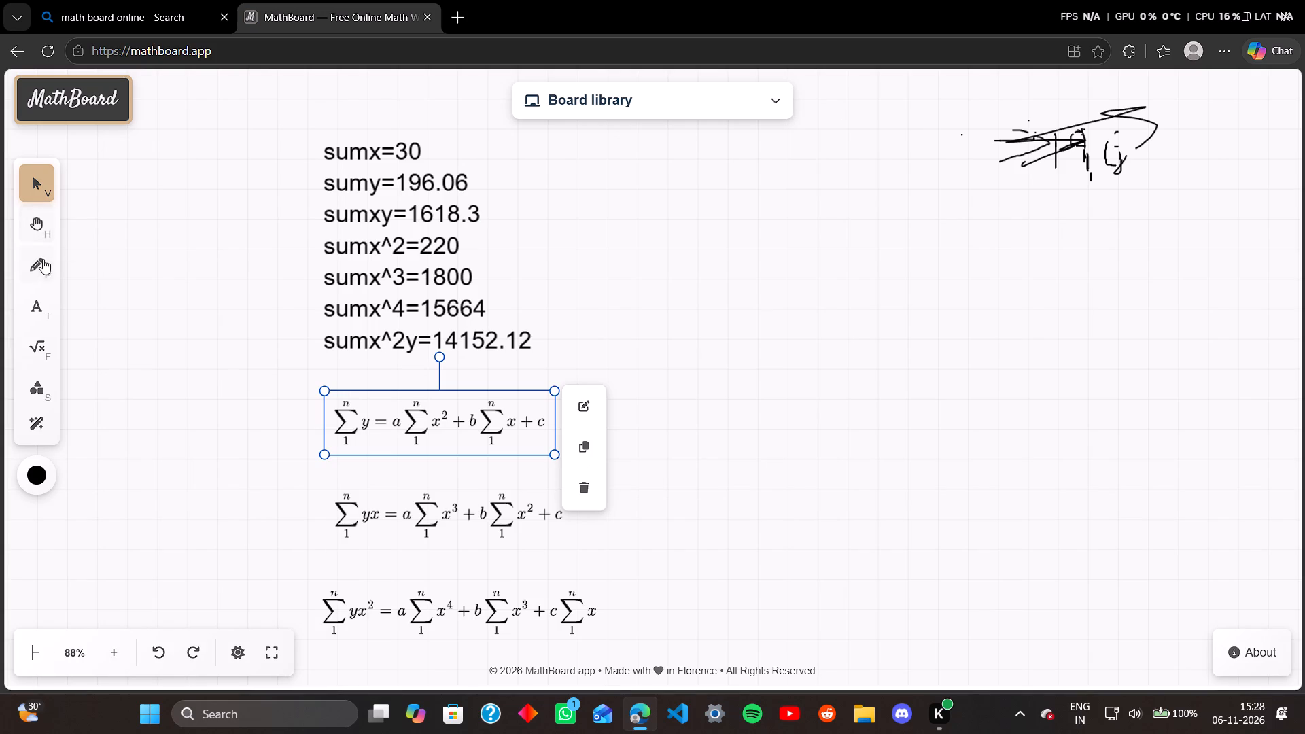
# Draw a freehand arrow pointing right after the first equation with the pen.
pyautogui.doubleClick(35, 260)
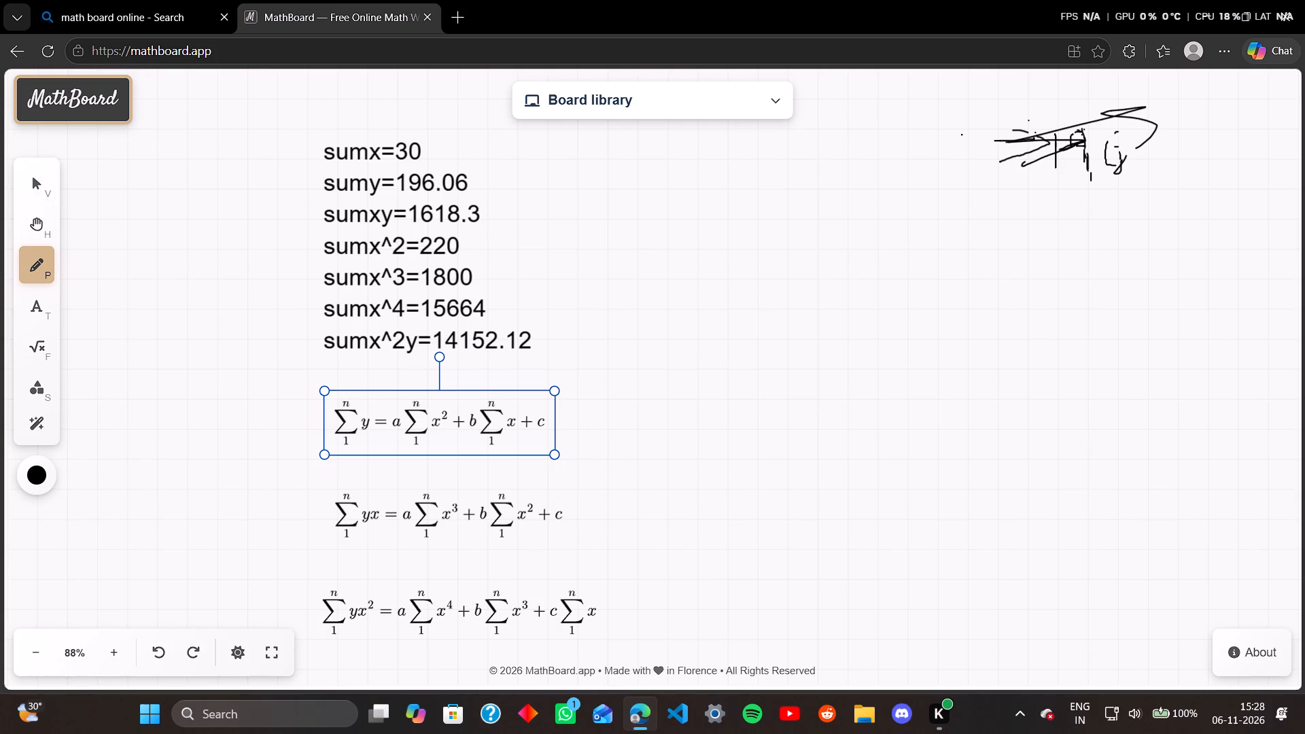
pyautogui.moveTo(579, 421); pyautogui.dragTo(657, 411)
pyautogui.click(658, 404)
pyautogui.moveTo(676, 420); pyautogui.dragTo(653, 430)
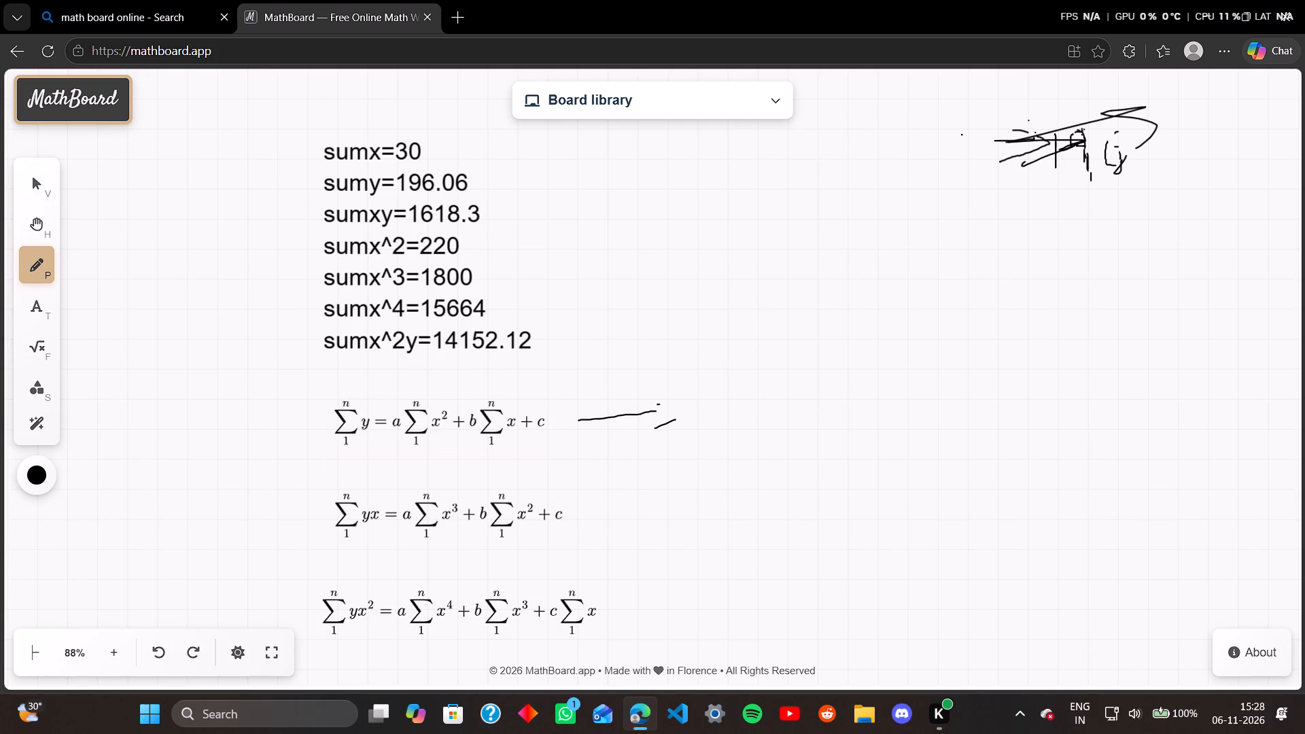
pyautogui.moveTo(653, 430); pyautogui.dragTo(678, 413)
pyautogui.moveTo(661, 410); pyautogui.dragTo(616, 394)
# Draw a freehand arrow pointing right after the second equation with the pen.
pyautogui.doubleClick(587, 507)
pyautogui.moveTo(598, 507); pyautogui.dragTo(606, 507)
pyautogui.moveTo(610, 507); pyautogui.dragTo(668, 508)
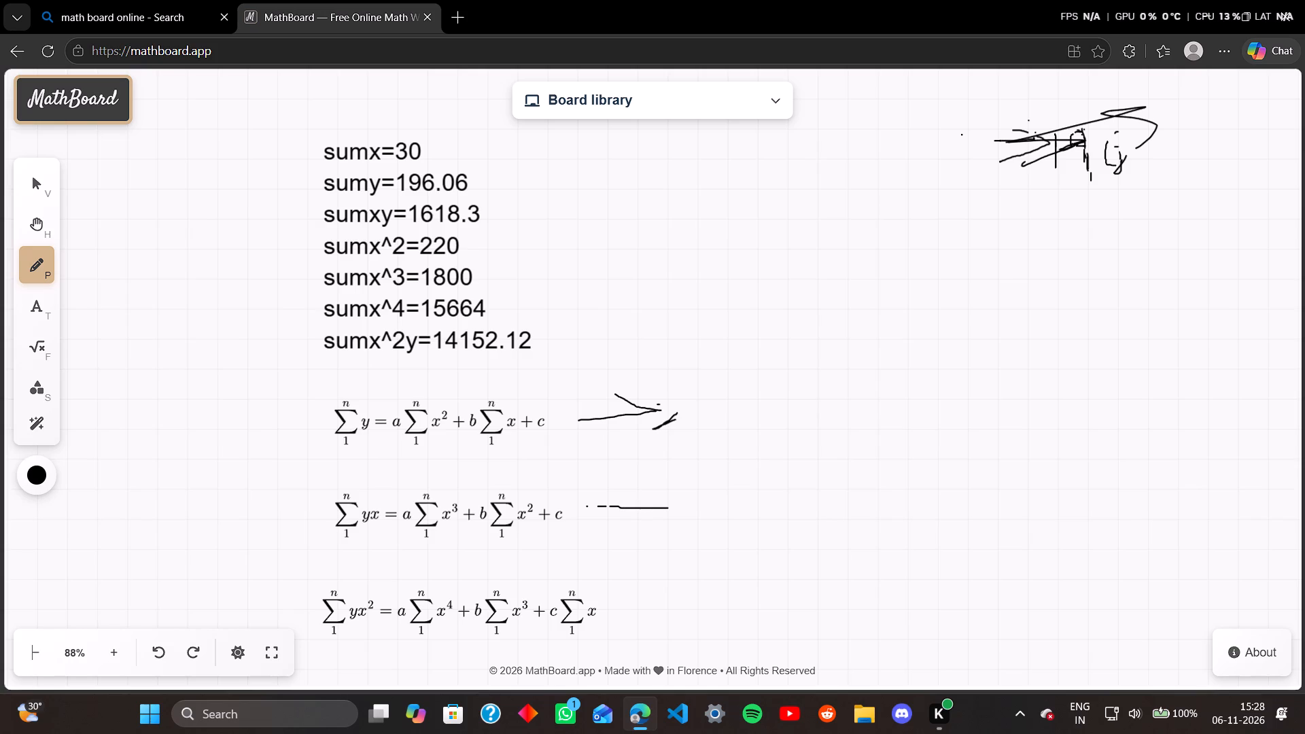
pyautogui.click(636, 493)
pyautogui.moveTo(640, 492); pyautogui.dragTo(650, 525)
pyautogui.click(648, 525)
# Draw a freehand arrow pointing right after the third equation with the pen.
pyautogui.moveTo(621, 606); pyautogui.dragTo(700, 609)
pyautogui.click(693, 606)
pyautogui.click(669, 594)
pyautogui.moveTo(669, 594); pyautogui.dragTo(695, 604)
pyautogui.moveTo(695, 604); pyautogui.dragTo(672, 627)
# Add the text 196.06=a(220)+b(30)+c to the right of the first equation's arrow.
pyautogui.click(35, 309)
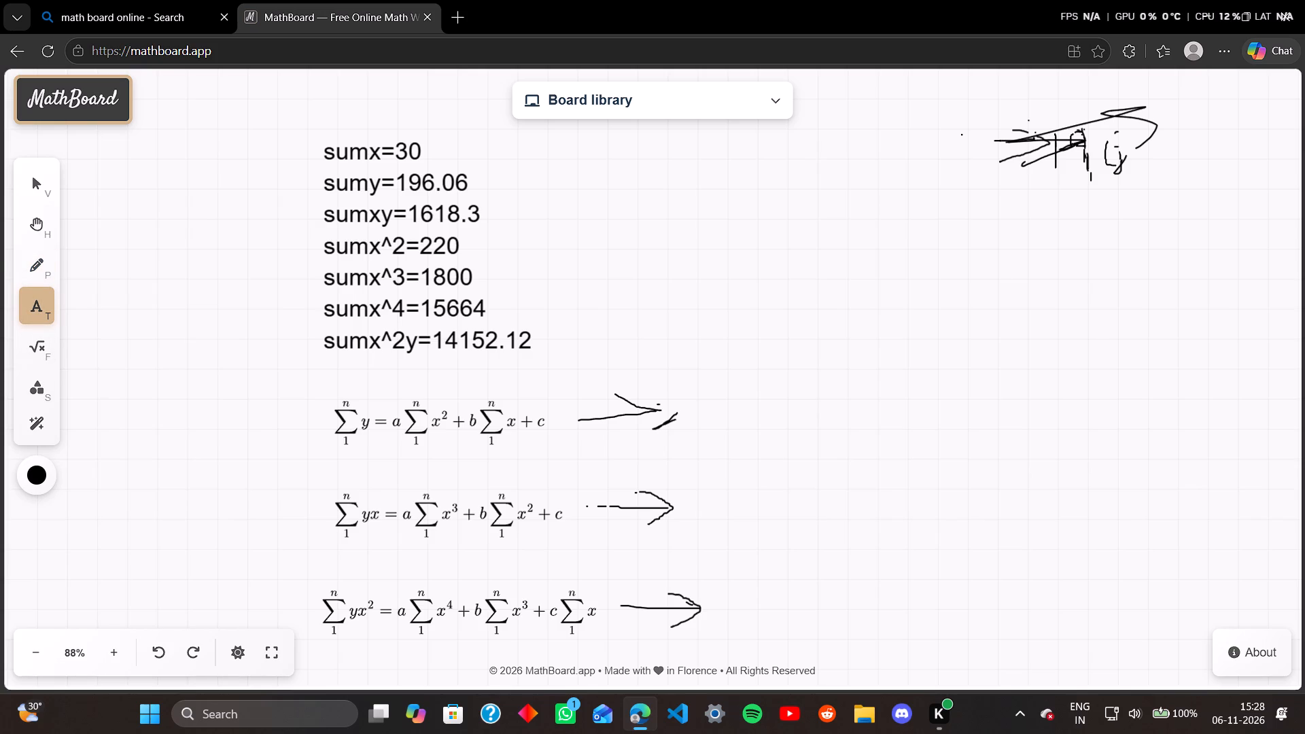
pyautogui.click(827, 408)
pyautogui.press('BackSpace')
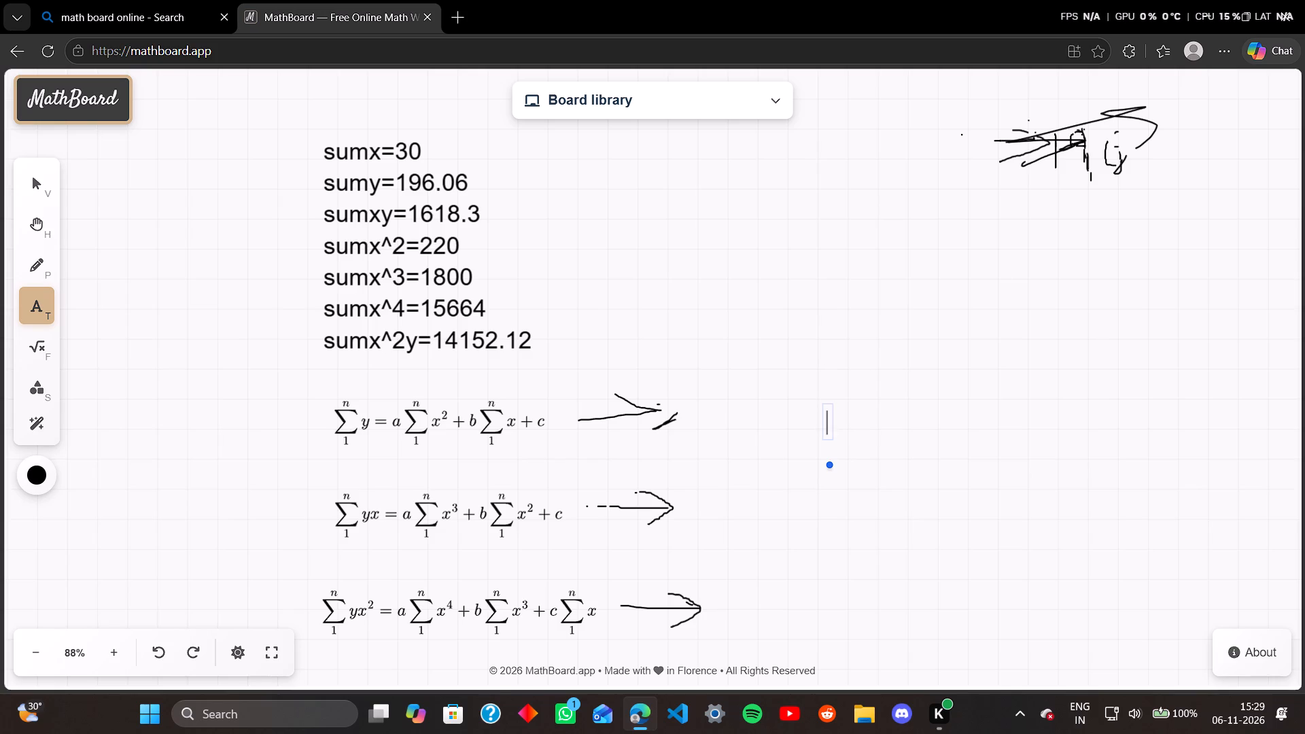
pyautogui.write('16')
pyautogui.press('BackSpace')
pyautogui.press('BackSpace')
pyautogui.write('196')
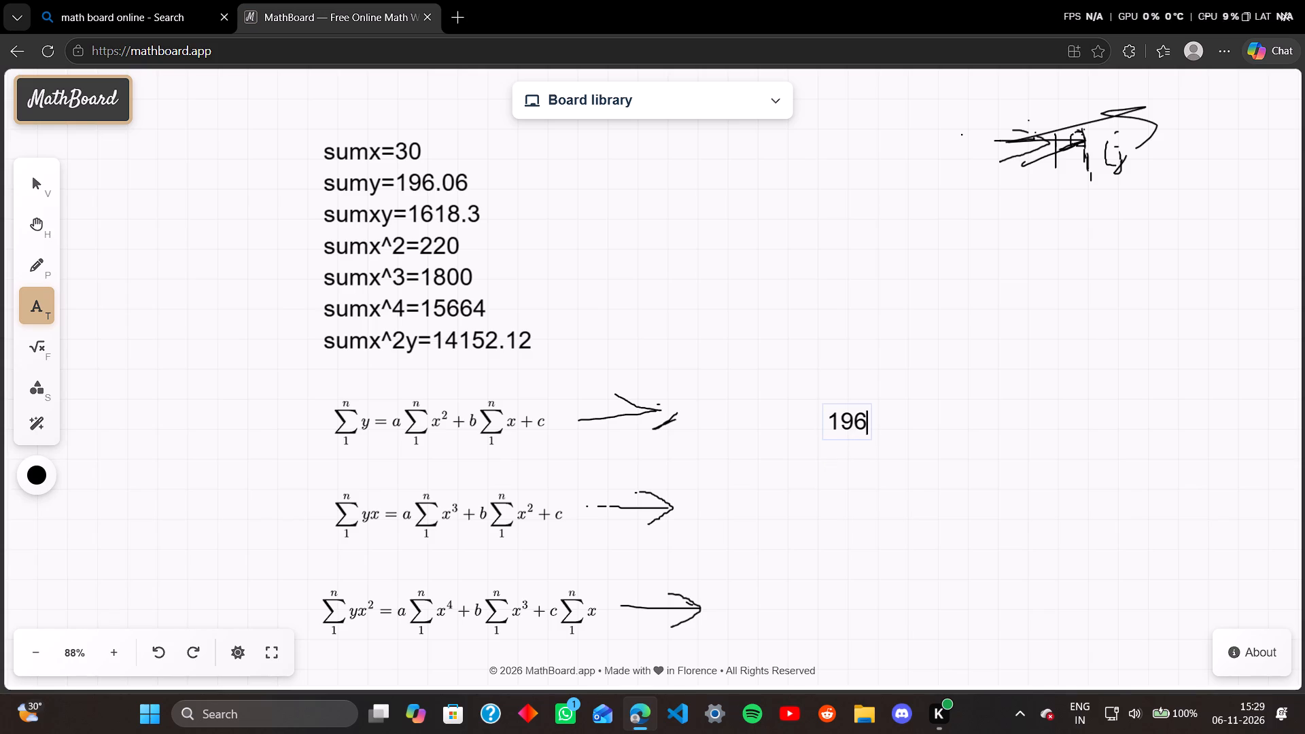
pyautogui.write('.06')
pyautogui.press('=')
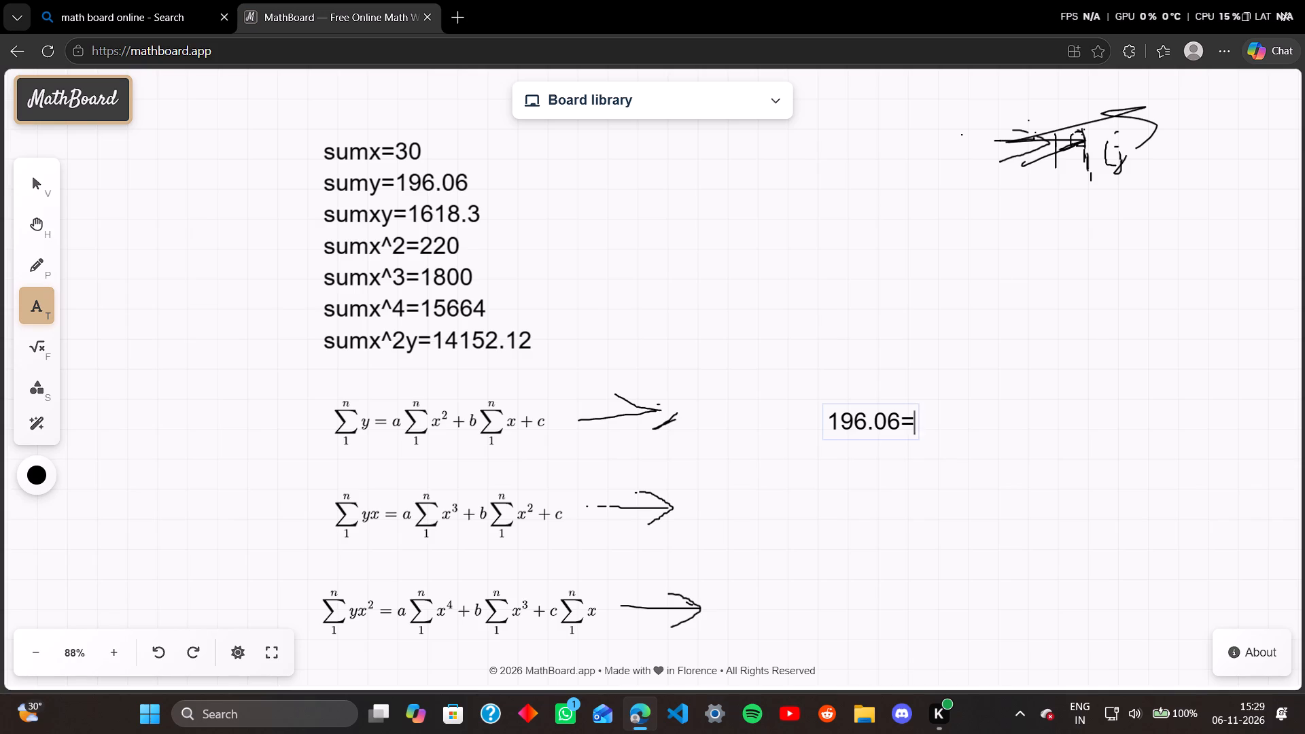
pyautogui.press('a')
pyautogui.hotkey('shift', '(')
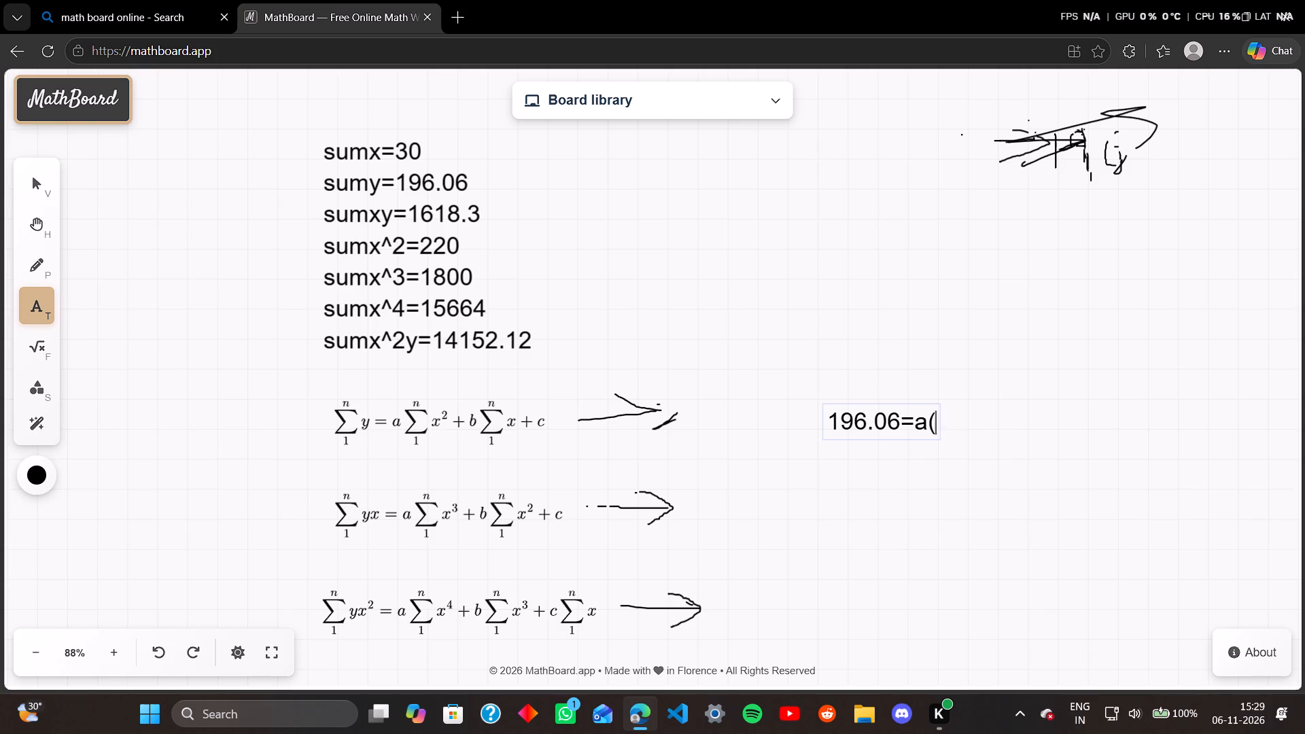
pyautogui.write('220')
pyautogui.hotkey('shift', ')')
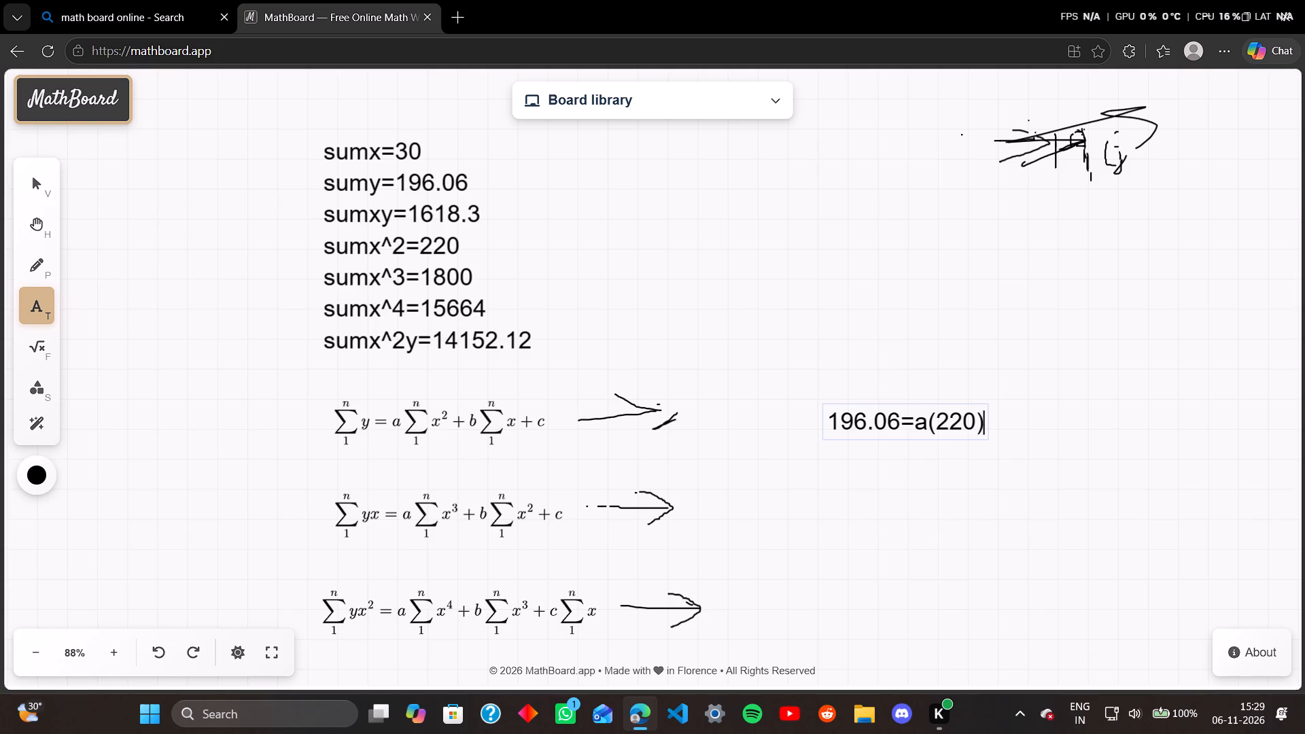
pyautogui.hotkey('shift', '+')
pyautogui.press('b')
pyautogui.hotkey('shift', '(')
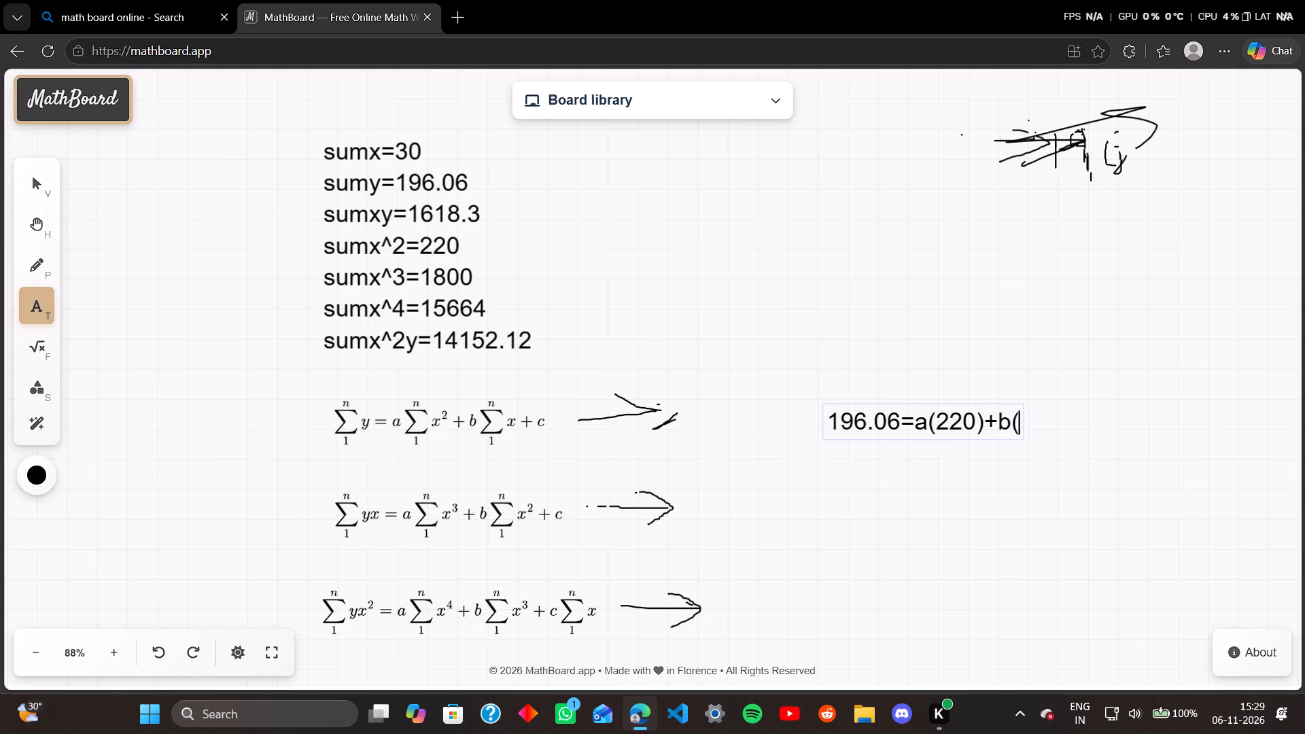
pyautogui.write('30)')
pyautogui.hotkey('shift', '+')
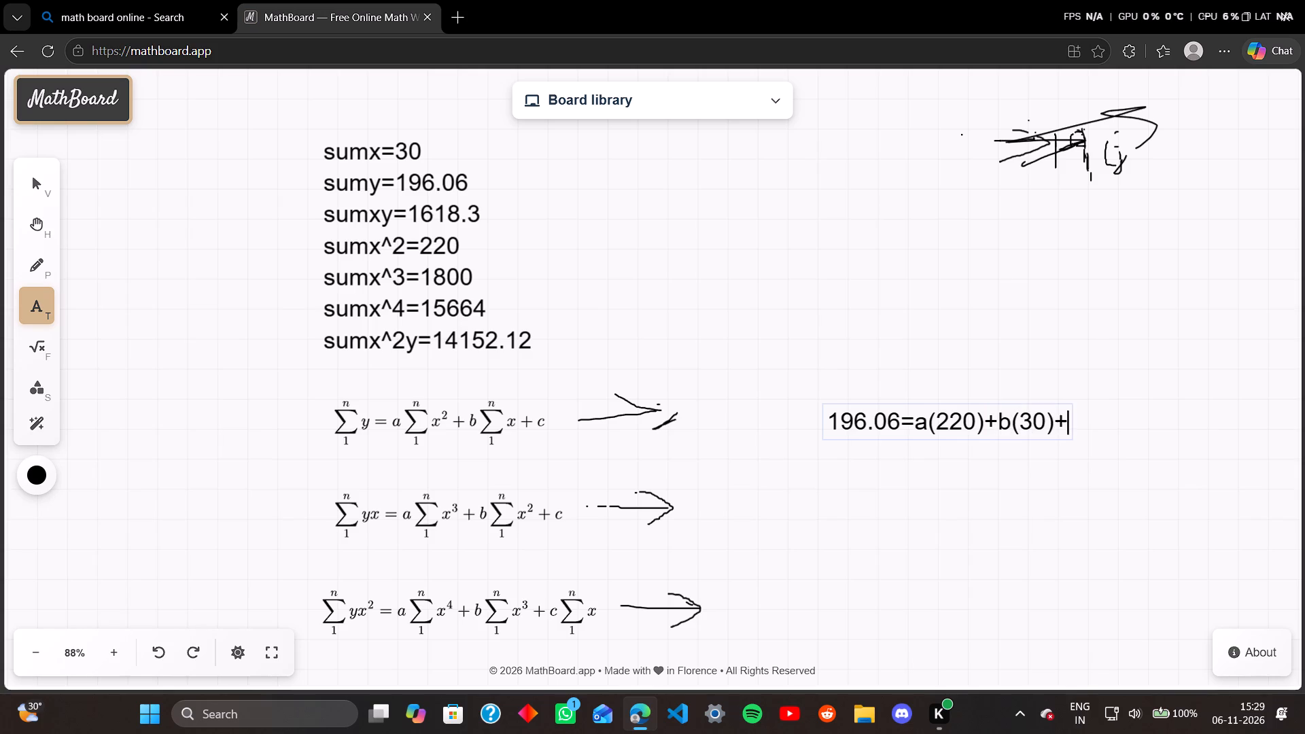
pyautogui.press('c')
pyautogui.press('Return')
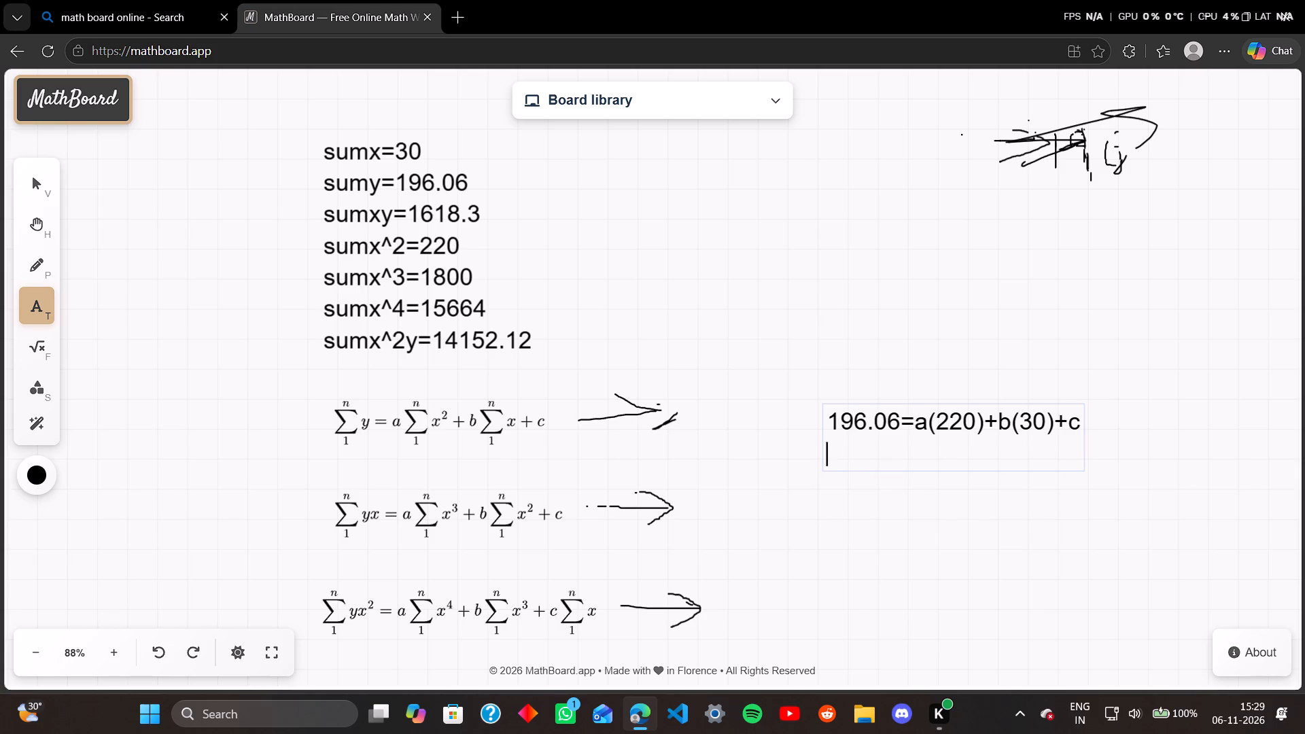
pyautogui.press('BackSpace')
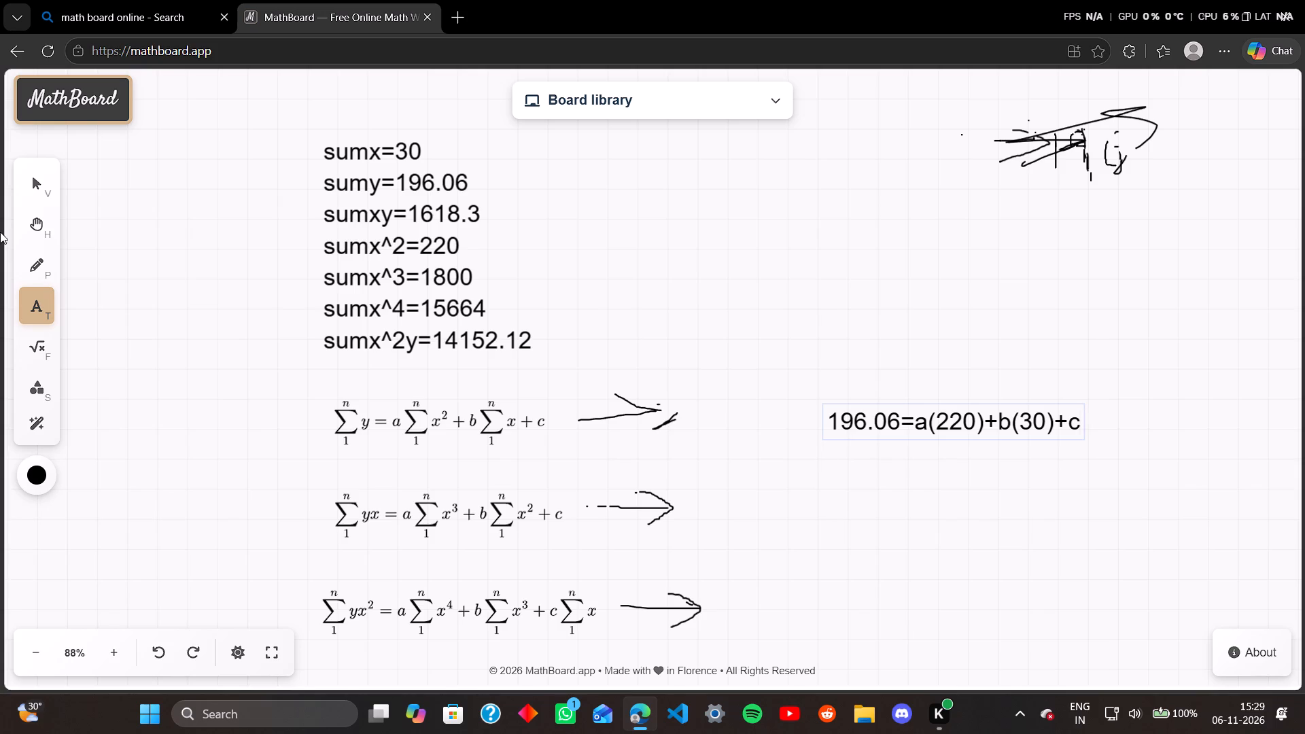
# Add a separate text 1618.3=a(1800)+b(220)+c below and to the right of the first substituted equation.
pyautogui.click(30, 303)
pyautogui.click(1047, 531)
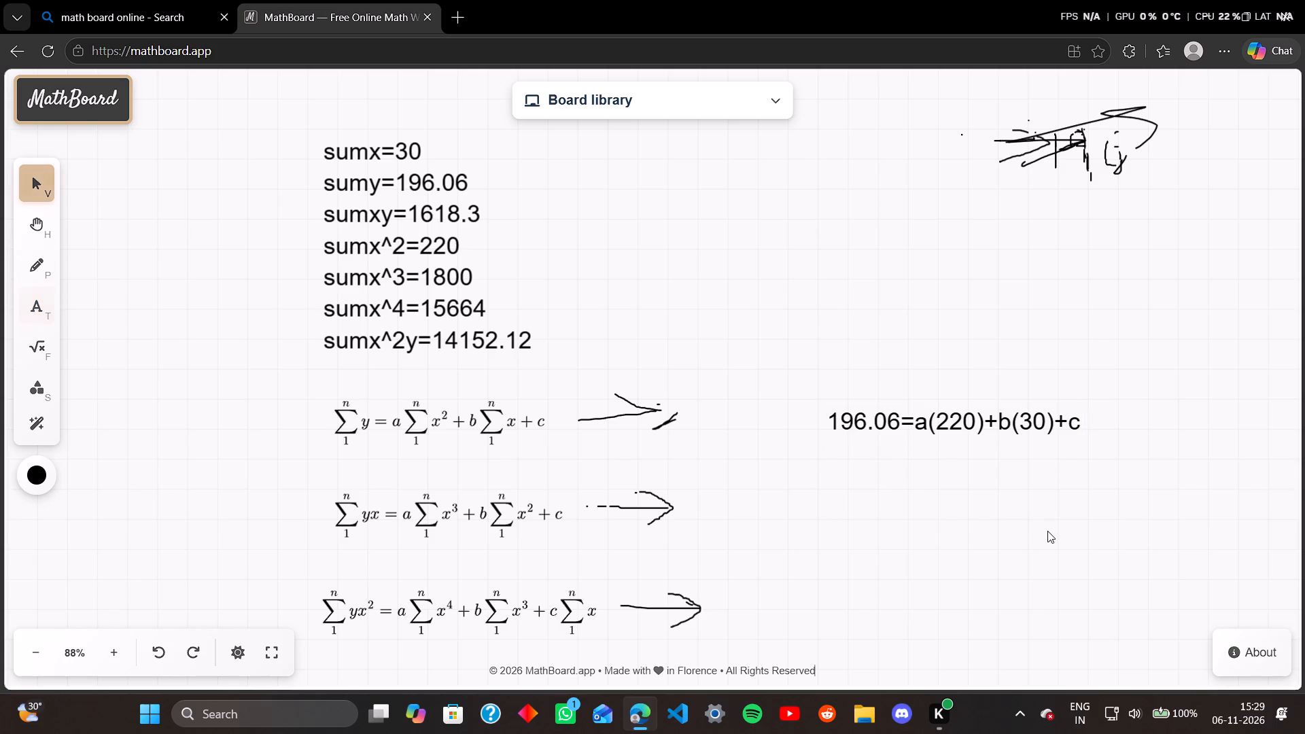
pyautogui.click(845, 470)
pyautogui.click(43, 308)
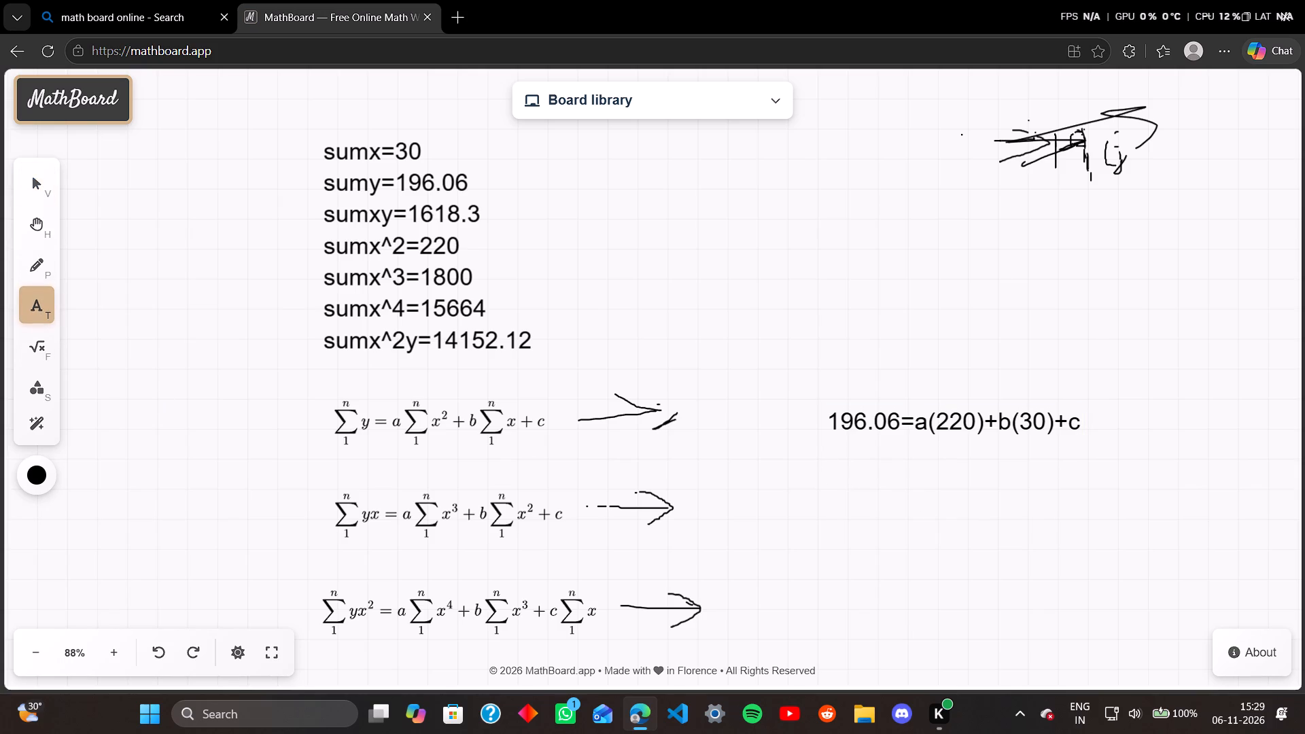
pyautogui.tripleClick(1022, 589)
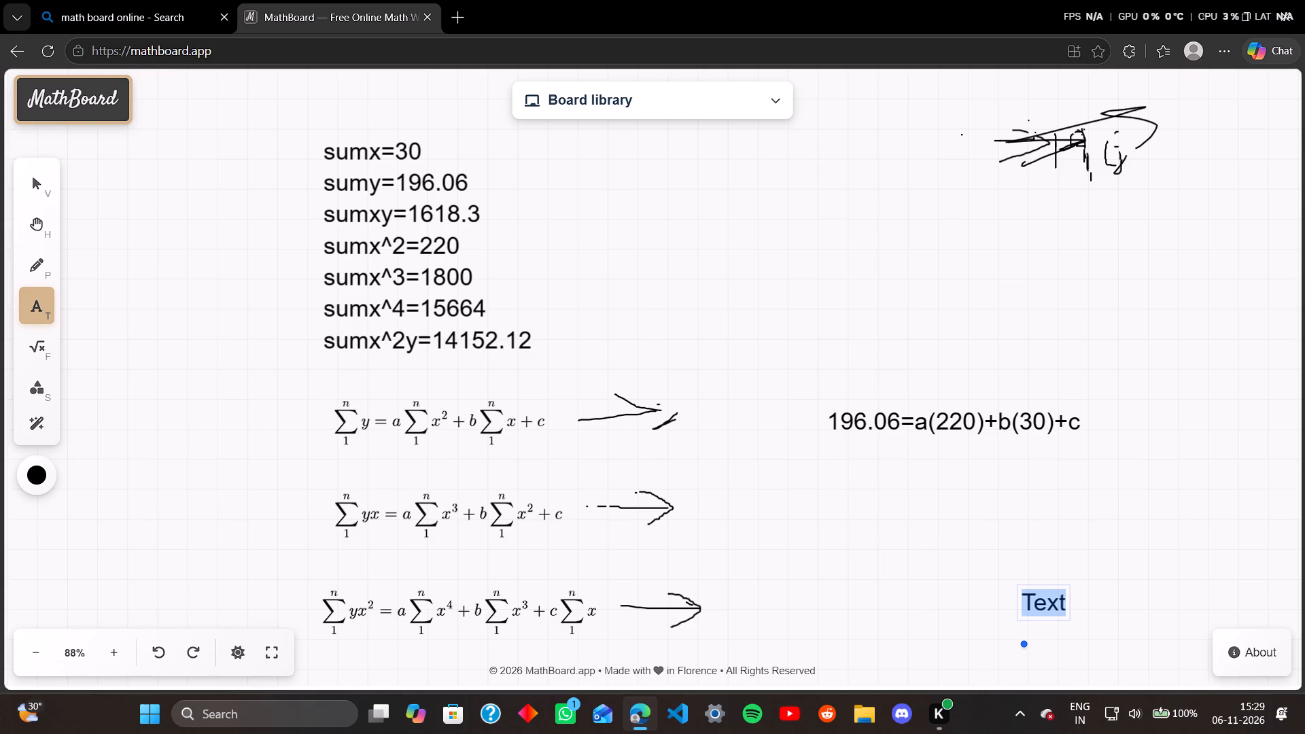
pyautogui.press('BackSpace')
pyautogui.write('1618.3')
pyautogui.press('=')
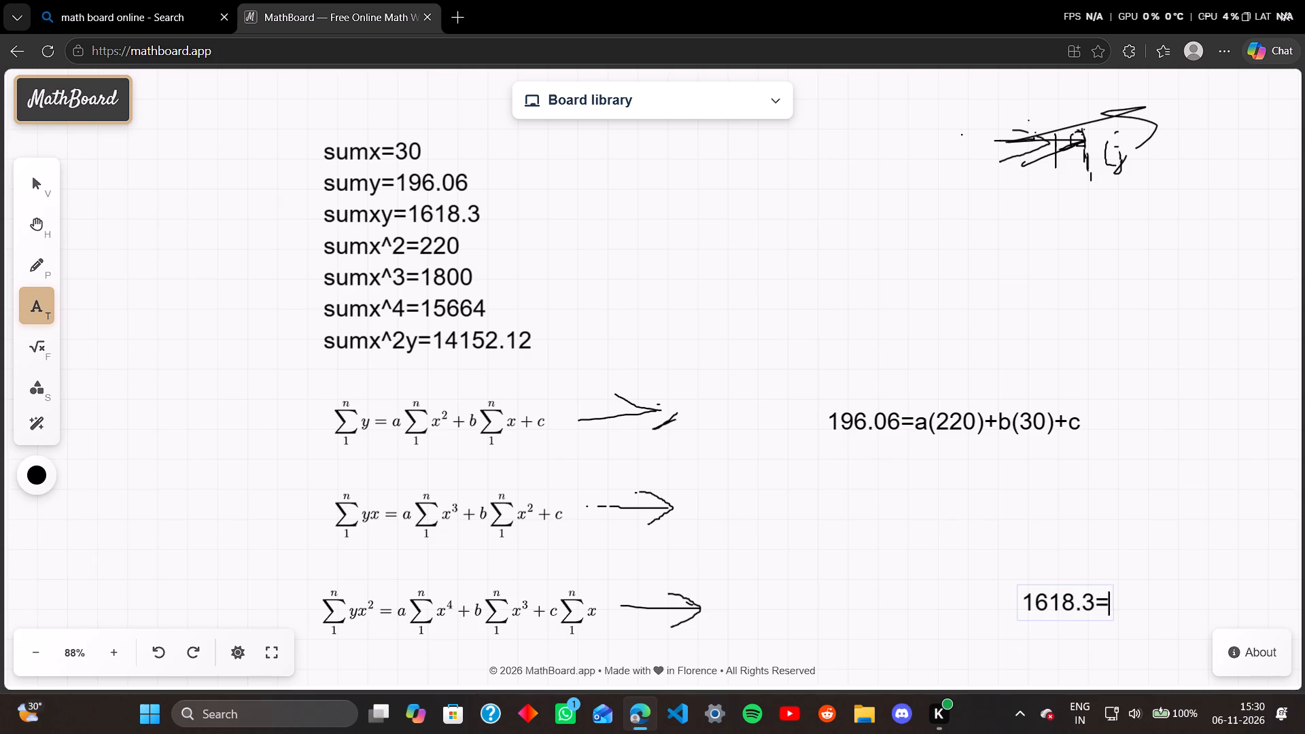
pyautogui.press('a')
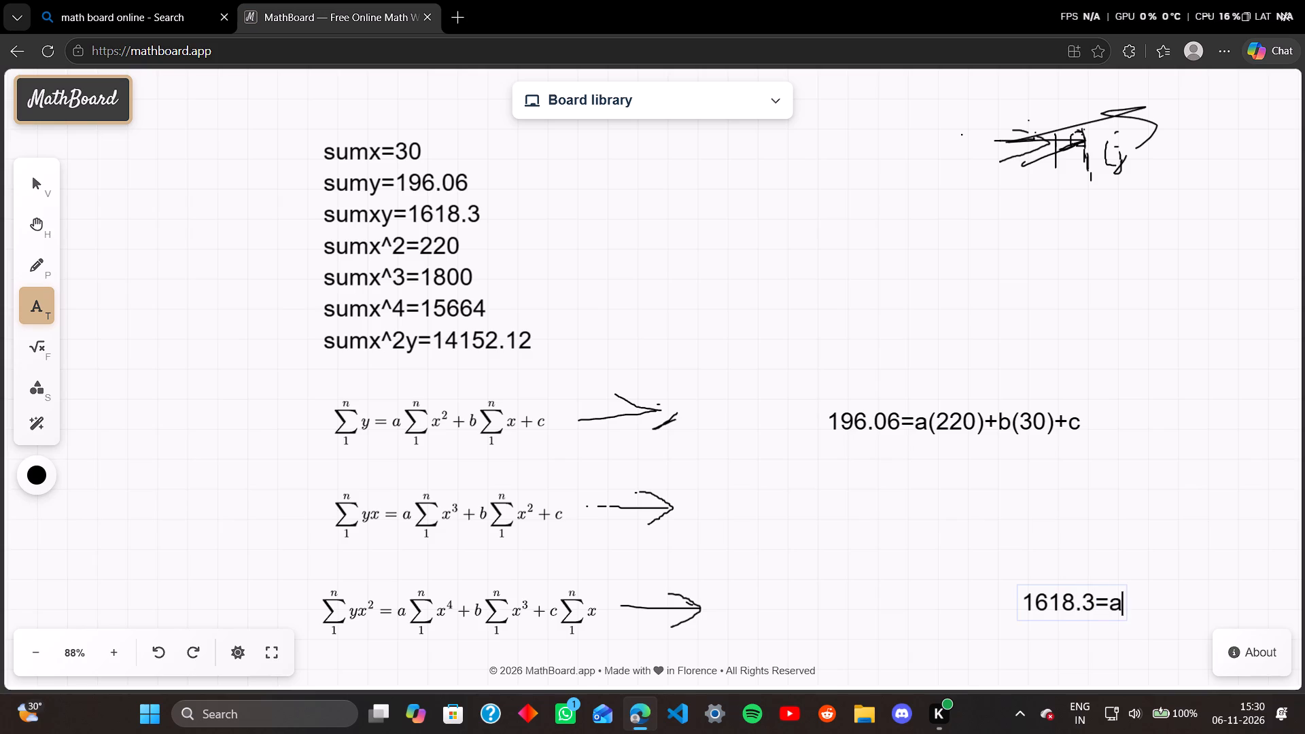
pyautogui.hotkey('shift', '(')
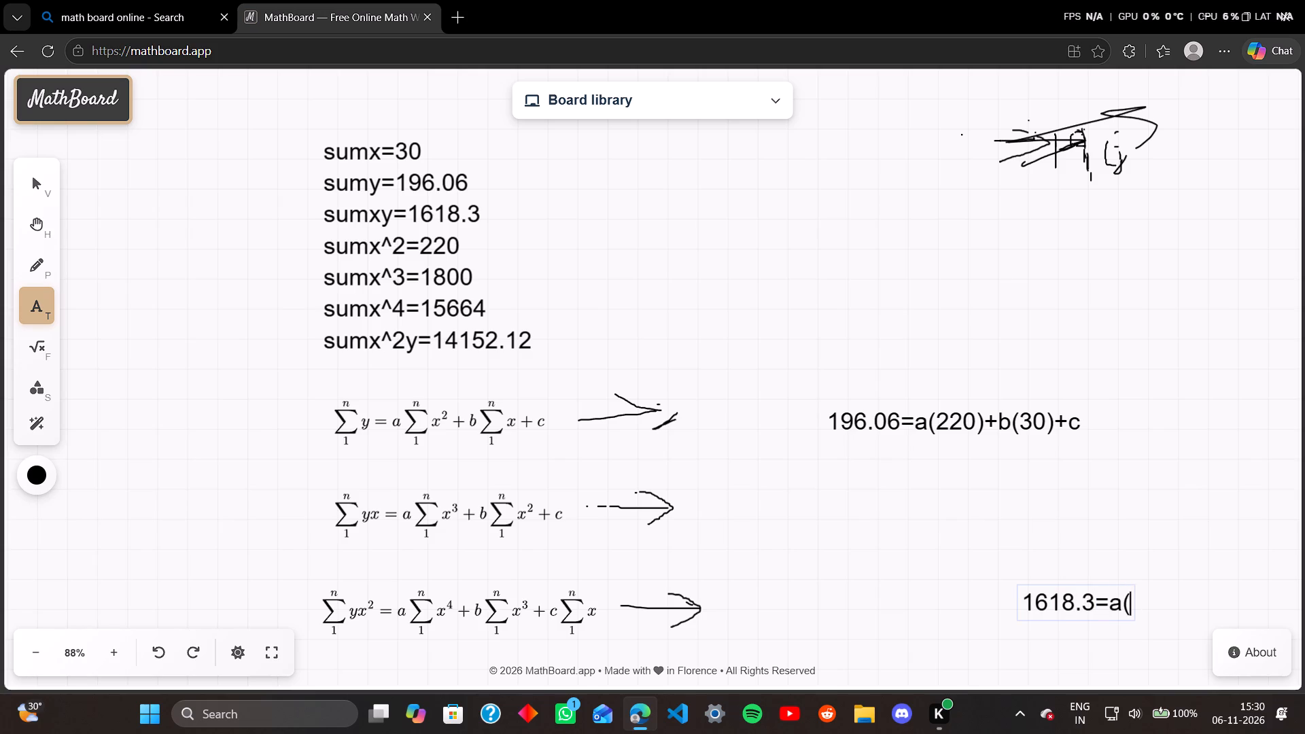
pyautogui.write('1800)')
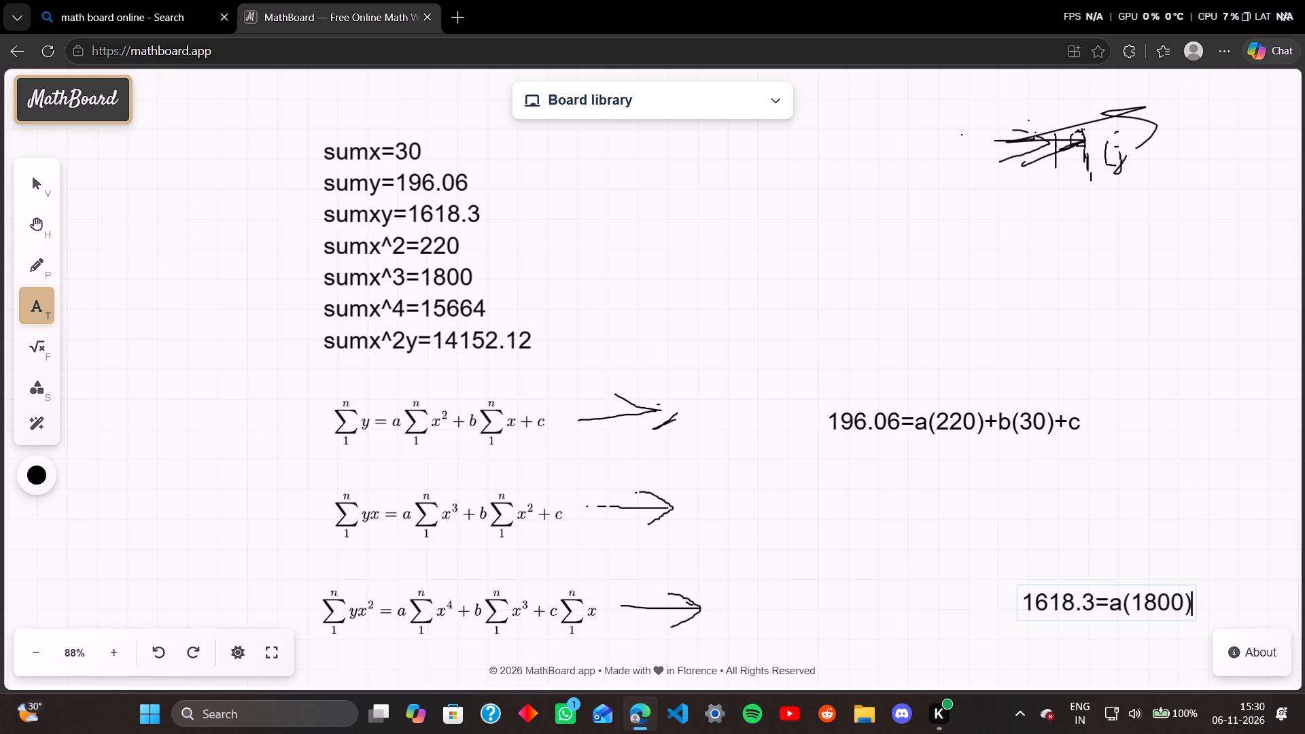
pyautogui.hotkey('shift', '+')
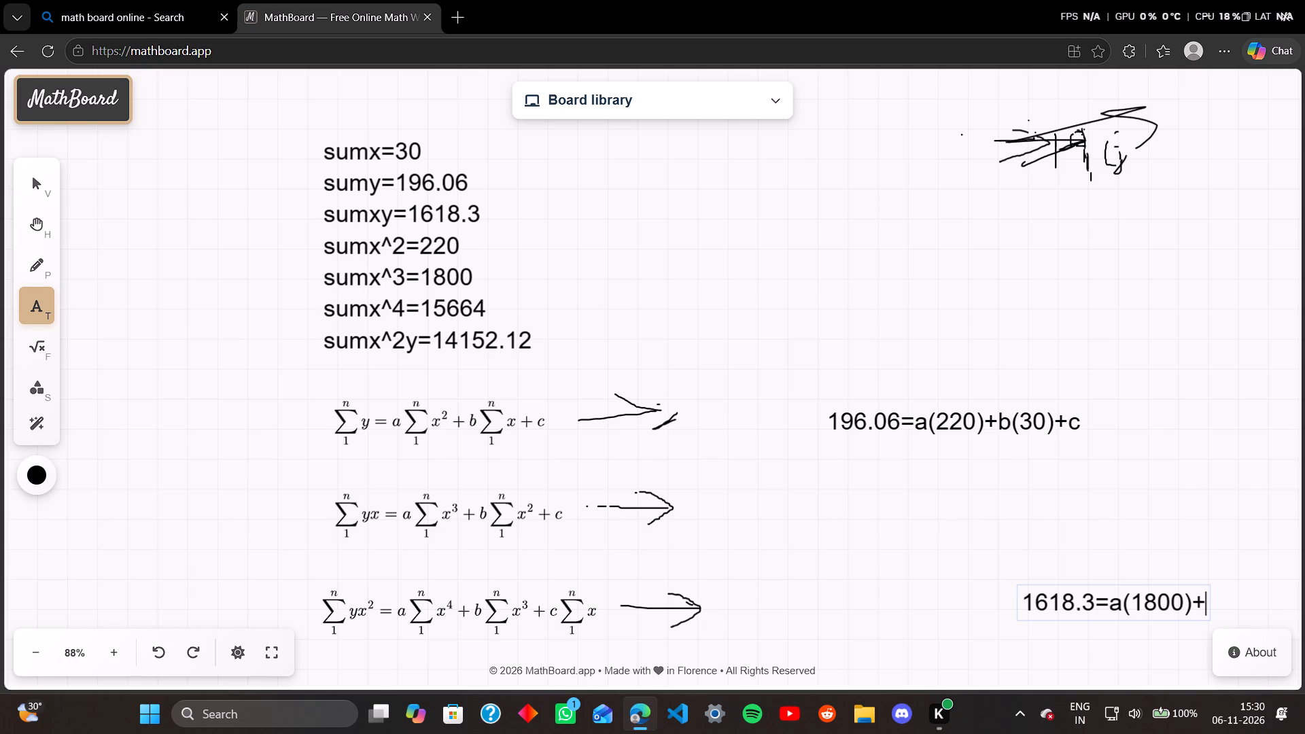
pyautogui.press('b')
pyautogui.write('(220')
pyautogui.hotkey('shift', ')')
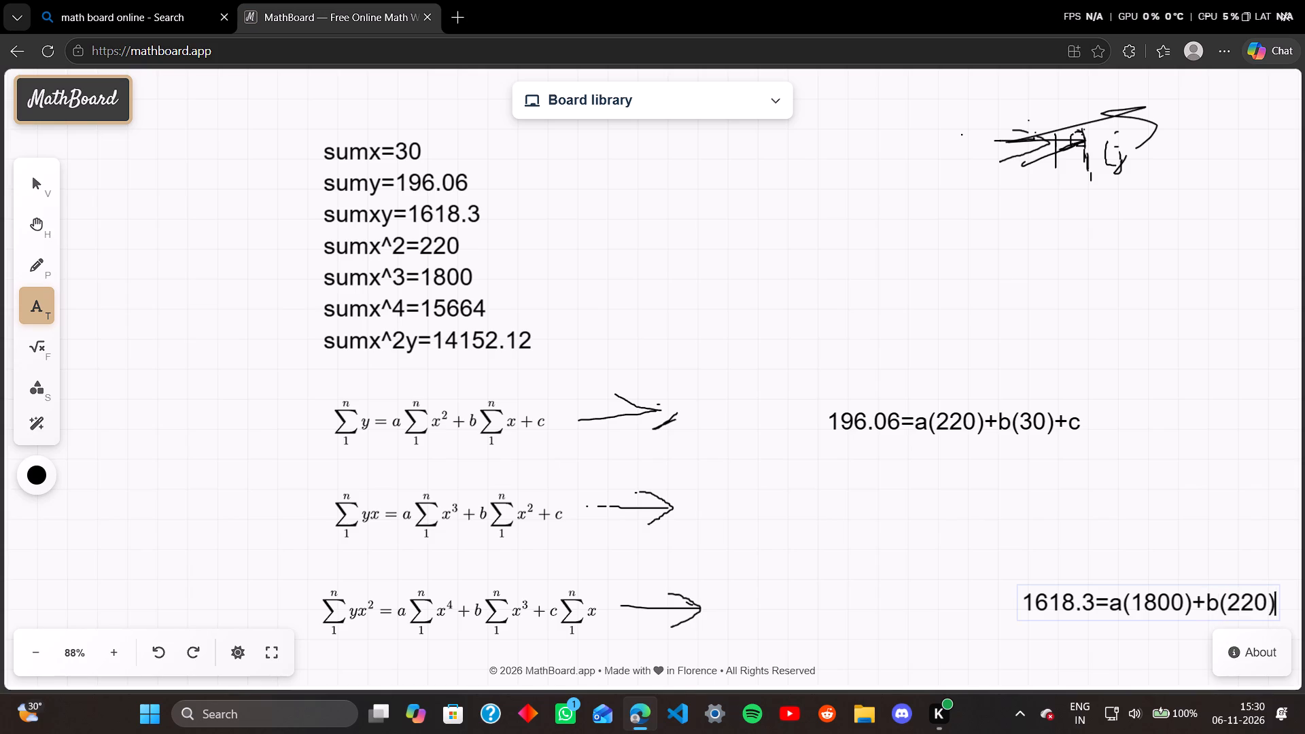
pyautogui.hotkey('shift', '+')
pyautogui.press('c')
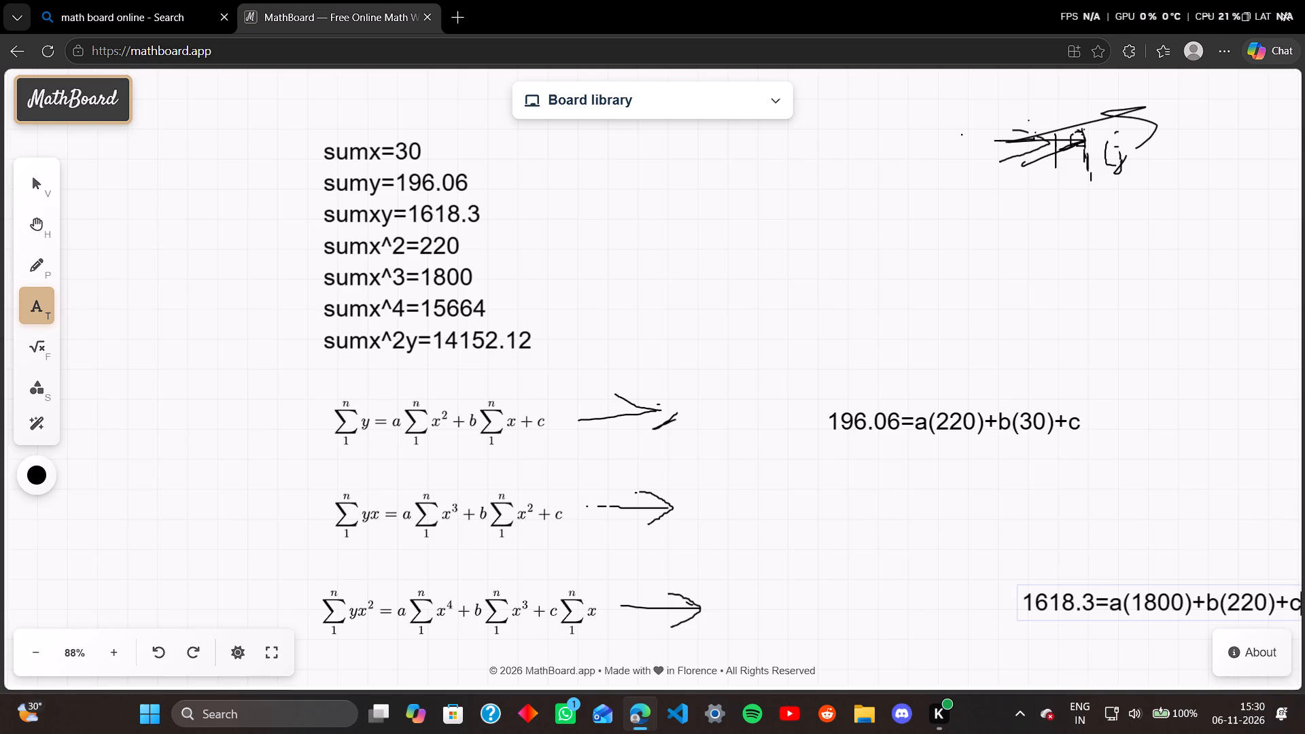
# Edit the second LaTeX equation so its last term c is multiplied by \sum_{1}^{n}x, and update it.
pyautogui.click(411, 495)
pyautogui.click(599, 507)
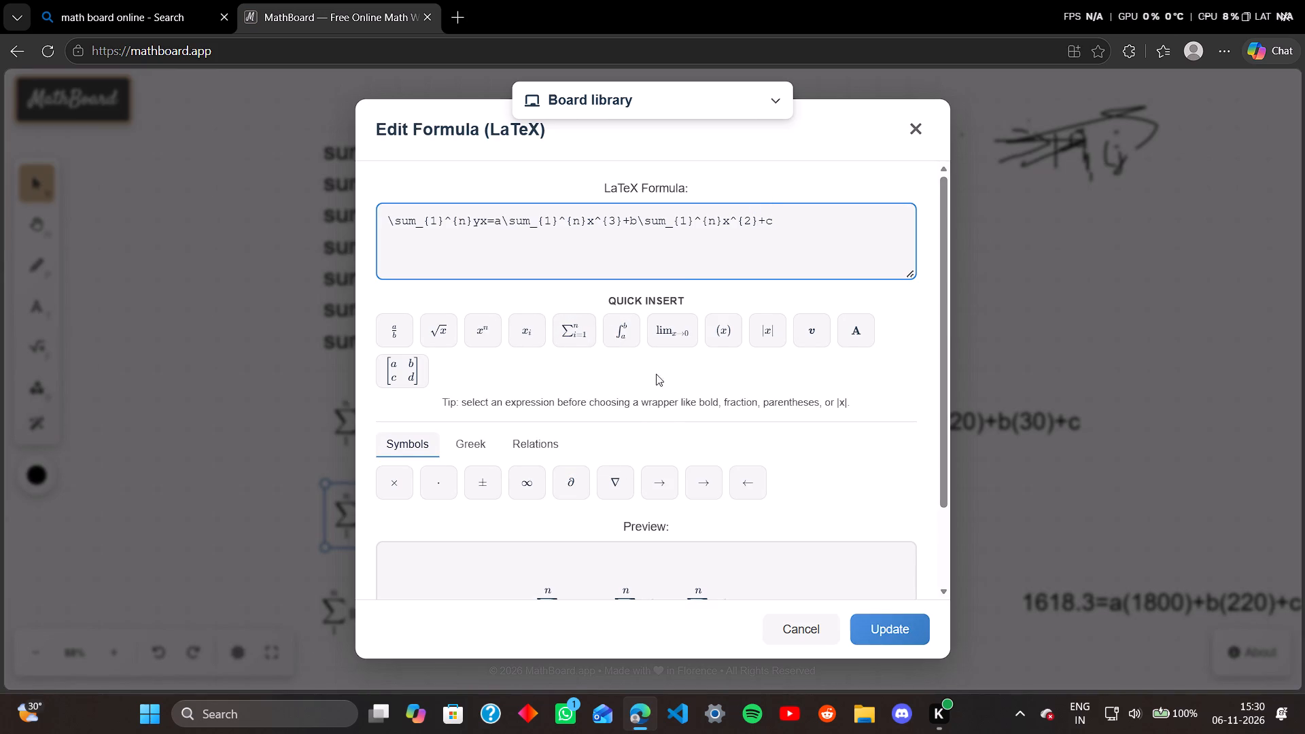
pyautogui.click(555, 334)
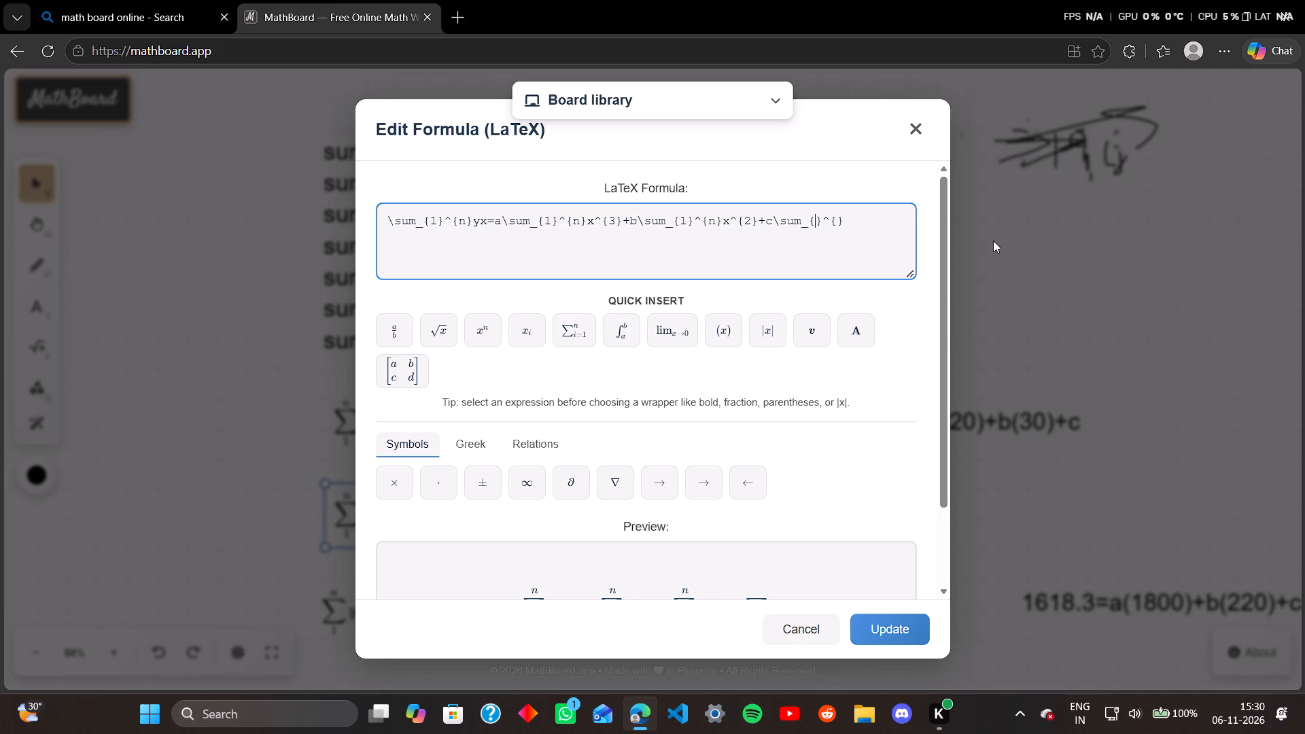
pyautogui.press('1')
pyautogui.doubleClick(844, 222)
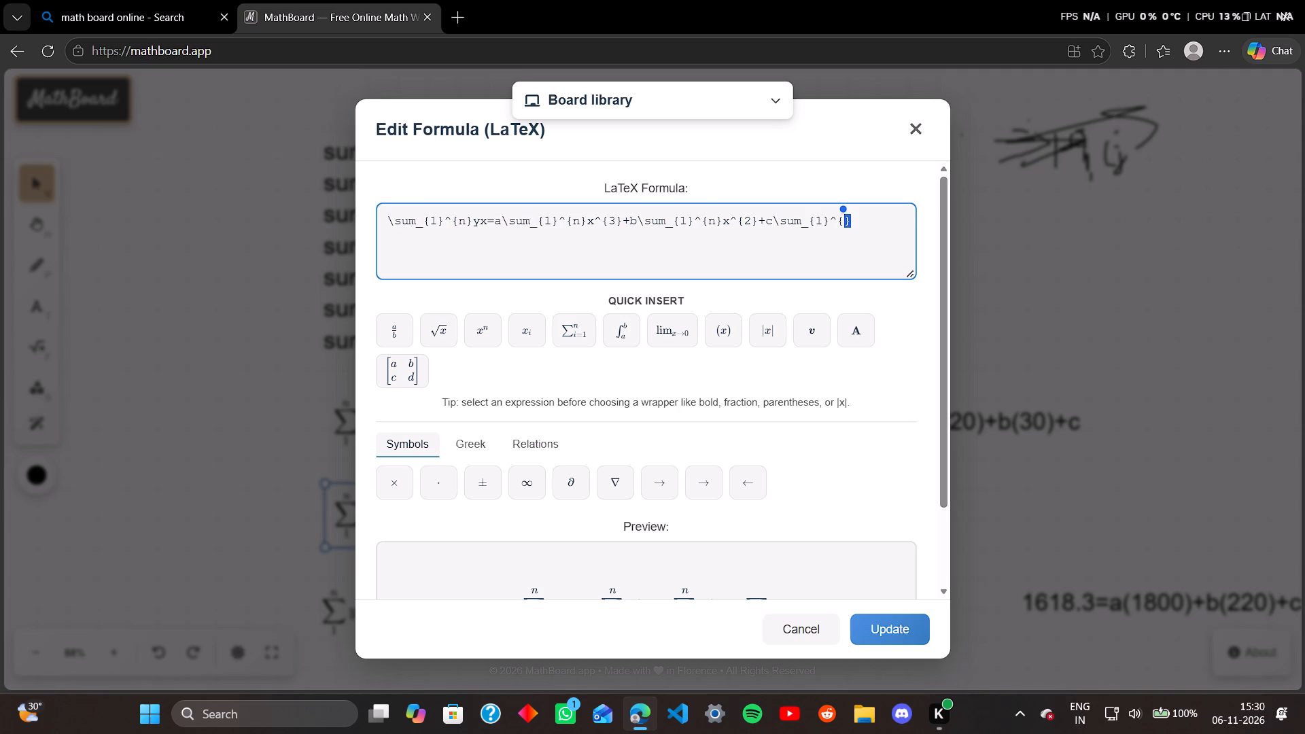
pyautogui.press('n')
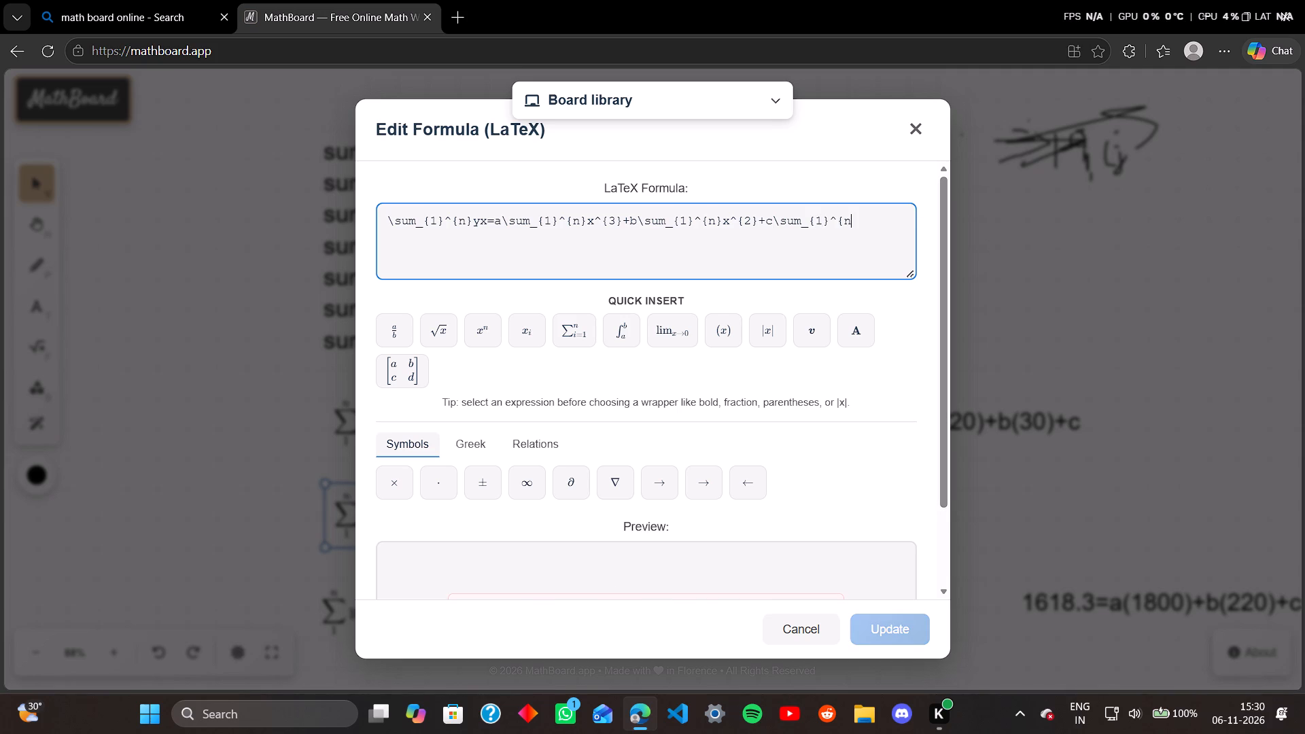
pyautogui.hotkey('shift', '}')
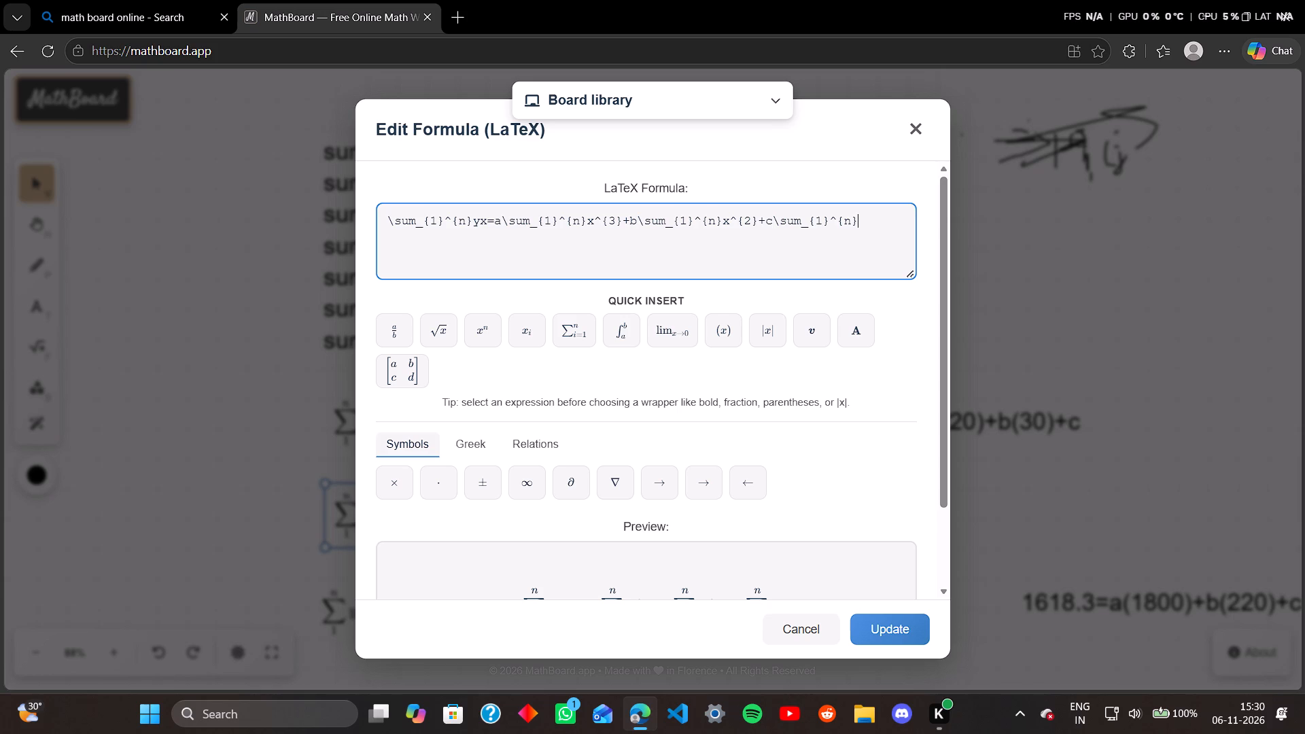
pyautogui.press('x')
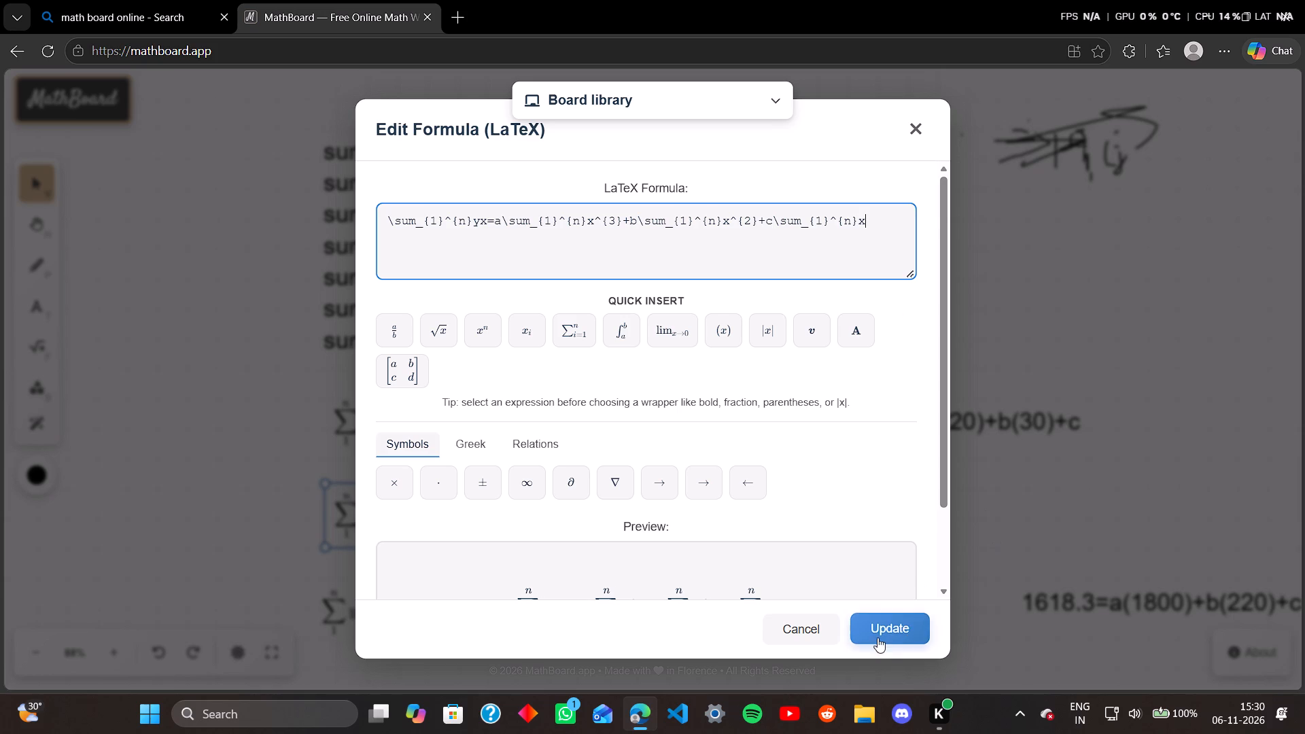
pyautogui.click(877, 637)
# Edit the third LaTeX equation so the x in its last sum, multiplied by c, has exponent 2, and update it.
pyautogui.click(578, 605)
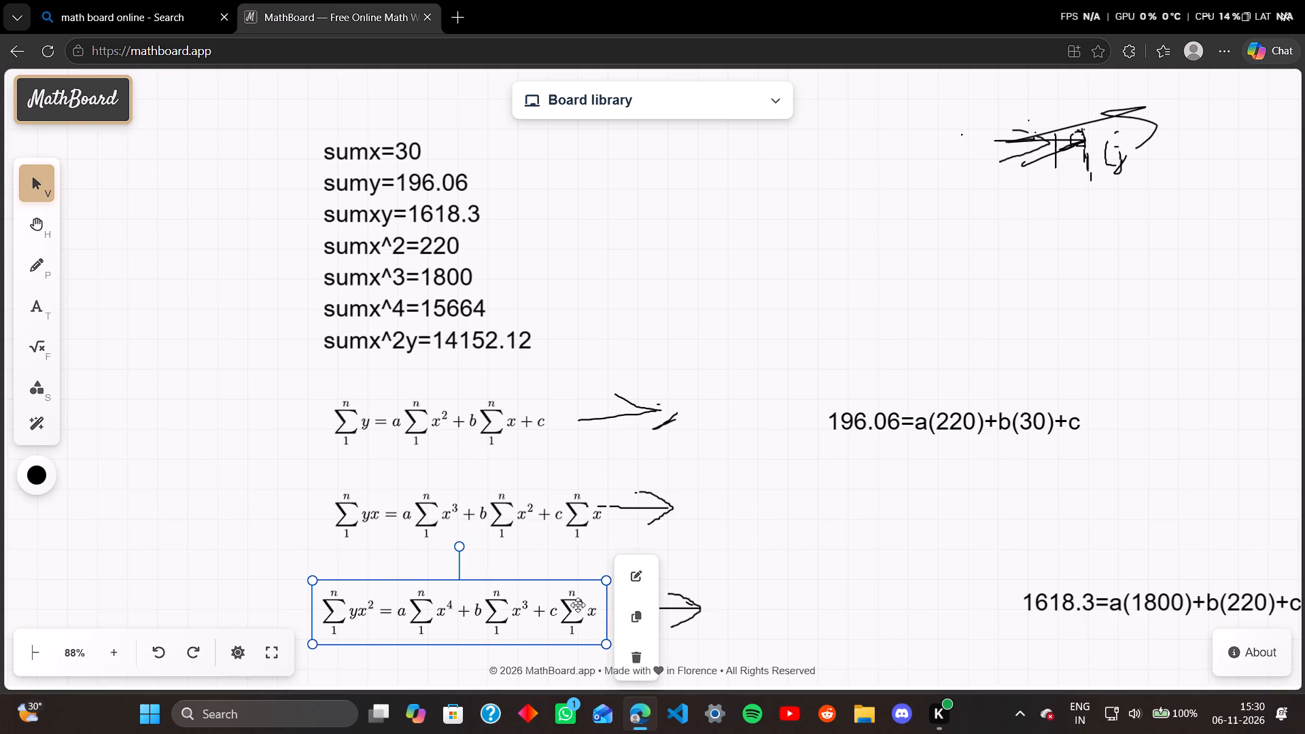
pyautogui.doubleClick(632, 581)
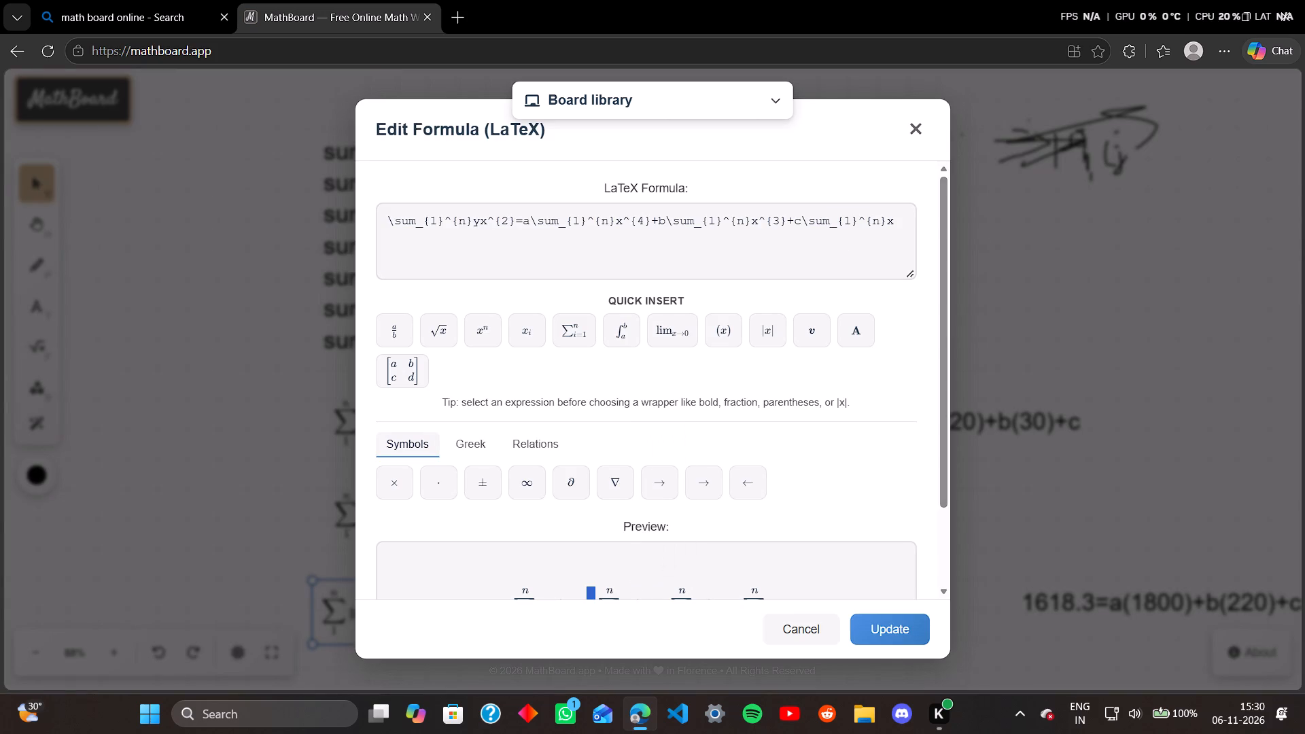
pyautogui.click(892, 219)
pyautogui.doubleClick(491, 327)
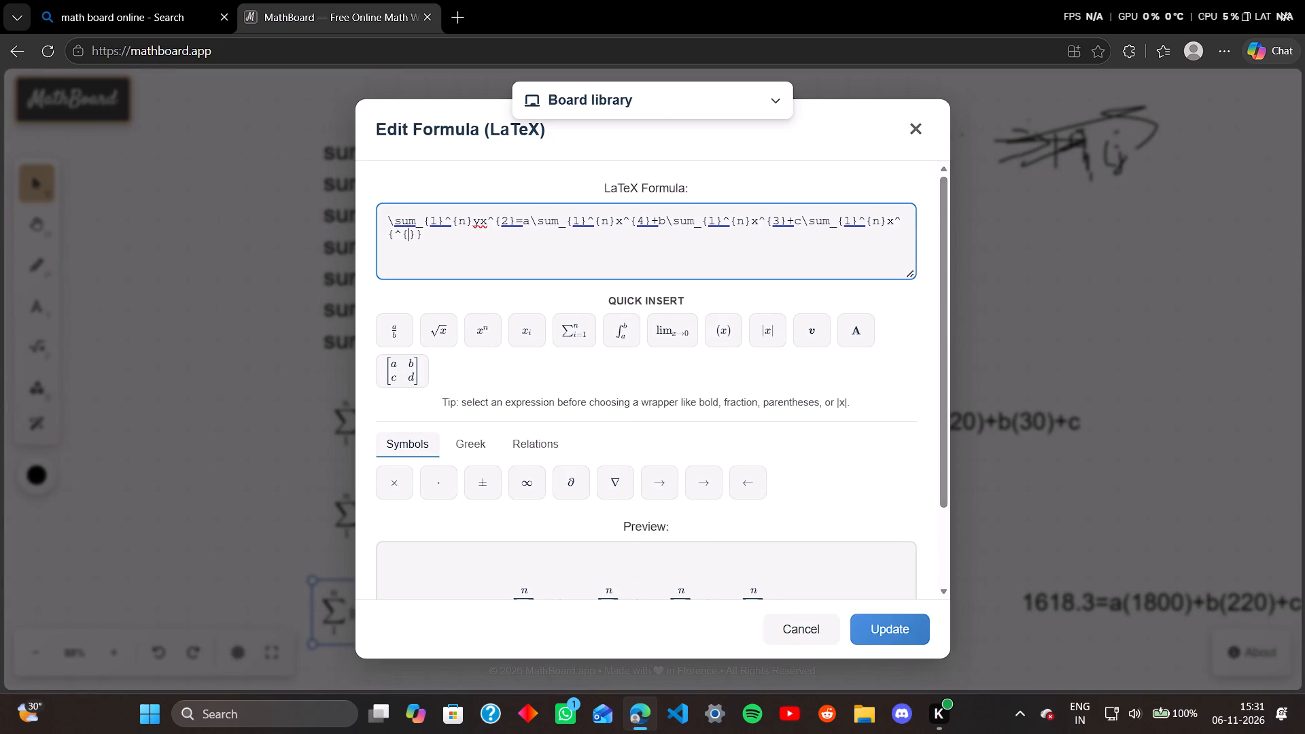
pyautogui.press('2')
pyautogui.scroll(-2, 603, 434)
pyautogui.scroll(2, 610, 432)
pyautogui.scroll(-2, 610, 432)
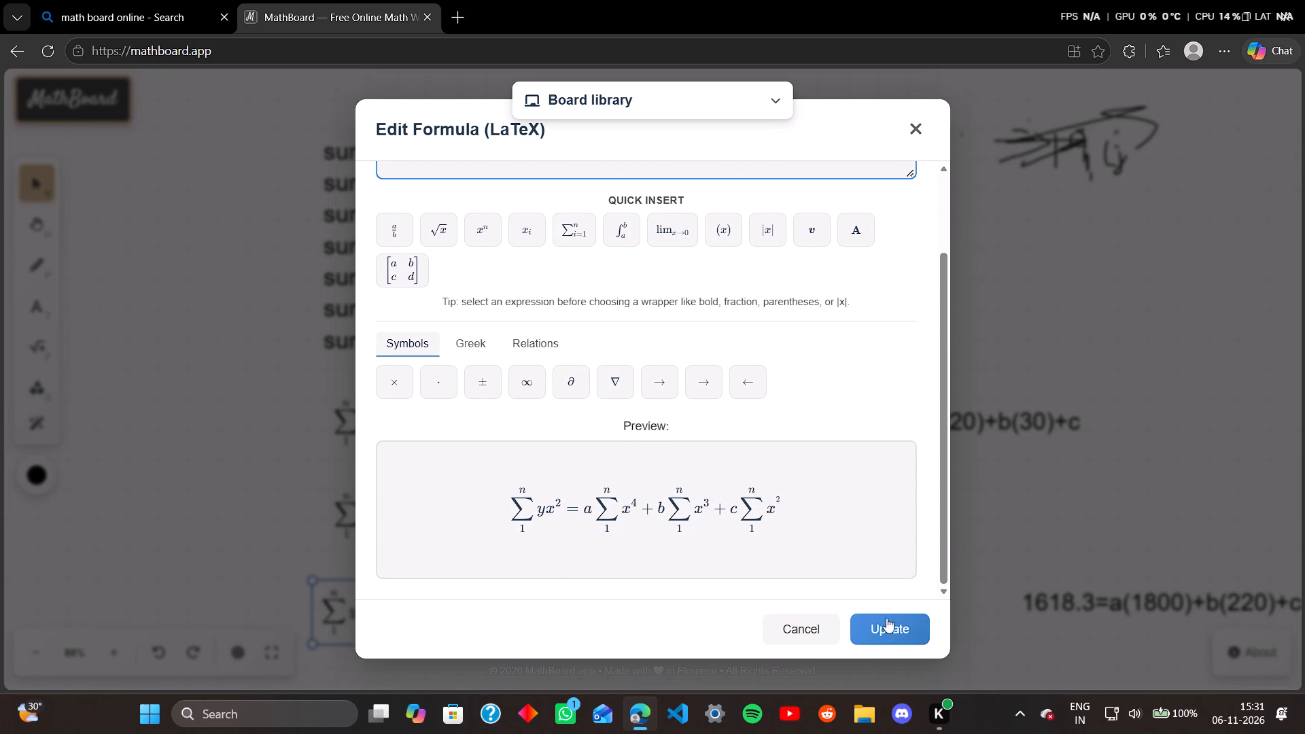
pyautogui.doubleClick(888, 624)
# Move the text 1618.3=a(1800)+b(220)+c beside the second equation's arrow, beneath the first substituted equation.
pyautogui.click(1109, 599)
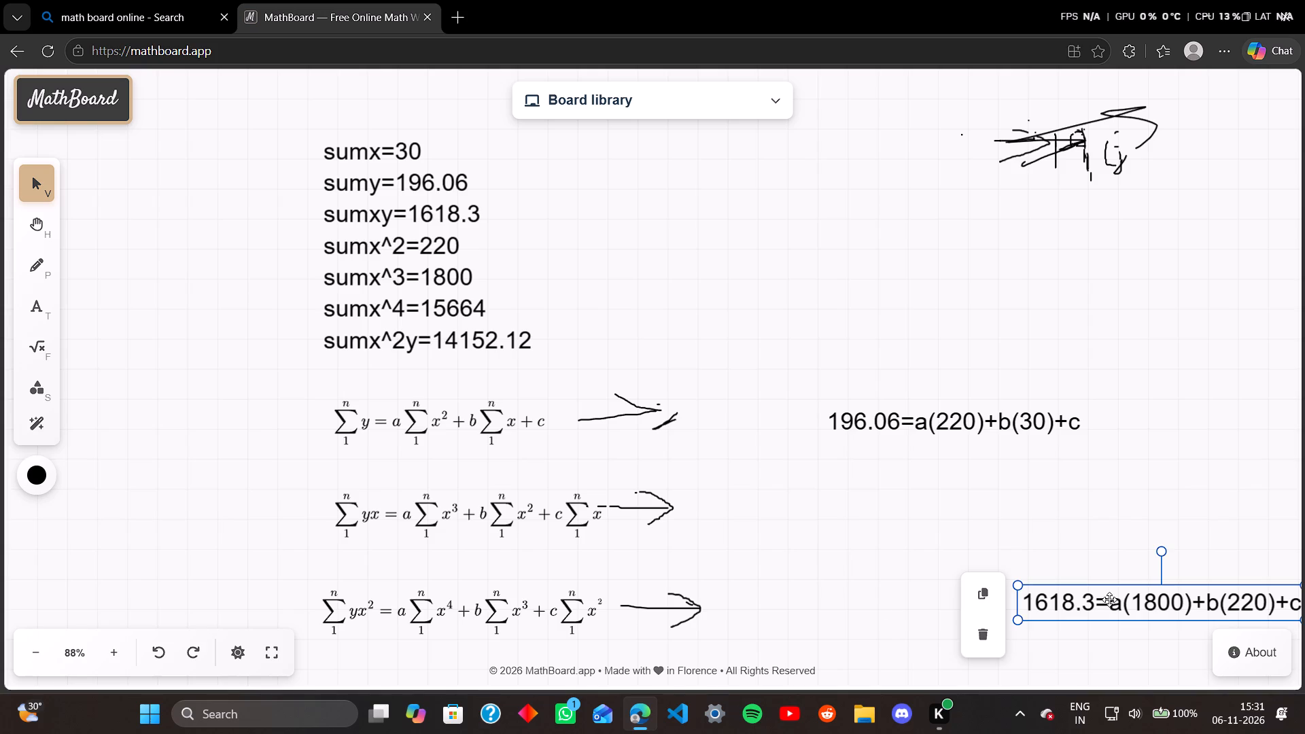
pyautogui.click(1114, 594)
pyautogui.doubleClick(1020, 557)
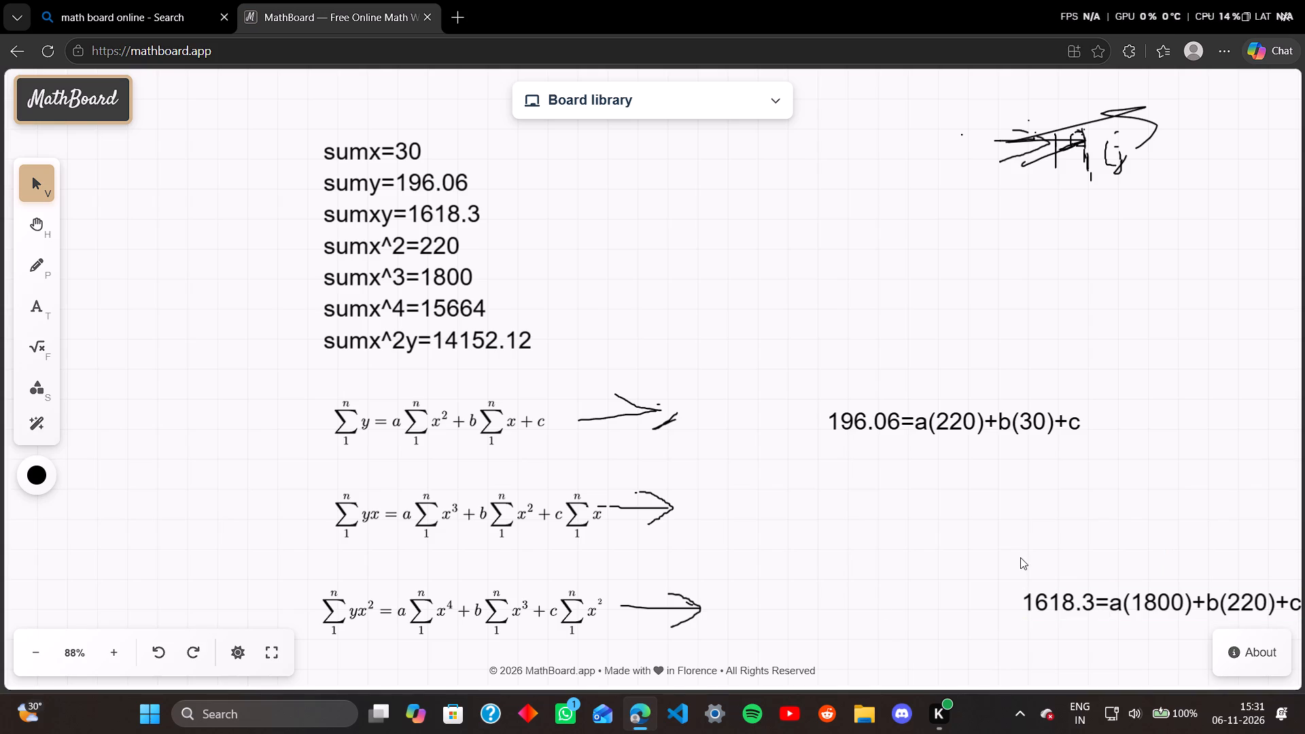
pyautogui.click(1103, 601)
pyautogui.doubleClick(1103, 586)
pyautogui.moveTo(1092, 580); pyautogui.dragTo(1065, 569)
pyautogui.click(1065, 569)
pyautogui.click(1082, 597)
pyautogui.moveTo(1083, 587); pyautogui.dragTo(936, 516)
pyautogui.moveTo(935, 516); pyautogui.dragTo(896, 498)
pyautogui.click(891, 496)
pyautogui.moveTo(888, 496); pyautogui.dragTo(880, 493)
pyautogui.click(880, 493)
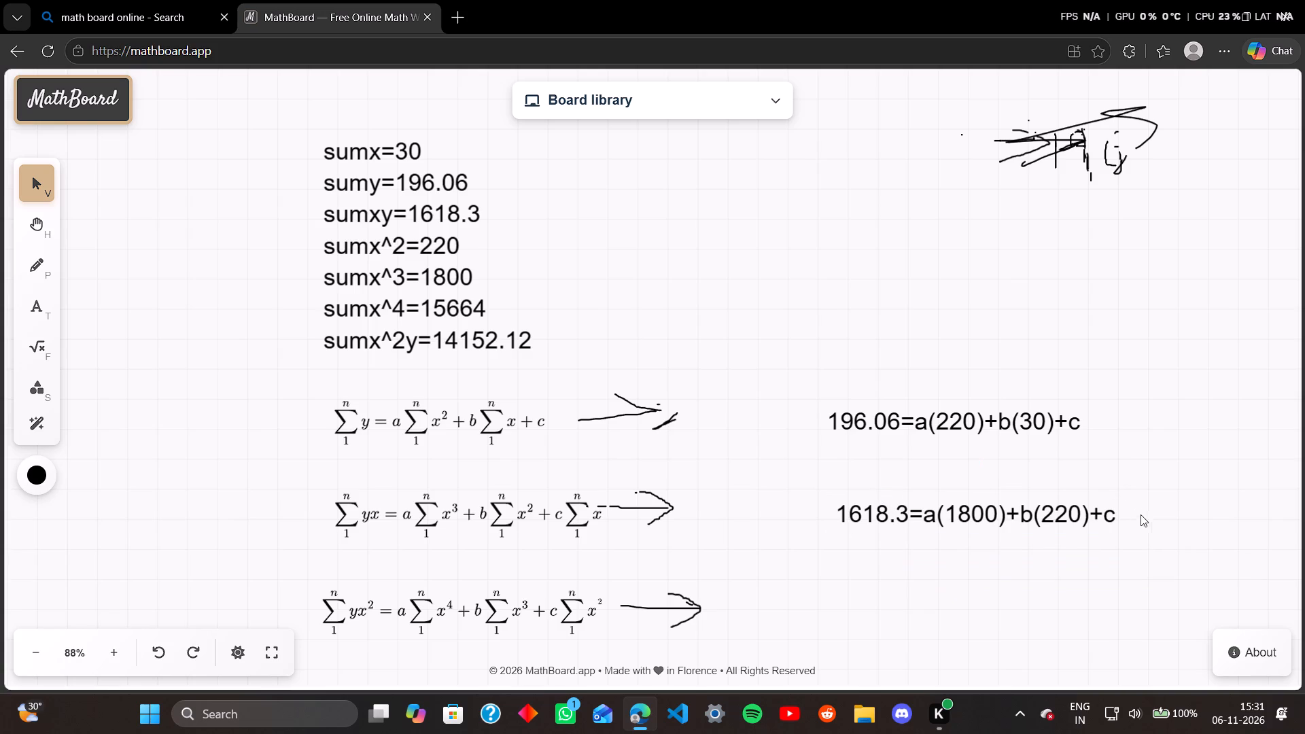
# Append (220) after the final c in the second substituted equation.
pyautogui.click(1117, 511)
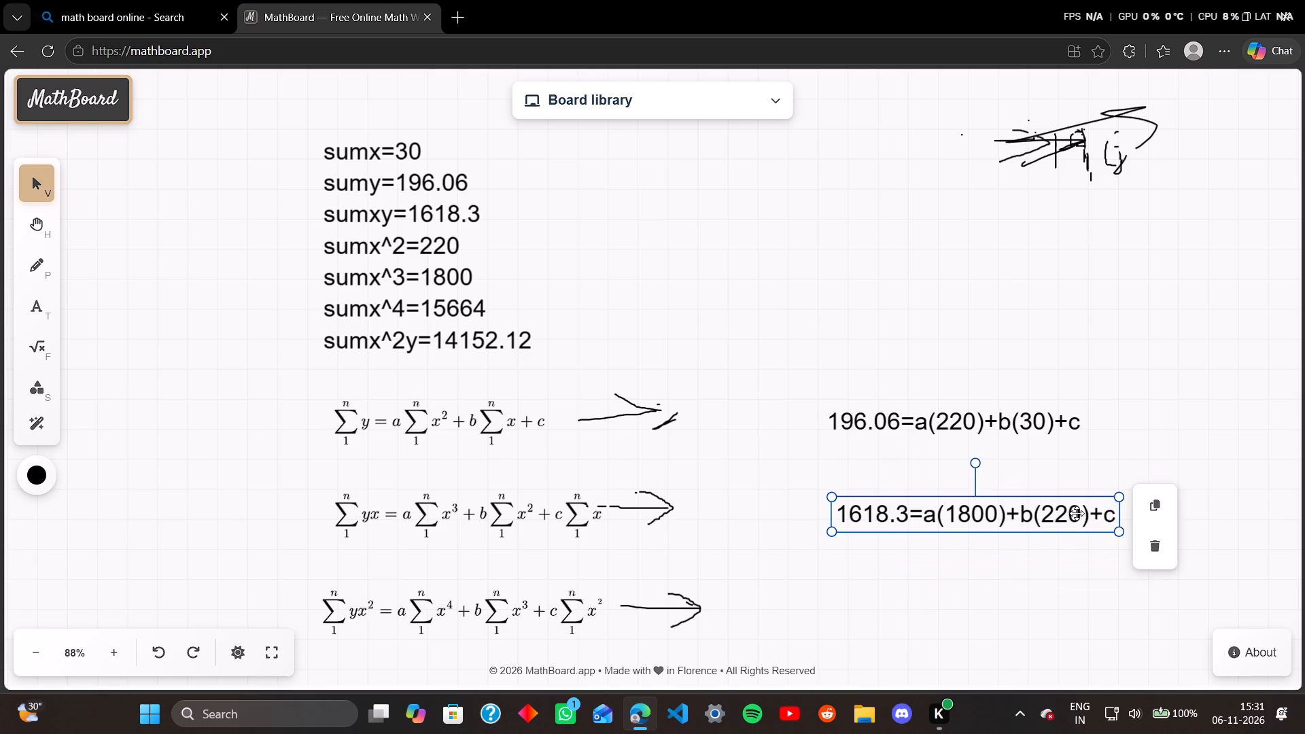
pyautogui.doubleClick(1071, 513)
pyautogui.doubleClick(1071, 513)
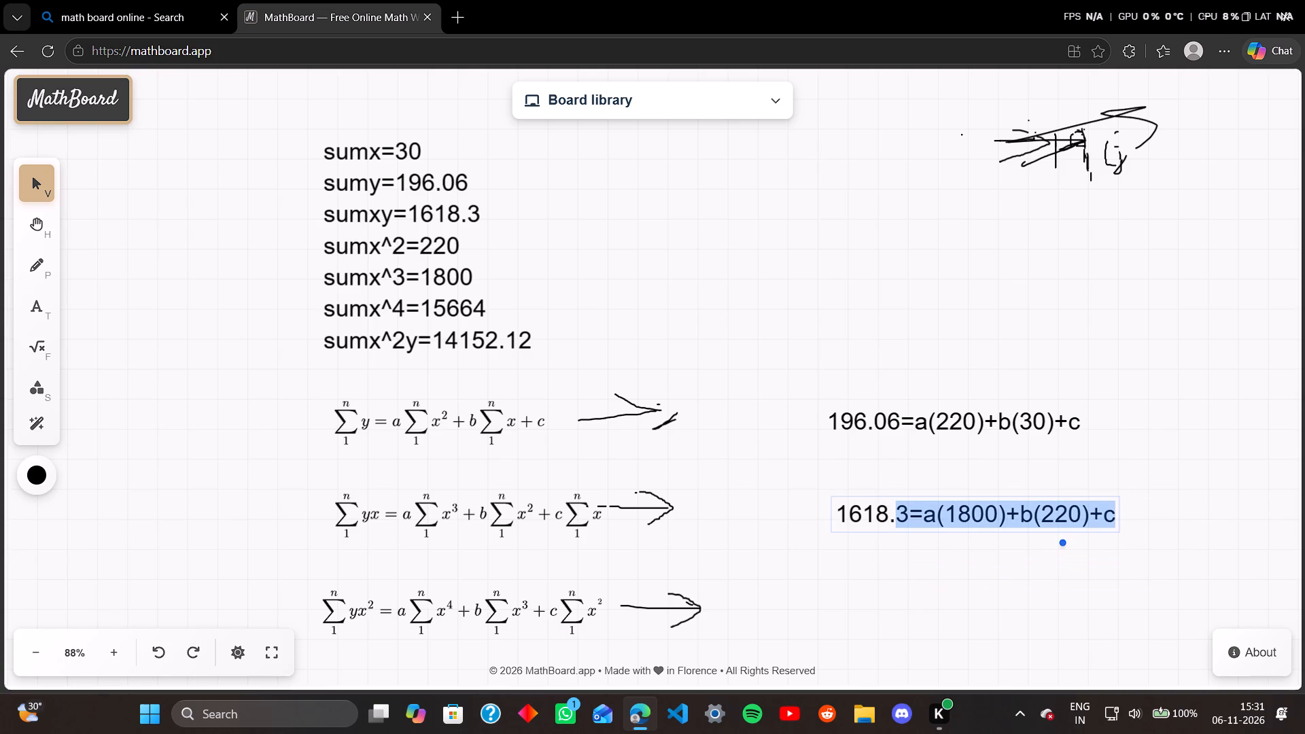
pyautogui.press('Right')
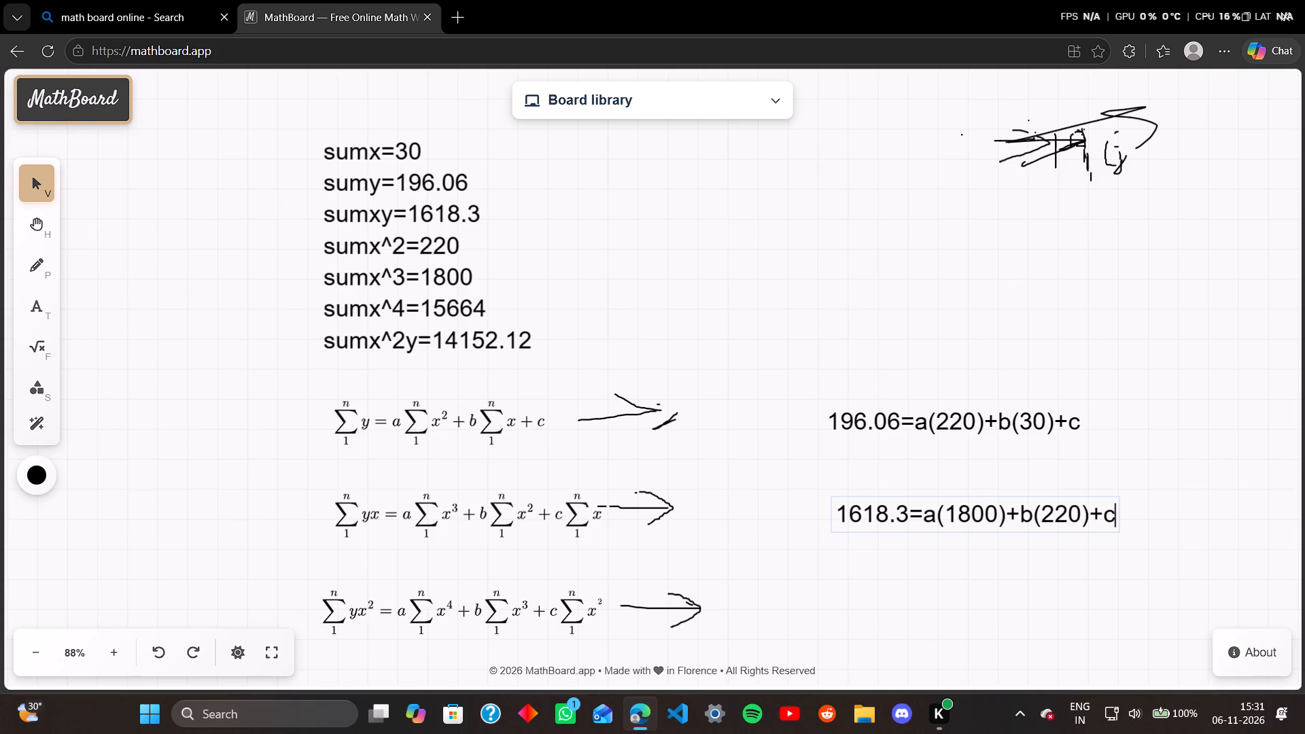
pyautogui.hotkey('shift', '(')
pyautogui.write('220')
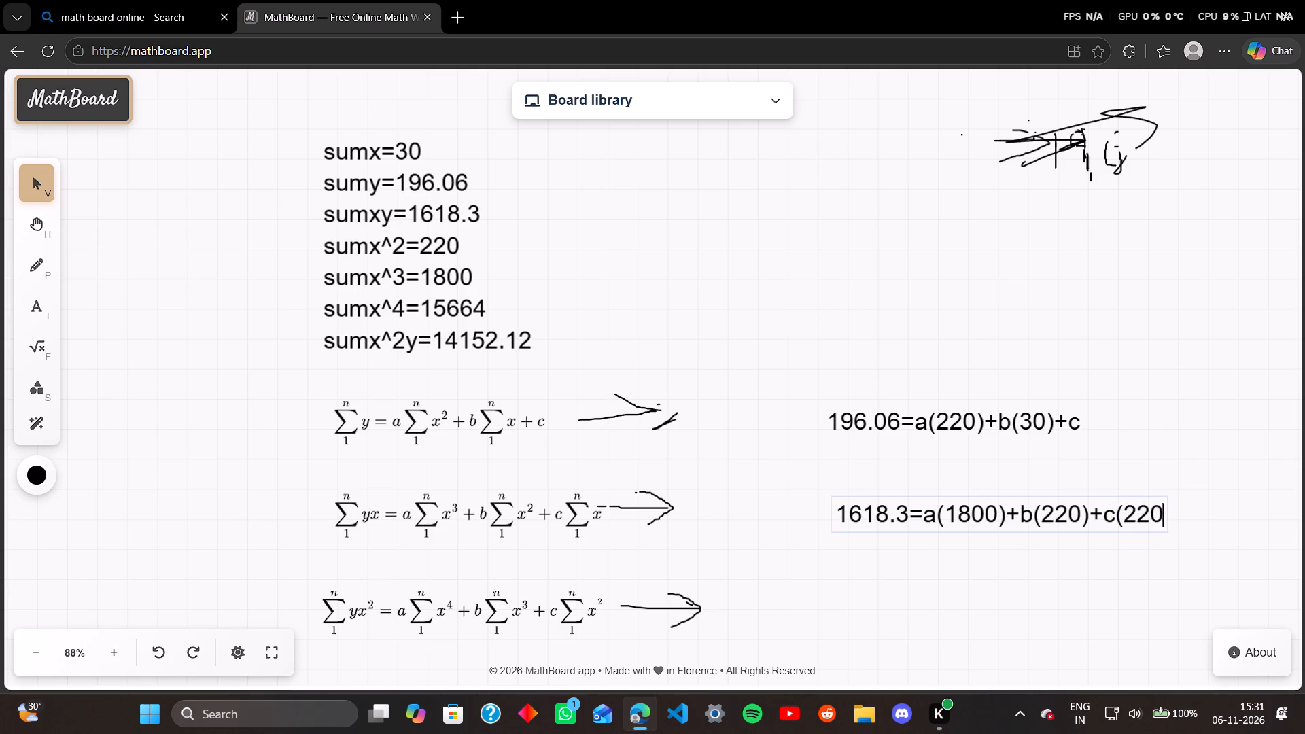
pyautogui.hotkey('shift', ')')
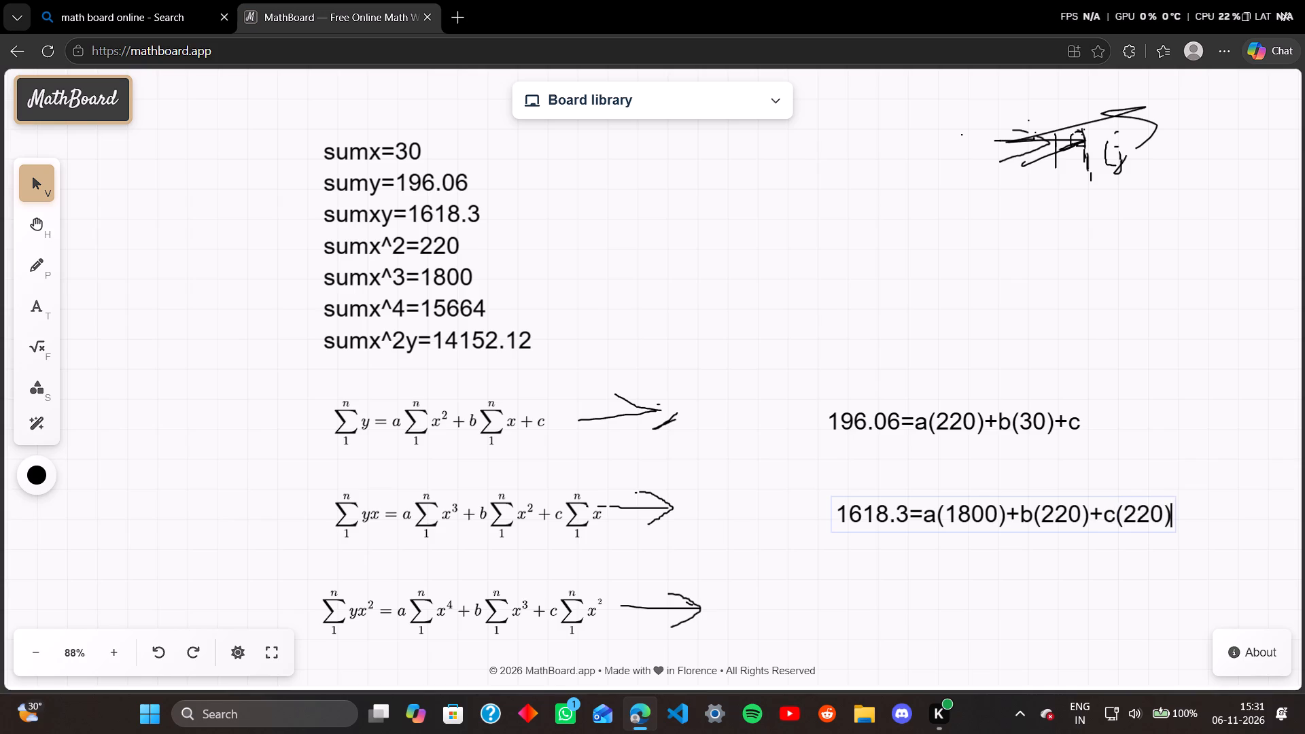
# Change the coefficient in parentheses after c in the second substituted equation to 30.
pyautogui.press('Left')
pyautogui.press('Left')
pyautogui.press('Left')
pyautogui.press('Left')
pyautogui.press('Left')
pyautogui.press('Left')
pyautogui.press('Left')
pyautogui.press('Left')
pyautogui.press('Right')
pyautogui.press('Right')
pyautogui.press('Right')
pyautogui.press('Right')
pyautogui.press('Right')
pyautogui.press('Right')
pyautogui.press('Right')
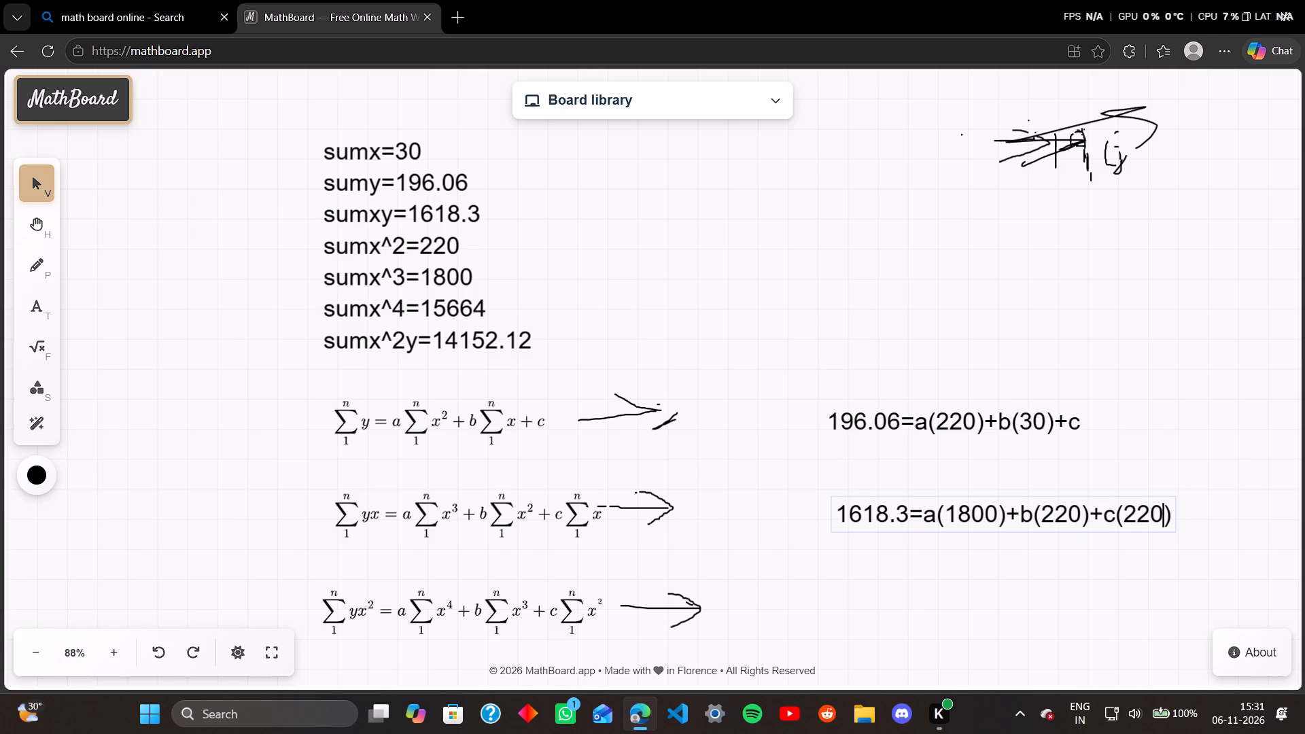
pyautogui.press('BackSpace')
pyautogui.press('BackSpace')
pyautogui.press('BackSpace')
pyautogui.write('30')
# Add the text 14152.12=a(15664)+b(1800)+c(220) beside the third equation's arrow, beneath the second substituted equation.
pyautogui.click(26, 311)
pyautogui.click(839, 579)
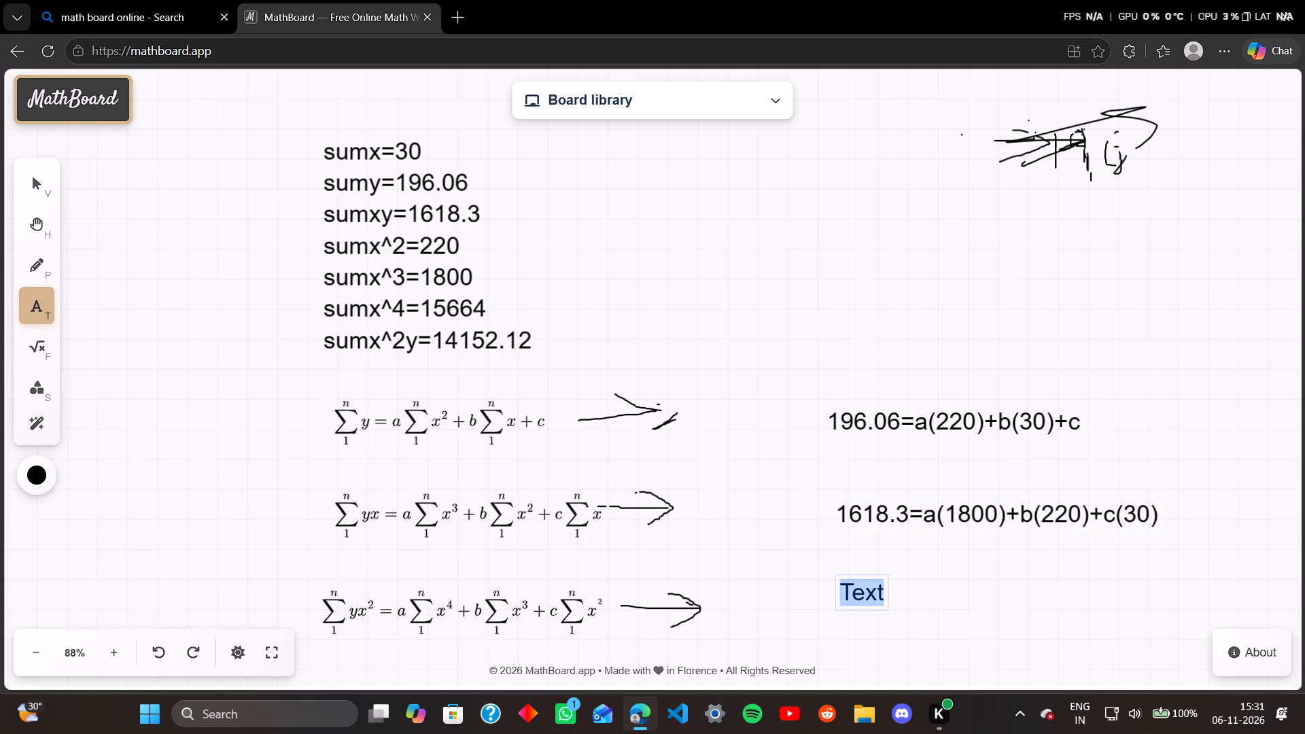
pyautogui.write('141')
pyautogui.write('52')
pyautogui.write('.12')
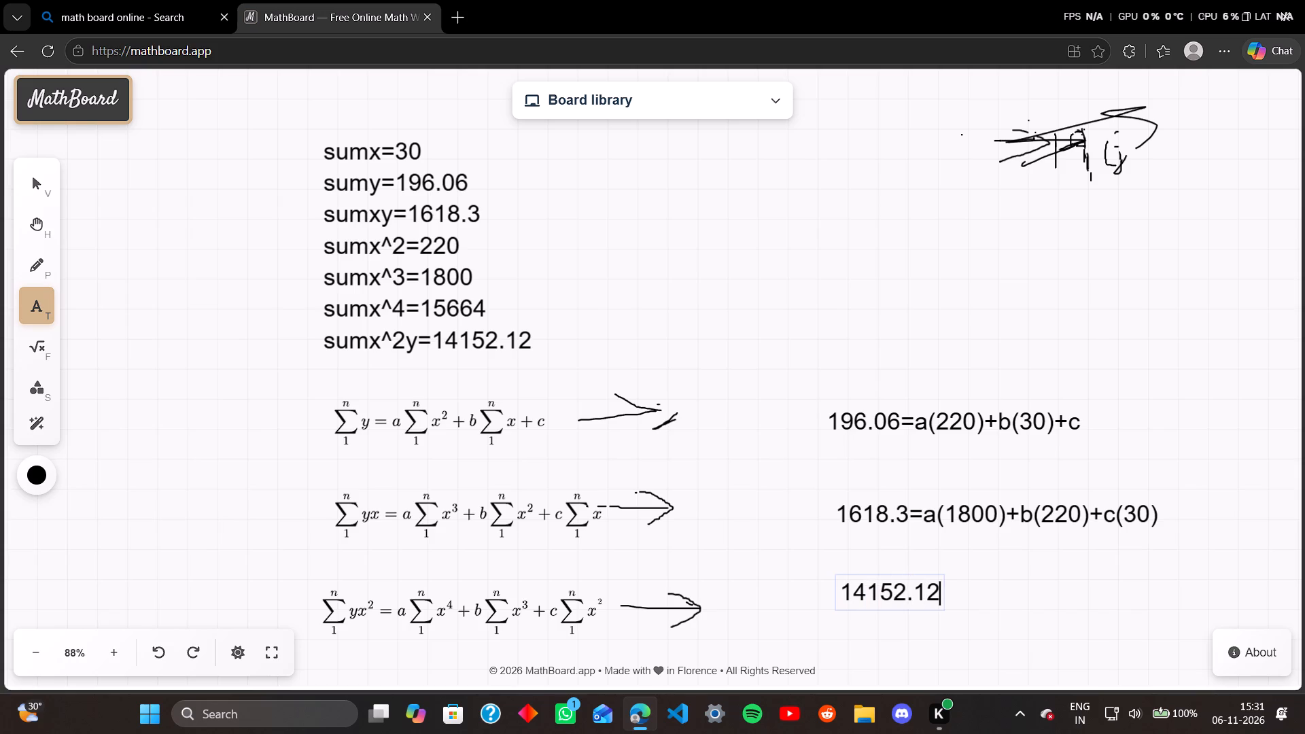
pyautogui.press('=')
pyautogui.press('a')
pyautogui.hotkey('shift', '(')
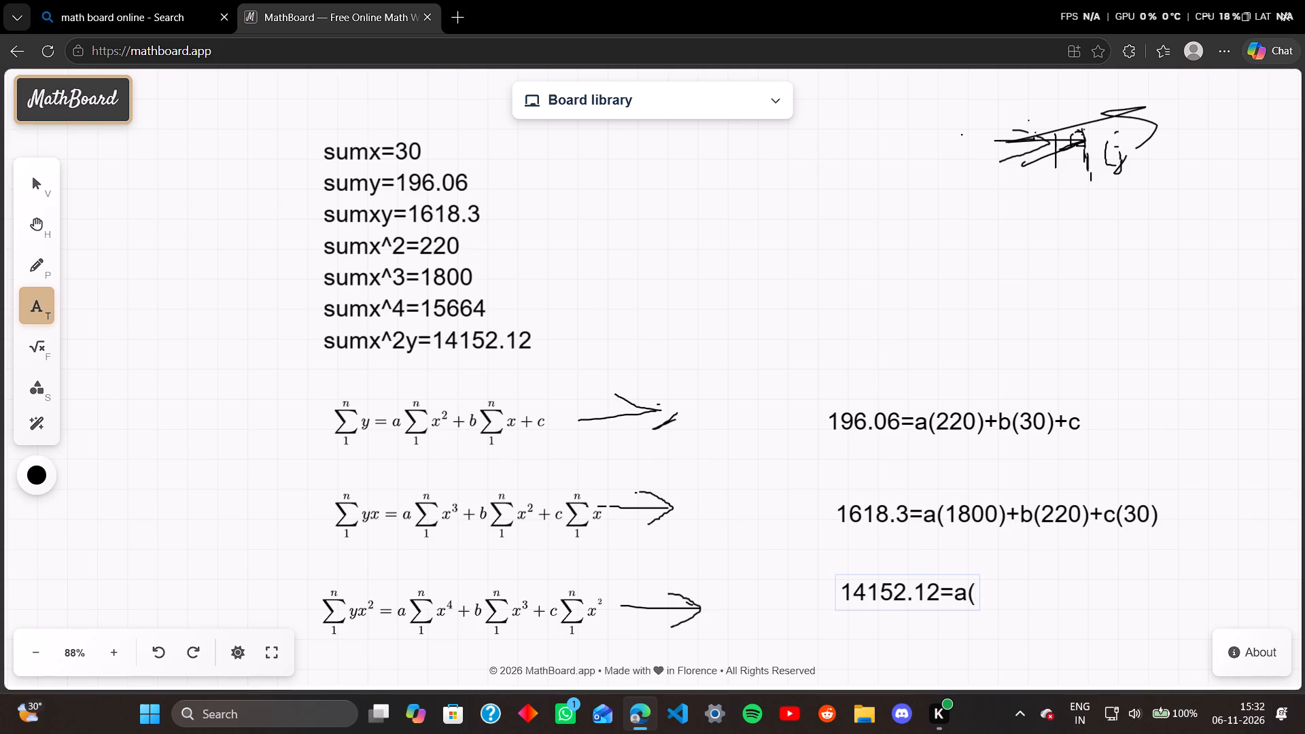
pyautogui.press('BackSpace')
pyautogui.hotkey('shift', '(')
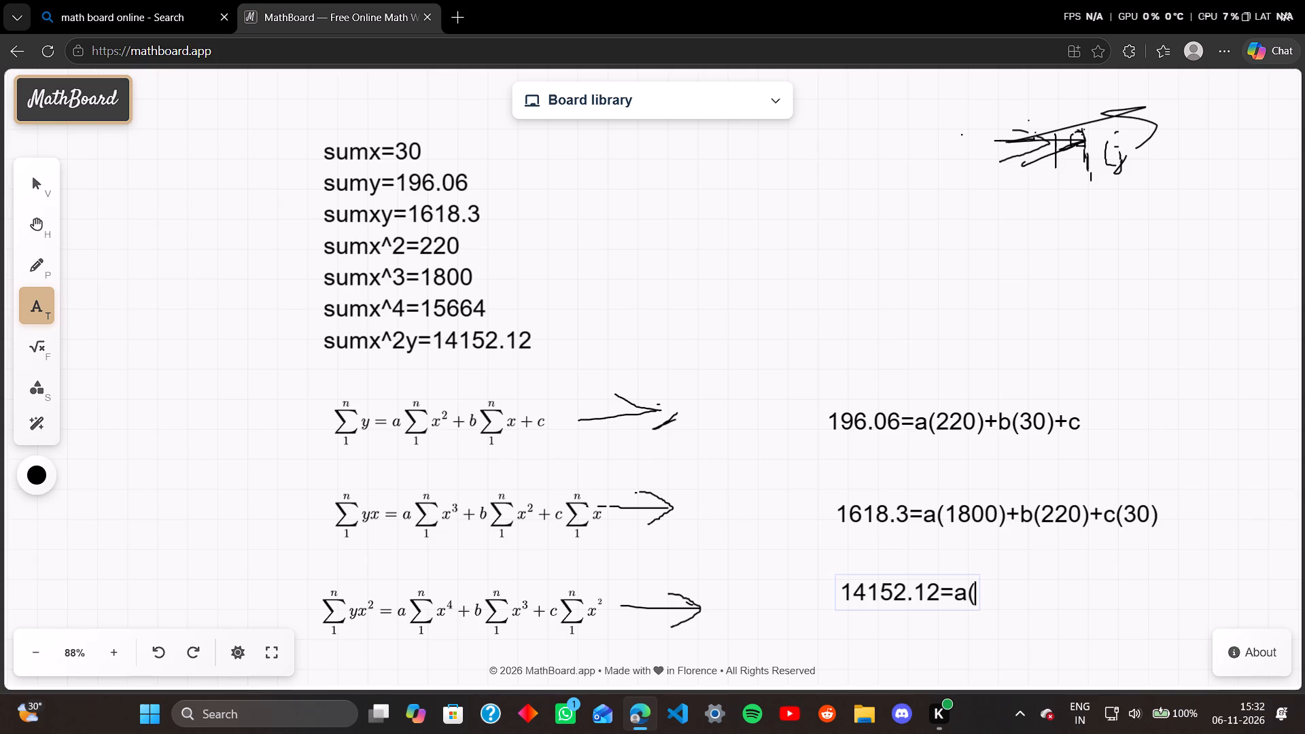
pyautogui.write('15')
pyautogui.write('664')
pyautogui.hotkey('shift', ')')
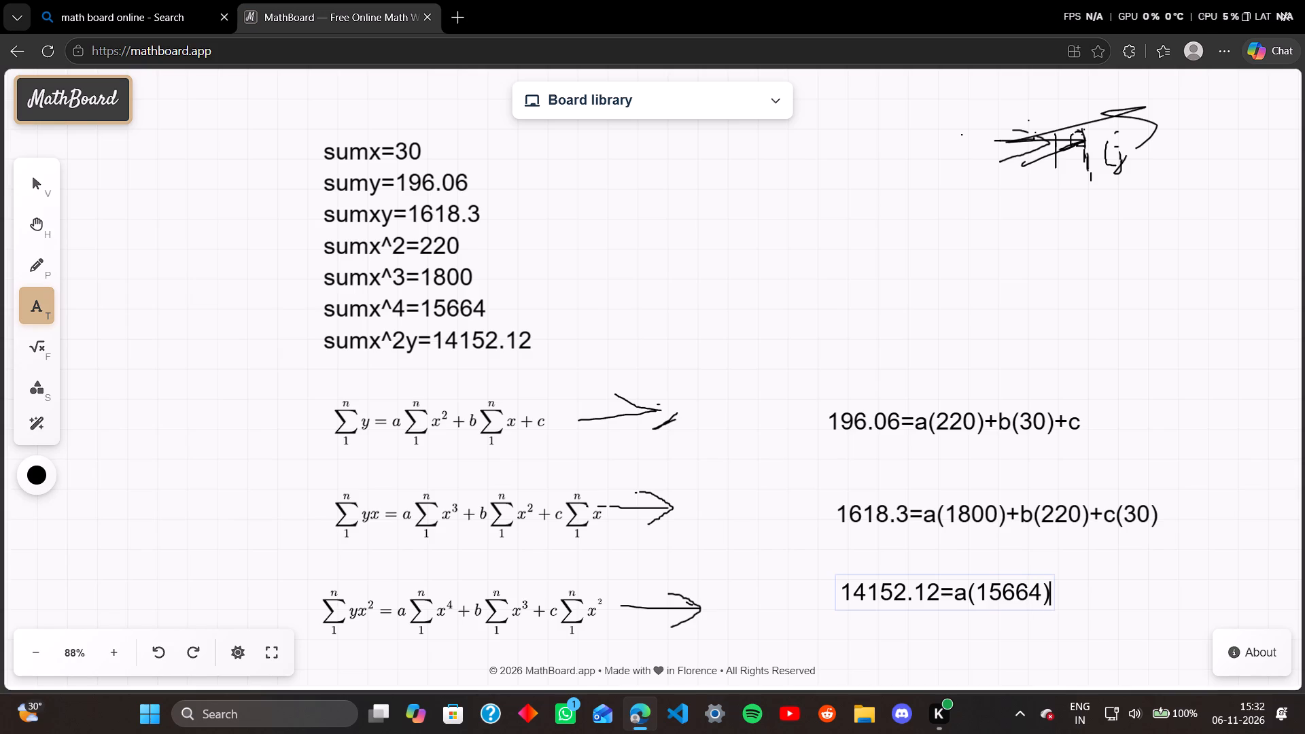
pyautogui.hotkey('shift', '+')
pyautogui.press('b')
pyautogui.hotkey('shift', '(')
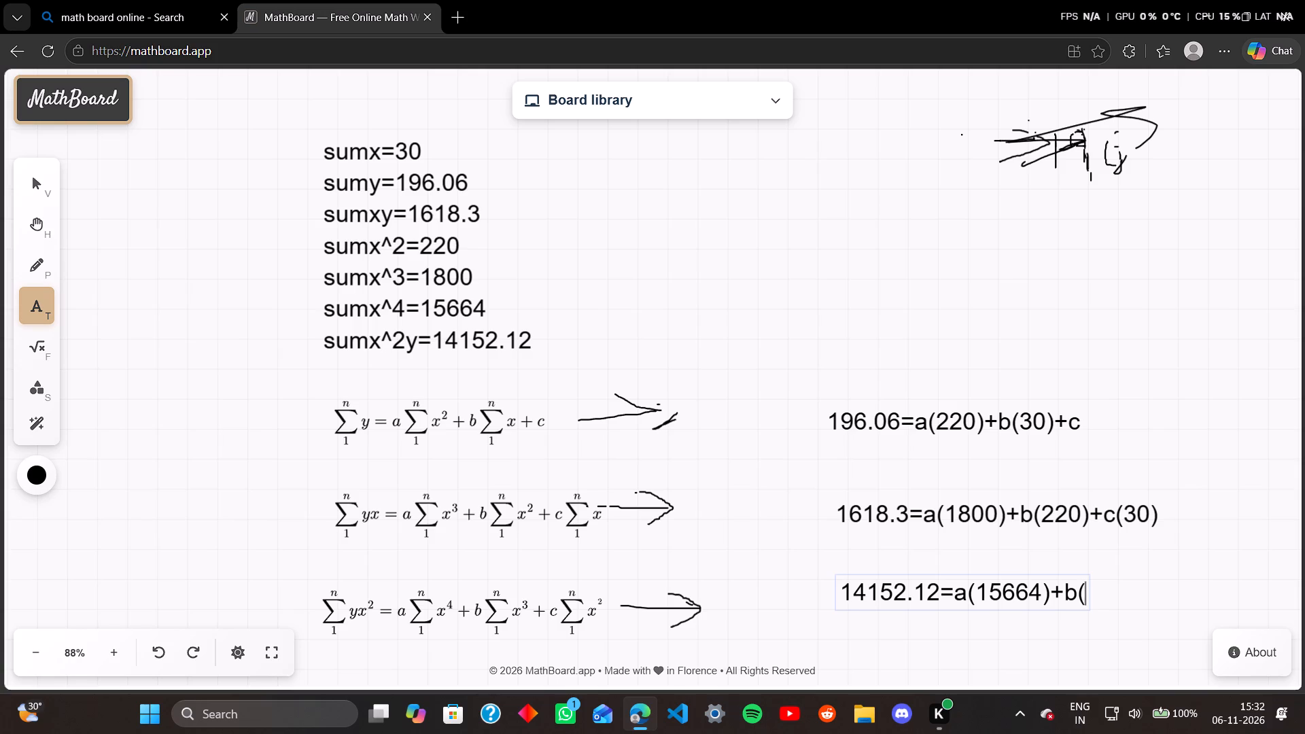
pyautogui.write('18')
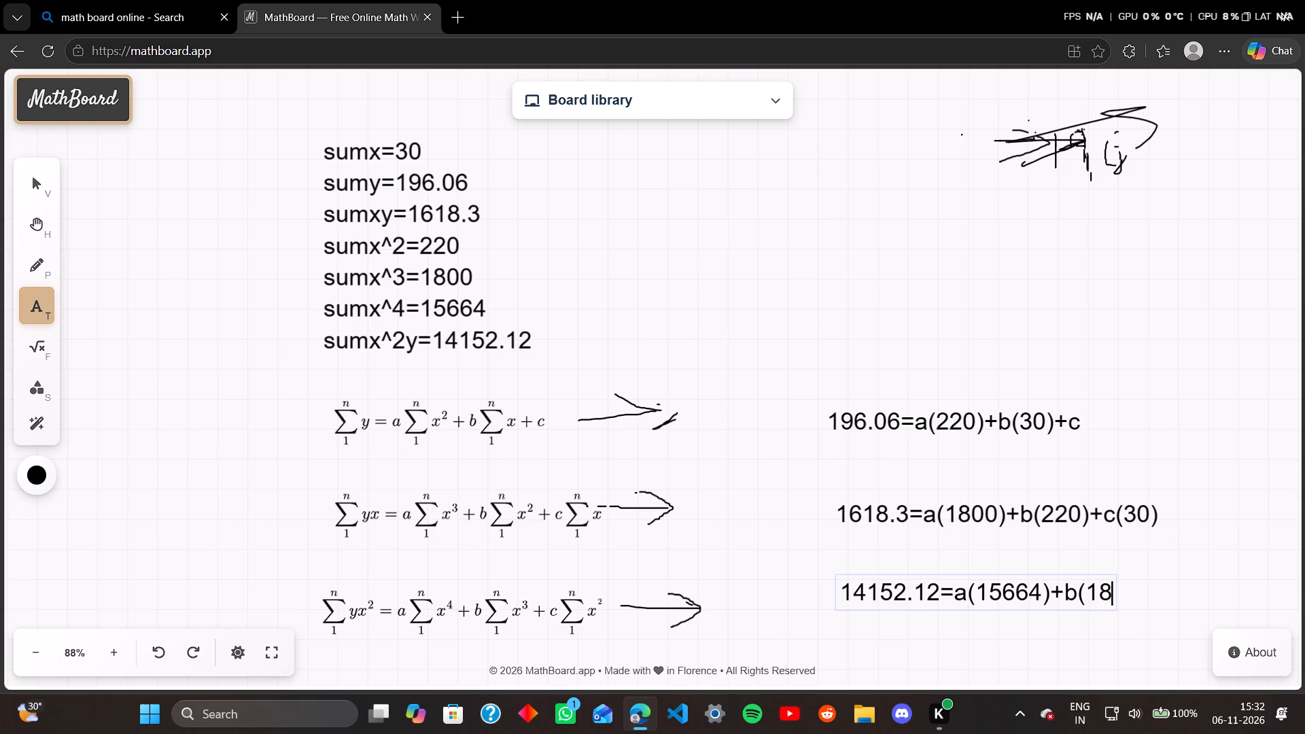
pyautogui.write('00')
pyautogui.hotkey('shift', ')')
pyautogui.hotkey('shift', '+')
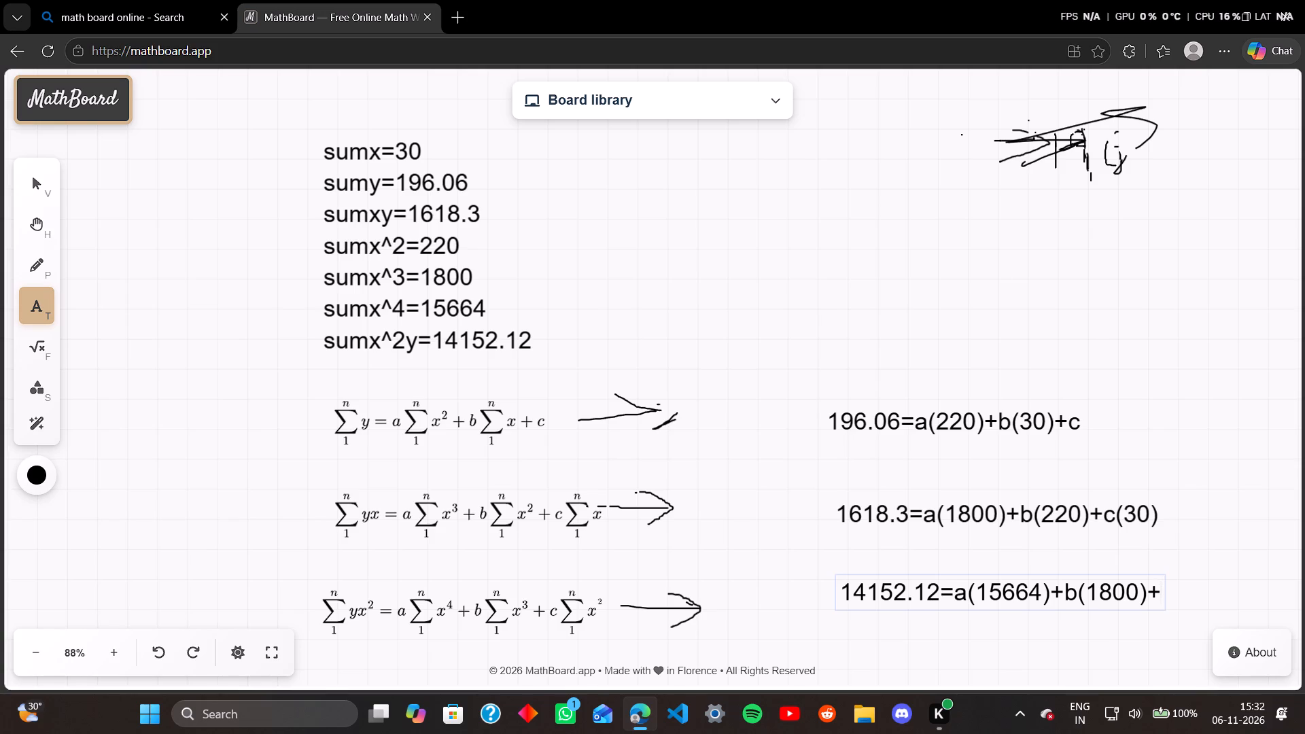
pyautogui.press('c')
pyautogui.hotkey('shift', '(')
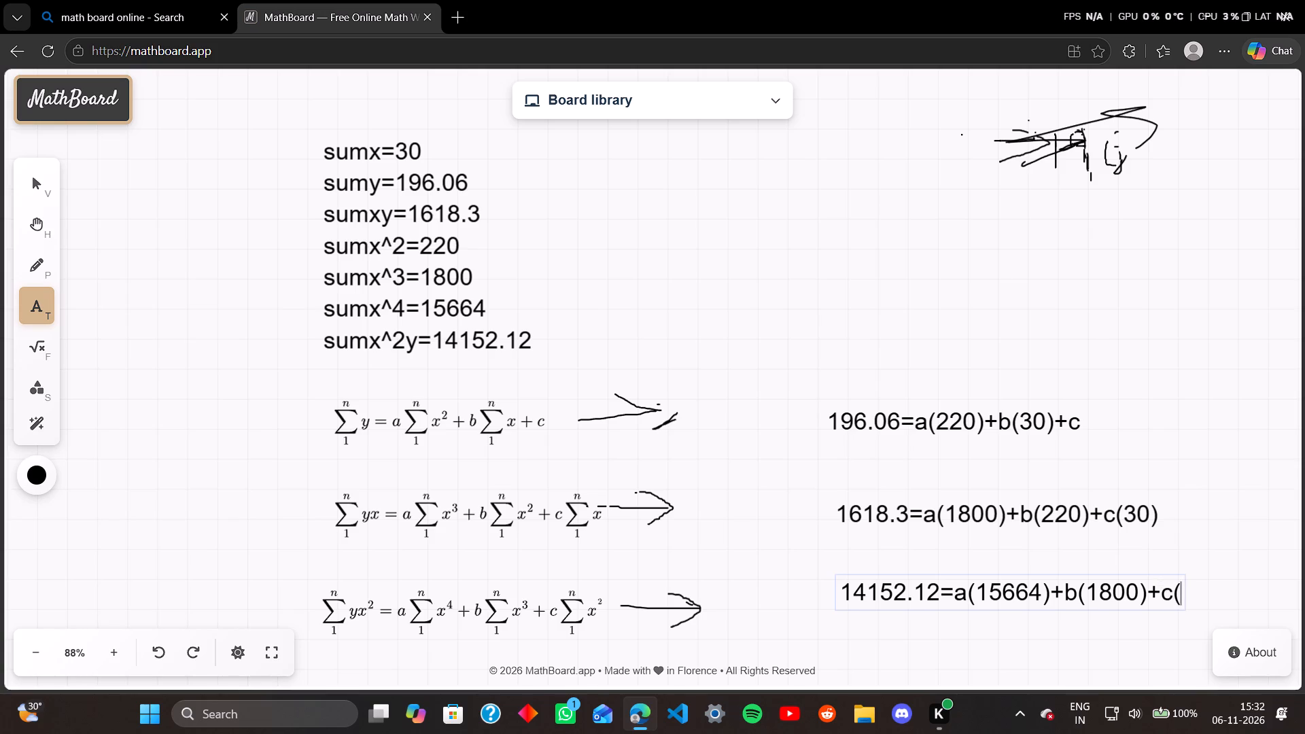
pyautogui.write('220')
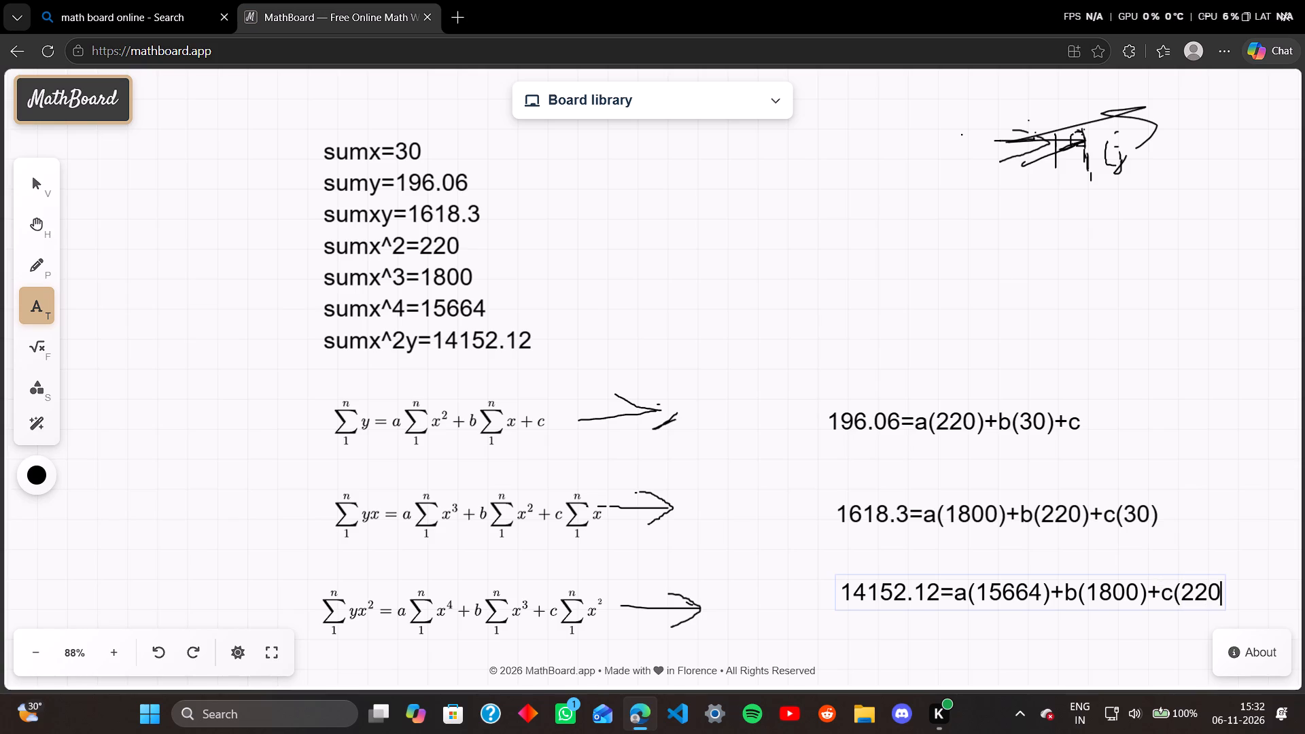
pyautogui.hotkey('shift', ')')
pyautogui.click(958, 511)
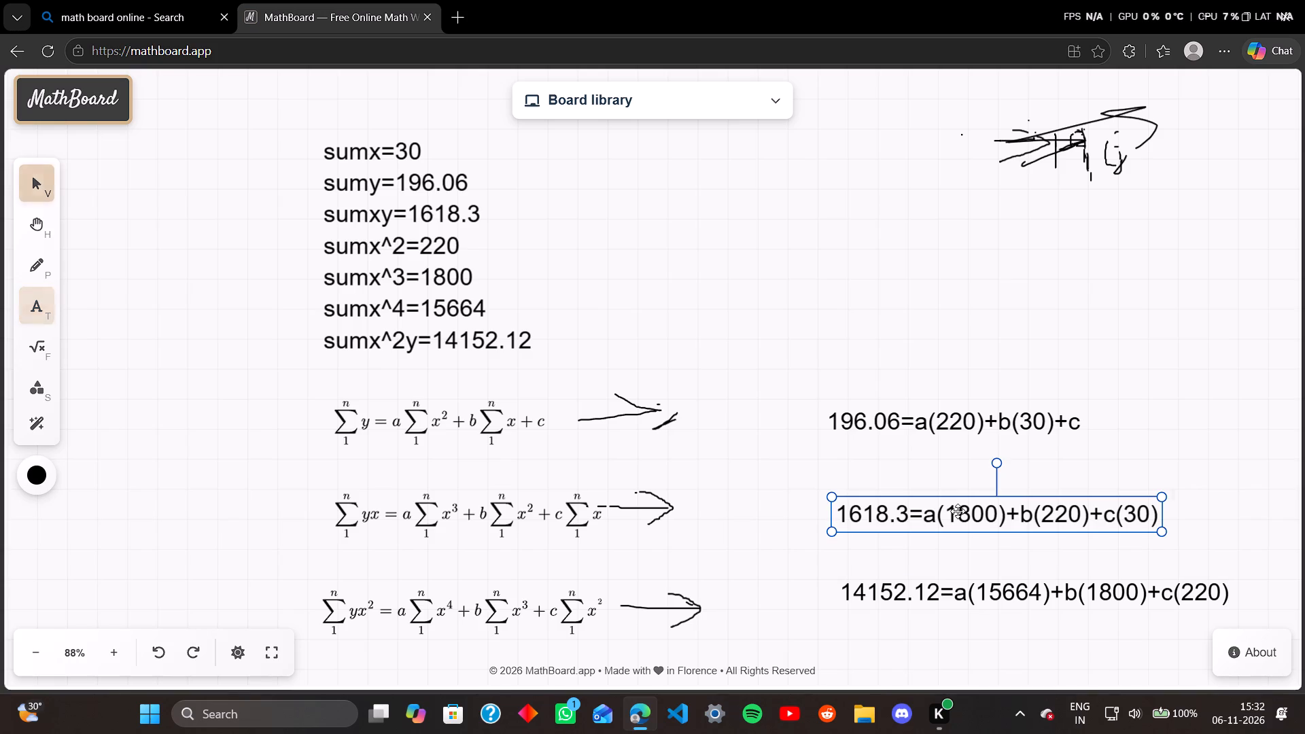
# Move the text 196.06=a(220)+b(30)+c closer to the first equation's arrow, just beyond its tip.
pyautogui.click(857, 408)
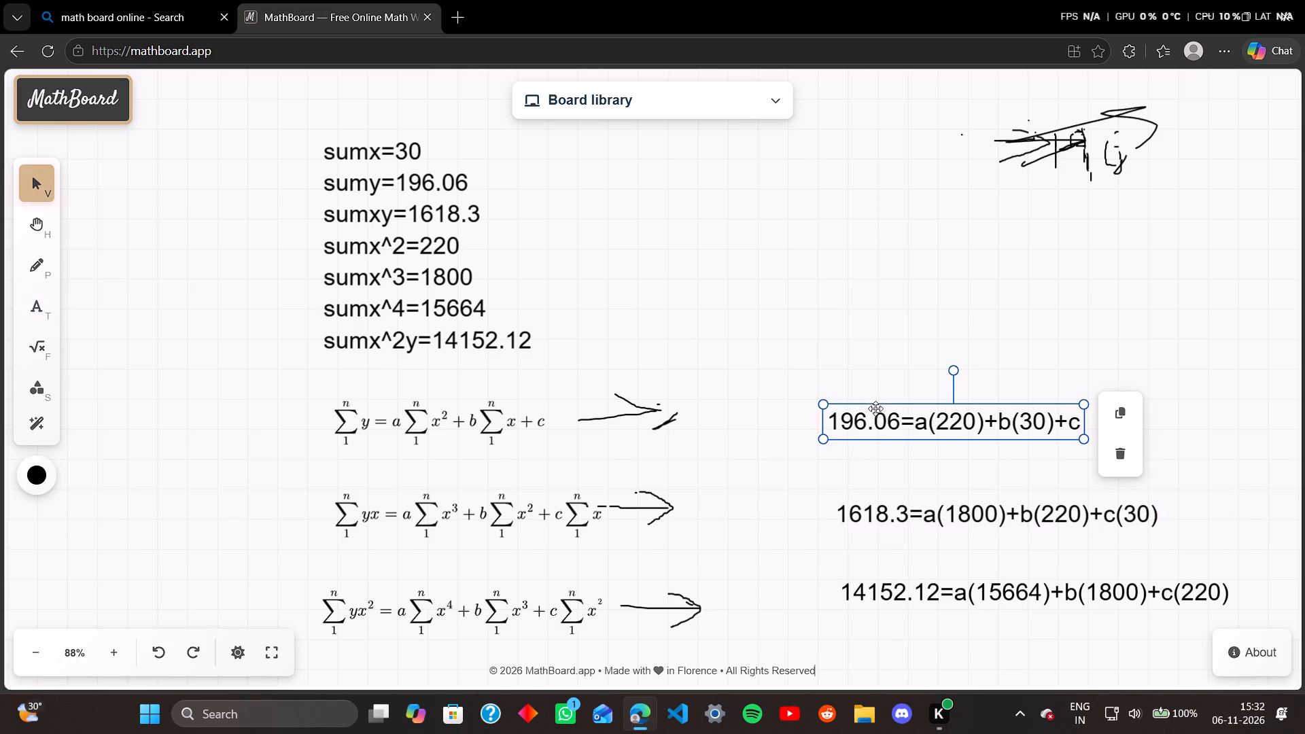
pyautogui.moveTo(875, 408); pyautogui.dragTo(801, 406)
pyautogui.moveTo(797, 405); pyautogui.dragTo(748, 397)
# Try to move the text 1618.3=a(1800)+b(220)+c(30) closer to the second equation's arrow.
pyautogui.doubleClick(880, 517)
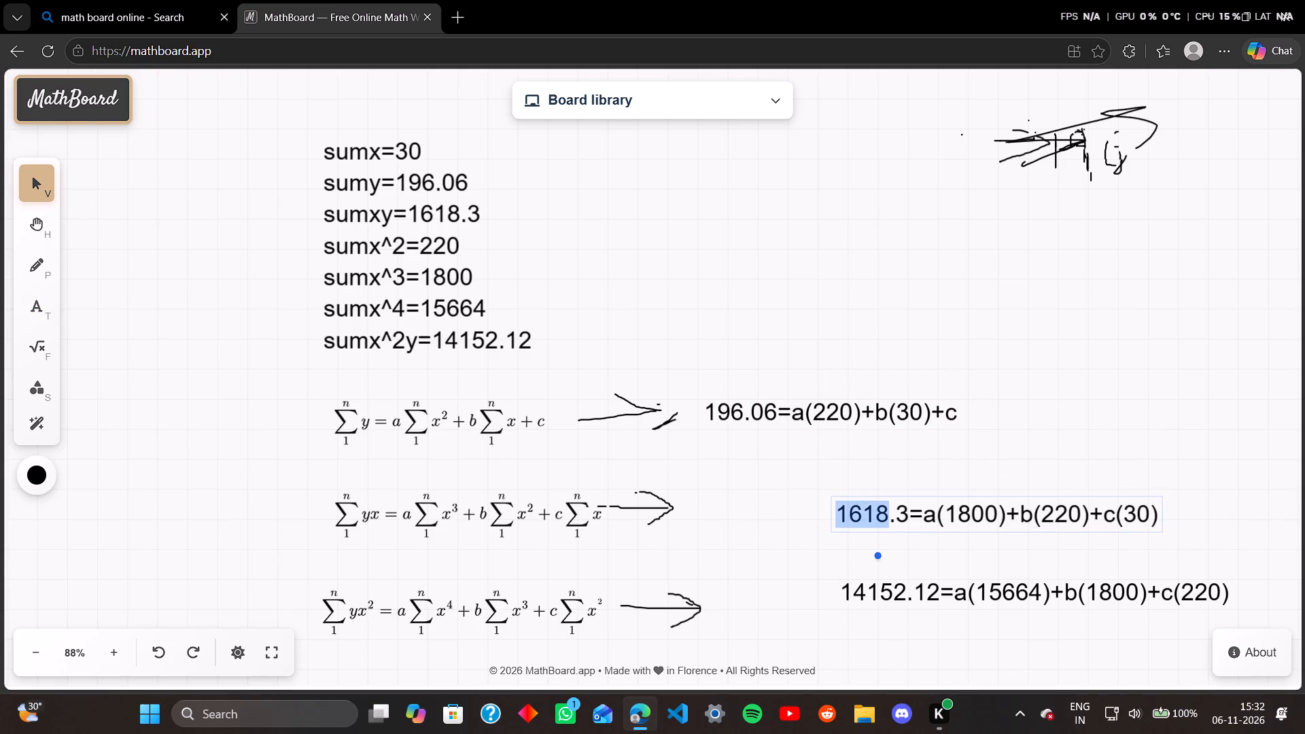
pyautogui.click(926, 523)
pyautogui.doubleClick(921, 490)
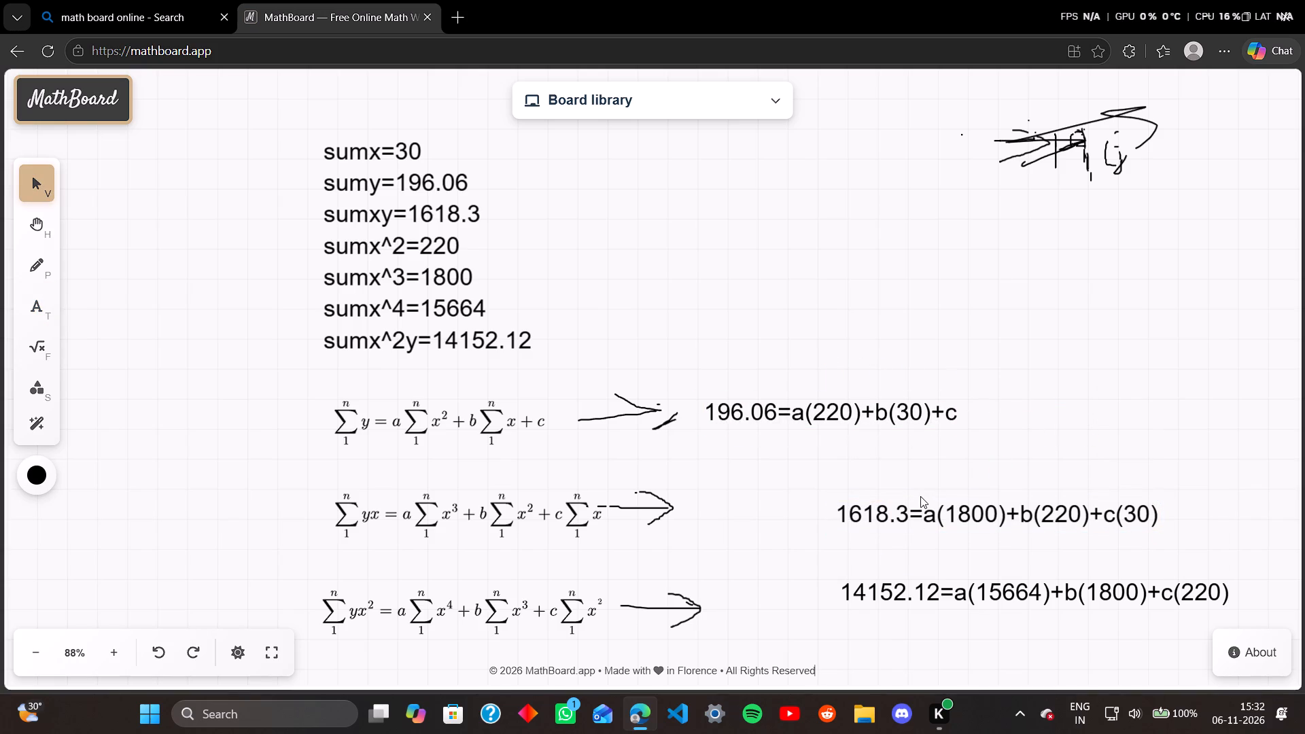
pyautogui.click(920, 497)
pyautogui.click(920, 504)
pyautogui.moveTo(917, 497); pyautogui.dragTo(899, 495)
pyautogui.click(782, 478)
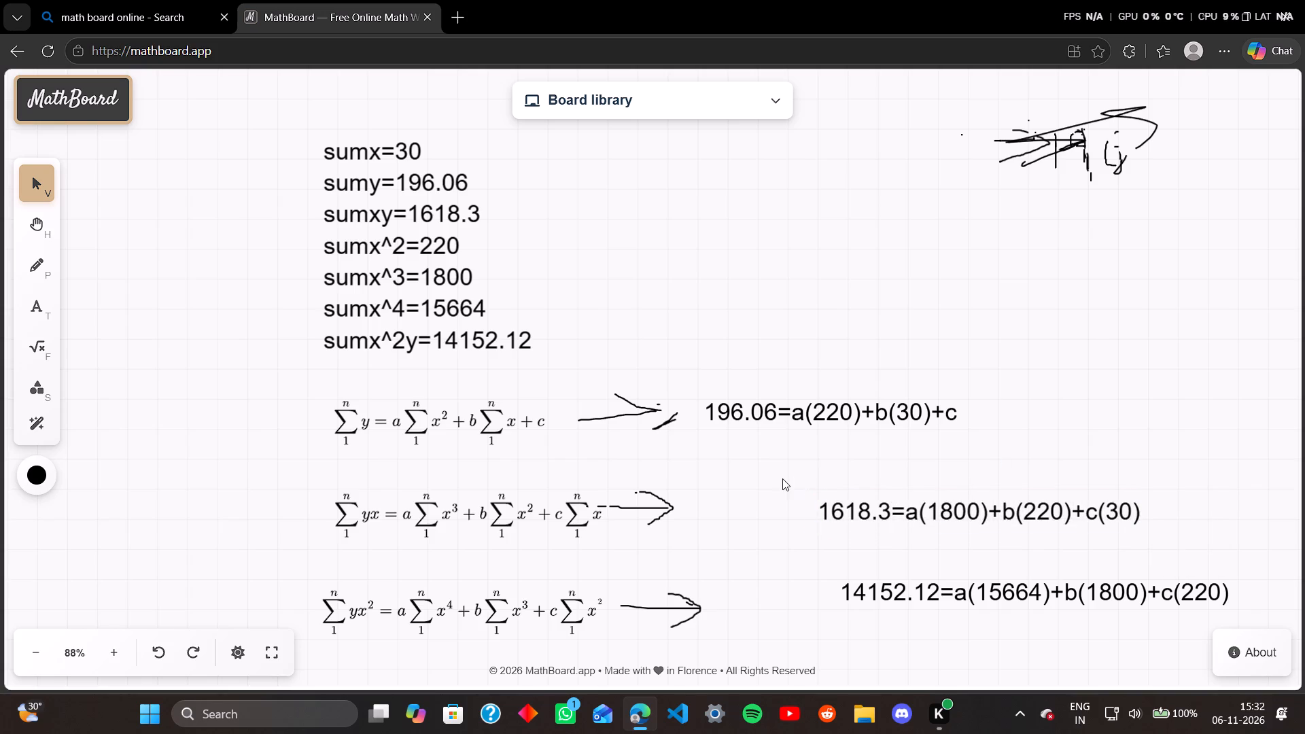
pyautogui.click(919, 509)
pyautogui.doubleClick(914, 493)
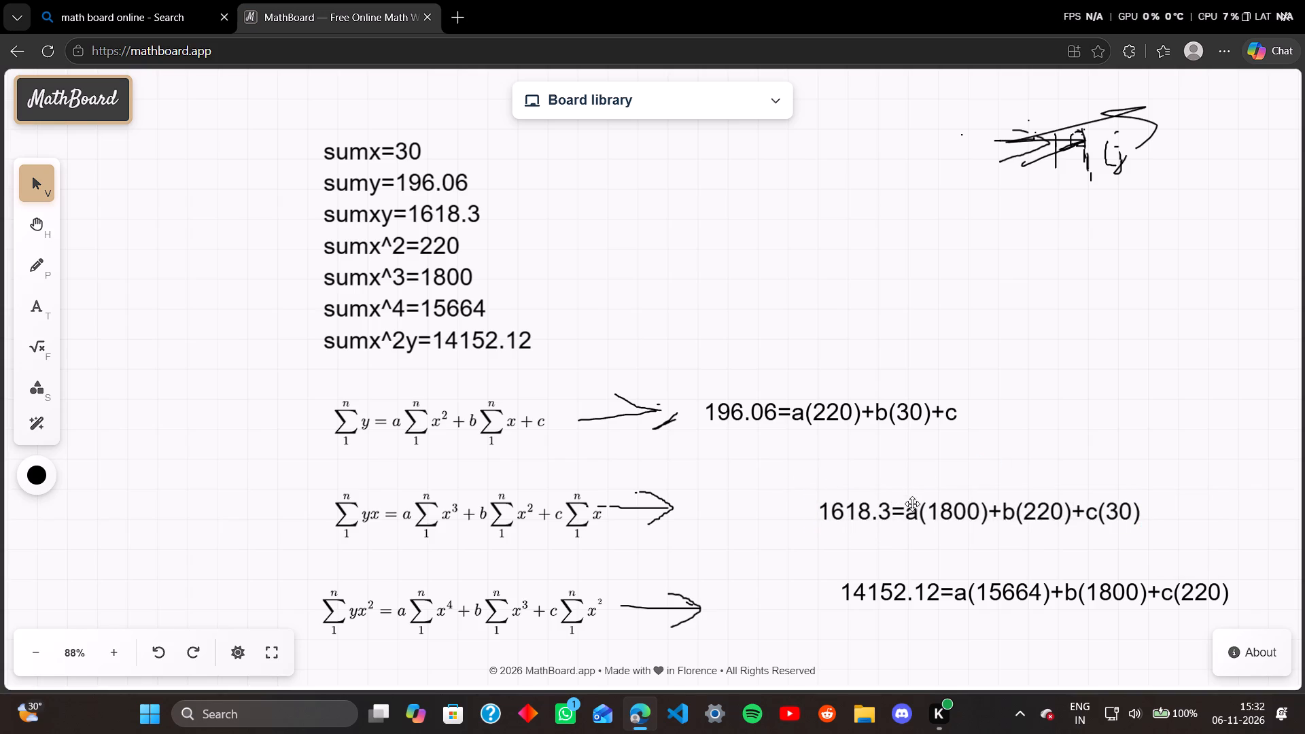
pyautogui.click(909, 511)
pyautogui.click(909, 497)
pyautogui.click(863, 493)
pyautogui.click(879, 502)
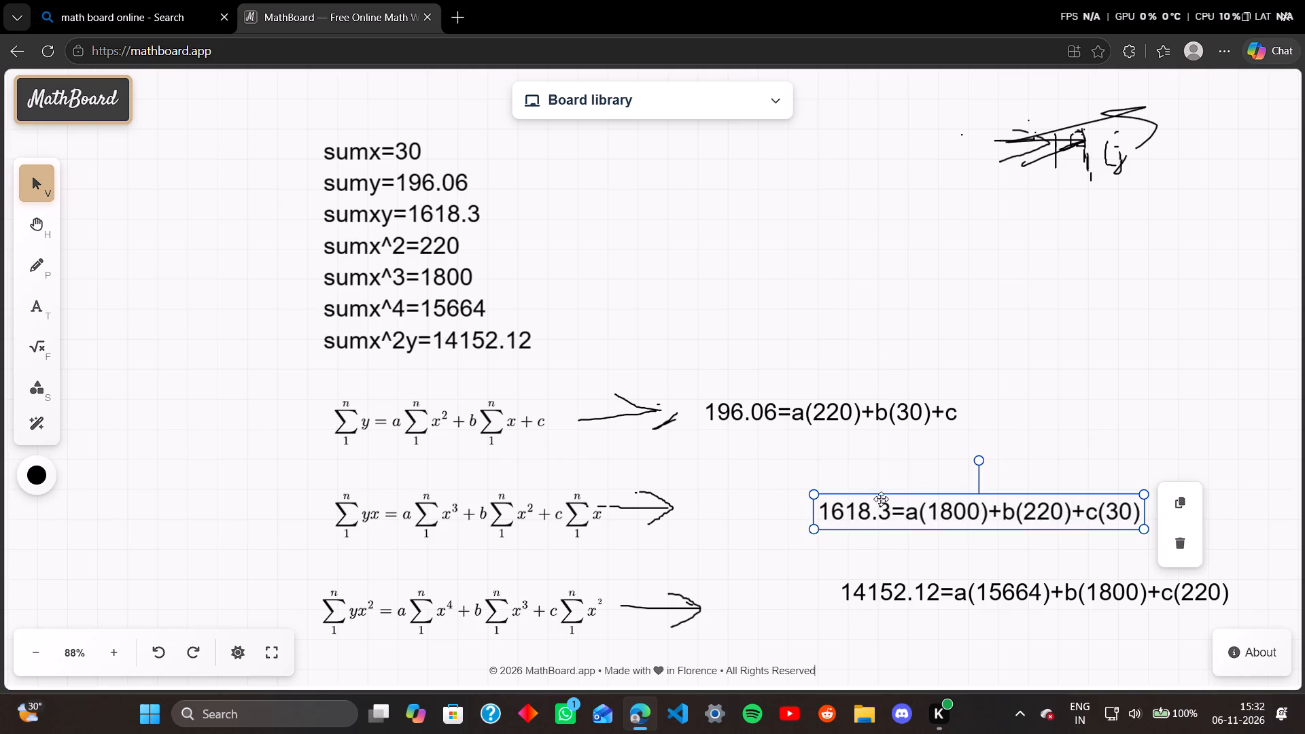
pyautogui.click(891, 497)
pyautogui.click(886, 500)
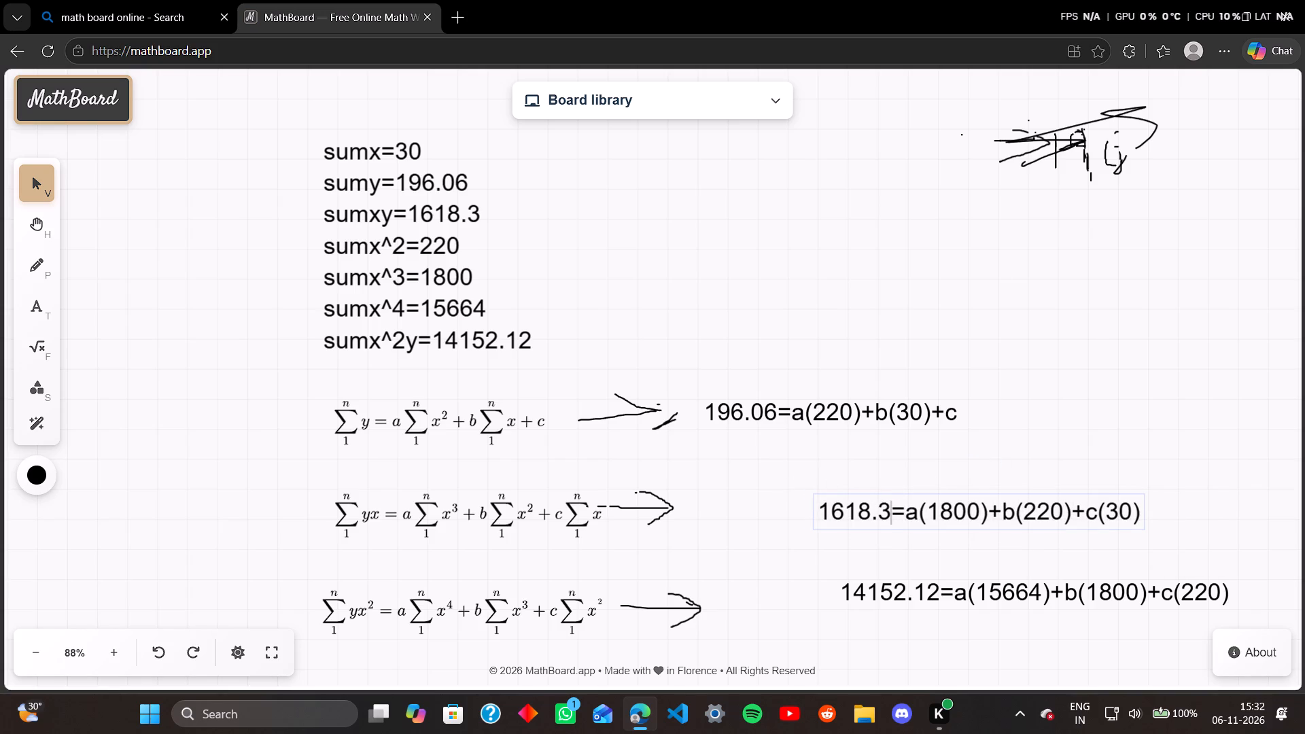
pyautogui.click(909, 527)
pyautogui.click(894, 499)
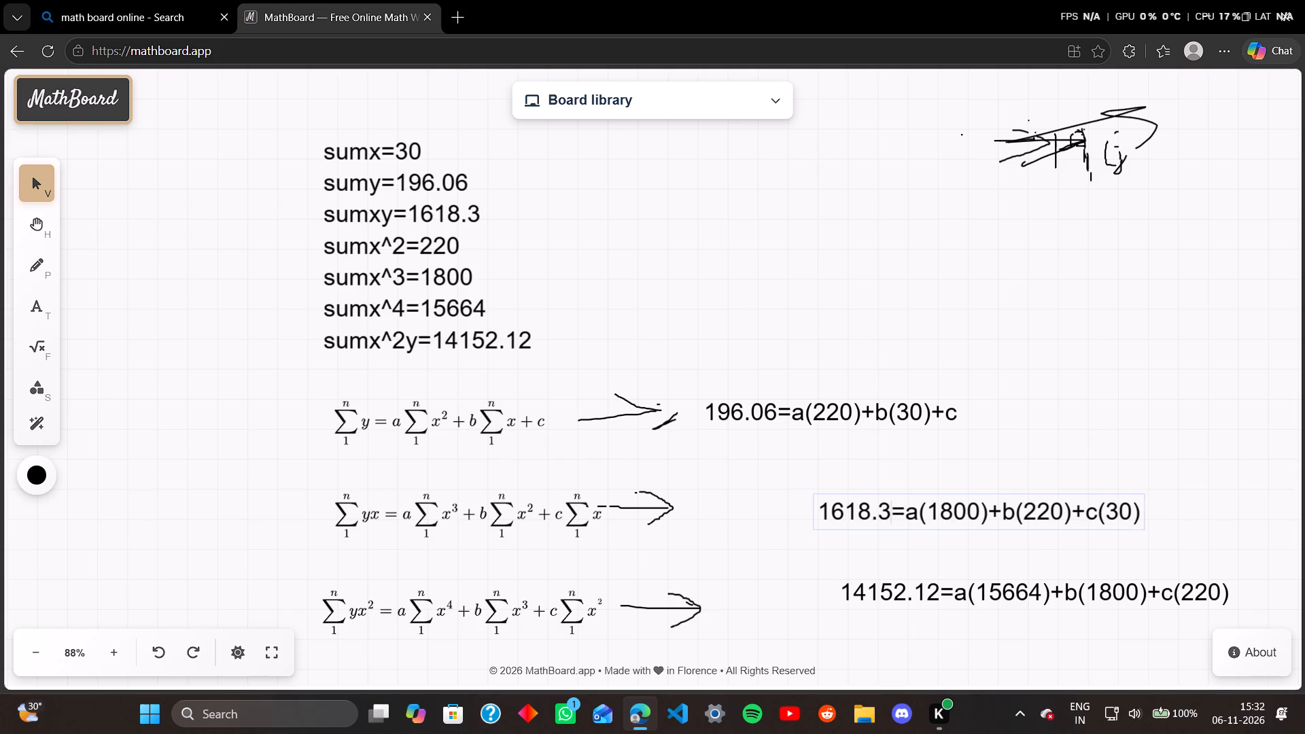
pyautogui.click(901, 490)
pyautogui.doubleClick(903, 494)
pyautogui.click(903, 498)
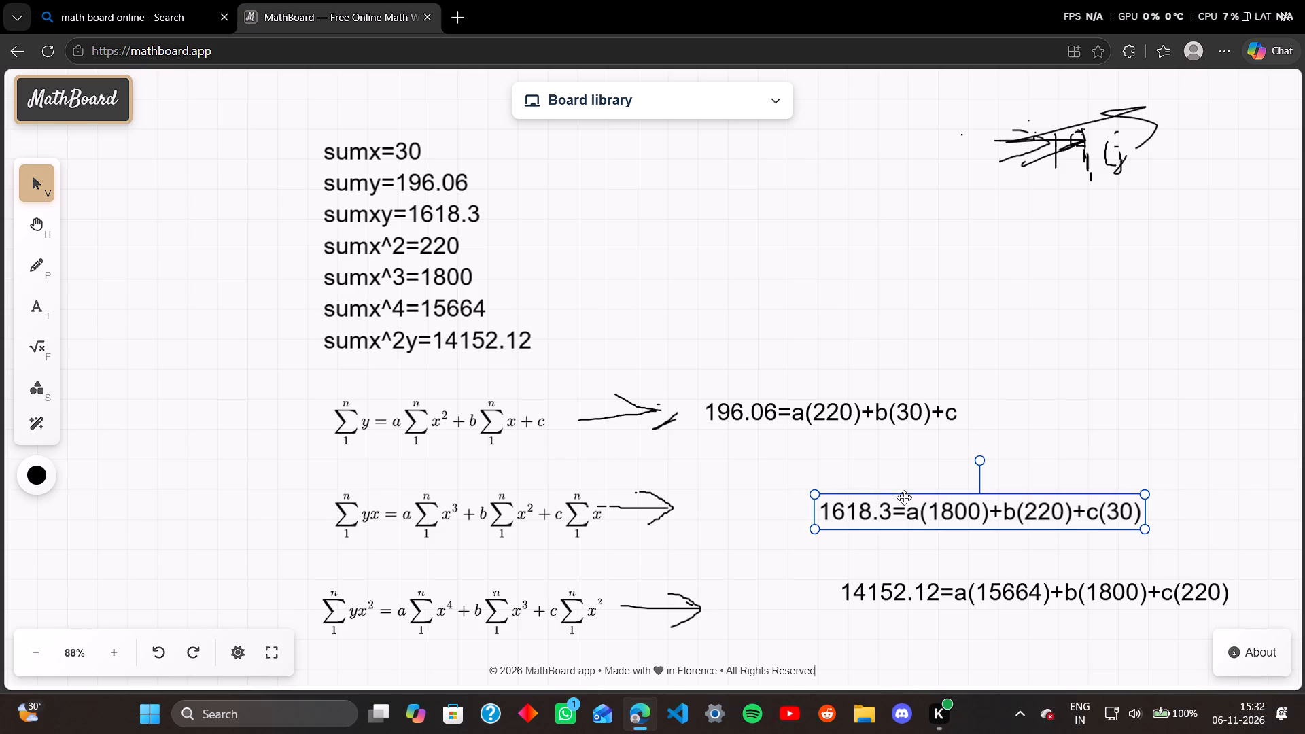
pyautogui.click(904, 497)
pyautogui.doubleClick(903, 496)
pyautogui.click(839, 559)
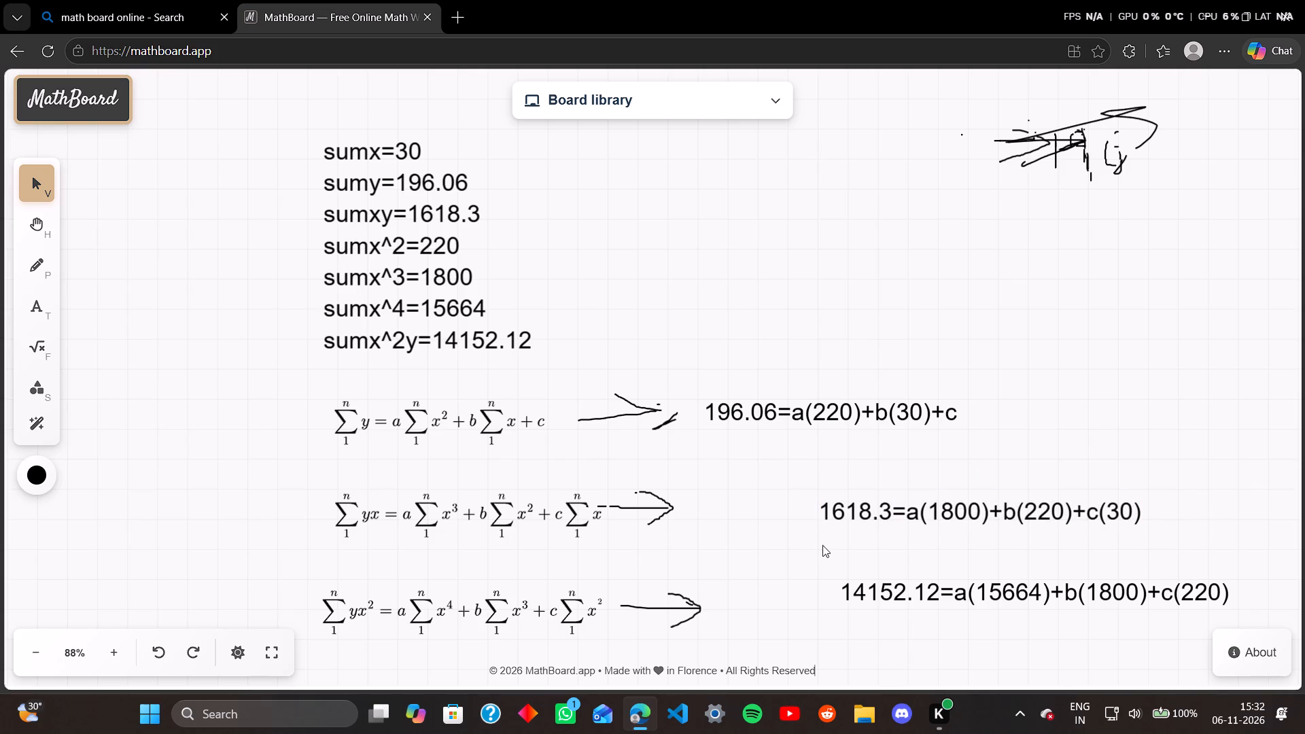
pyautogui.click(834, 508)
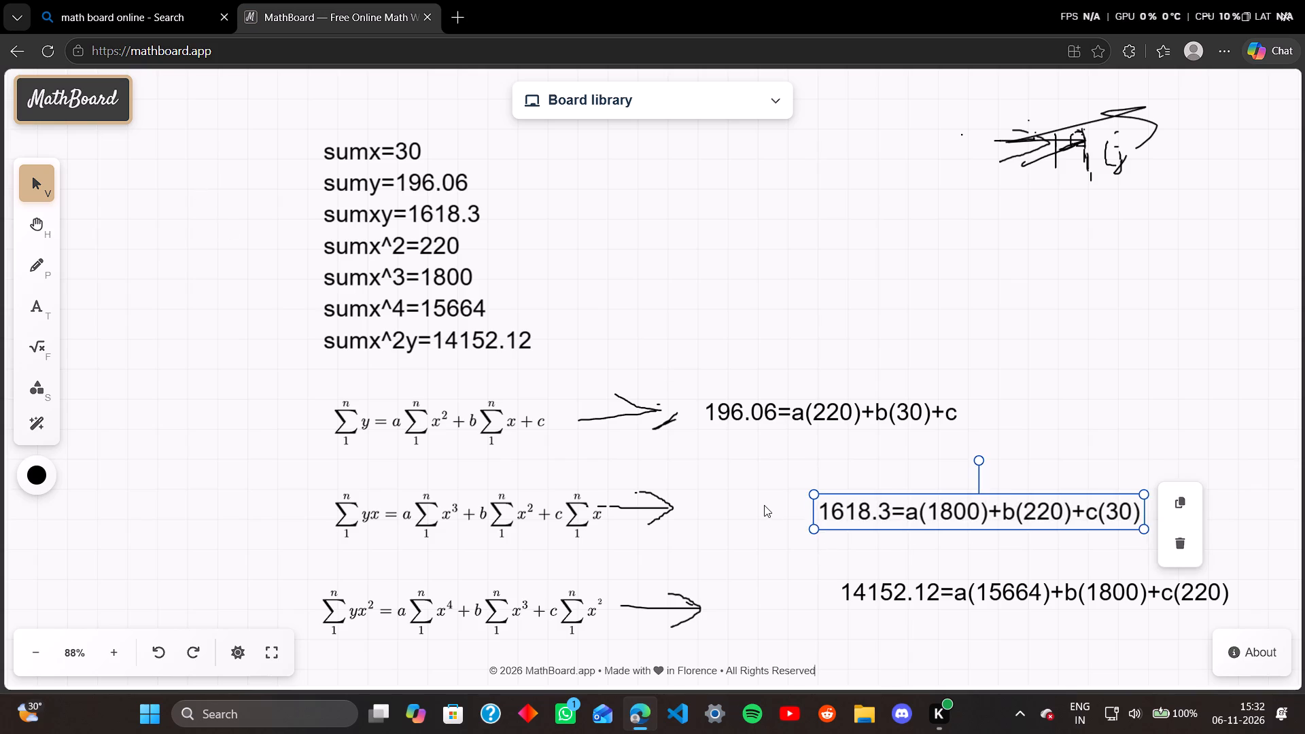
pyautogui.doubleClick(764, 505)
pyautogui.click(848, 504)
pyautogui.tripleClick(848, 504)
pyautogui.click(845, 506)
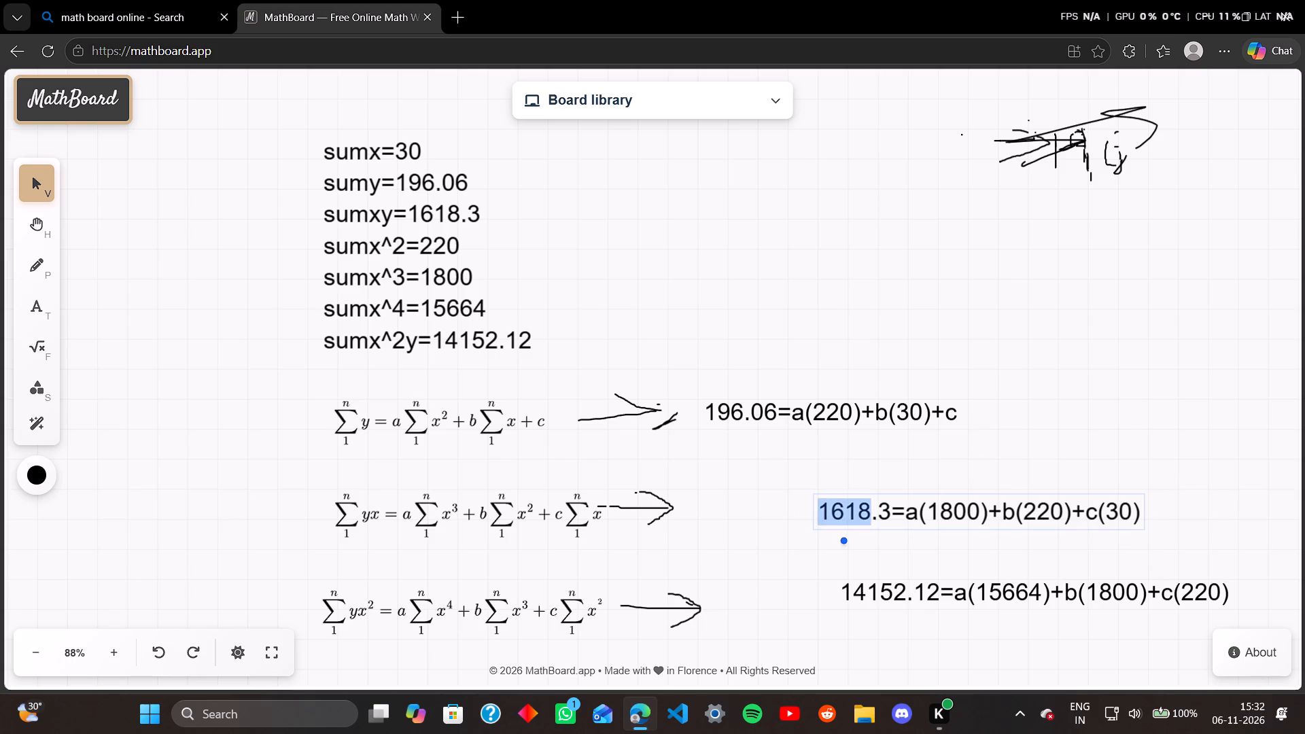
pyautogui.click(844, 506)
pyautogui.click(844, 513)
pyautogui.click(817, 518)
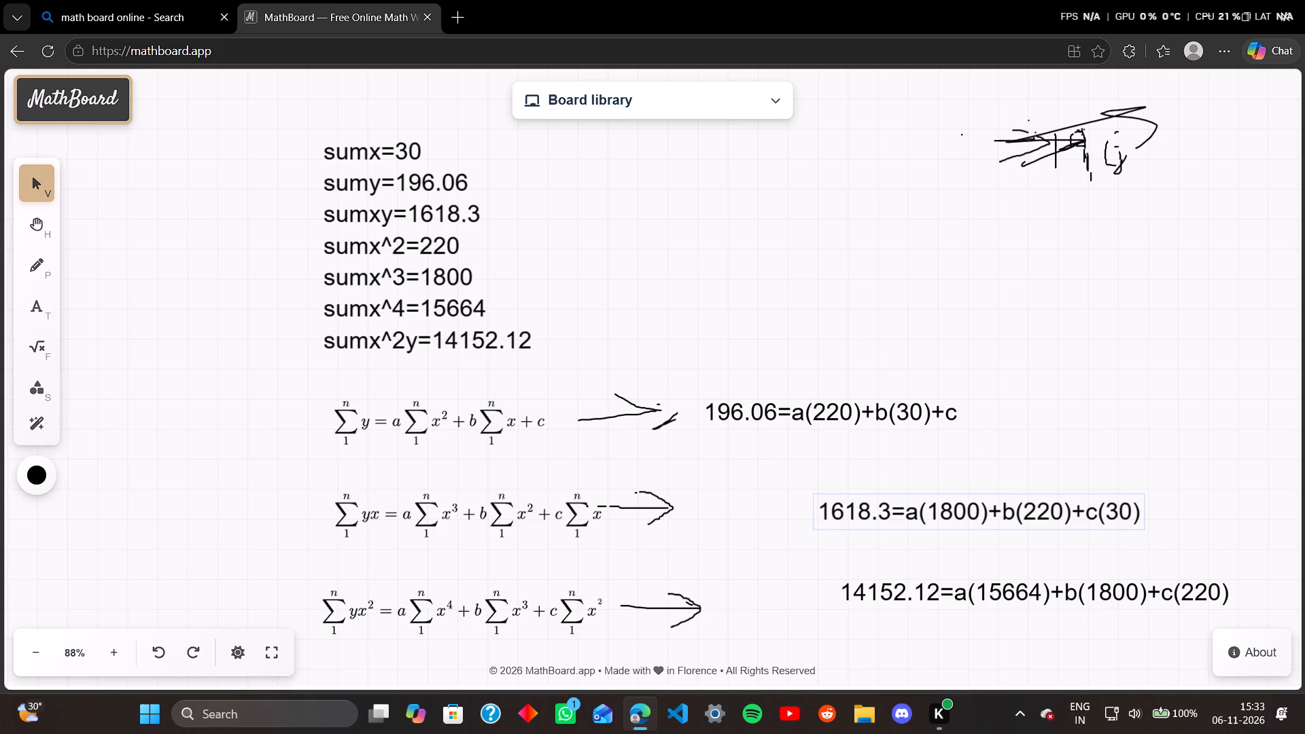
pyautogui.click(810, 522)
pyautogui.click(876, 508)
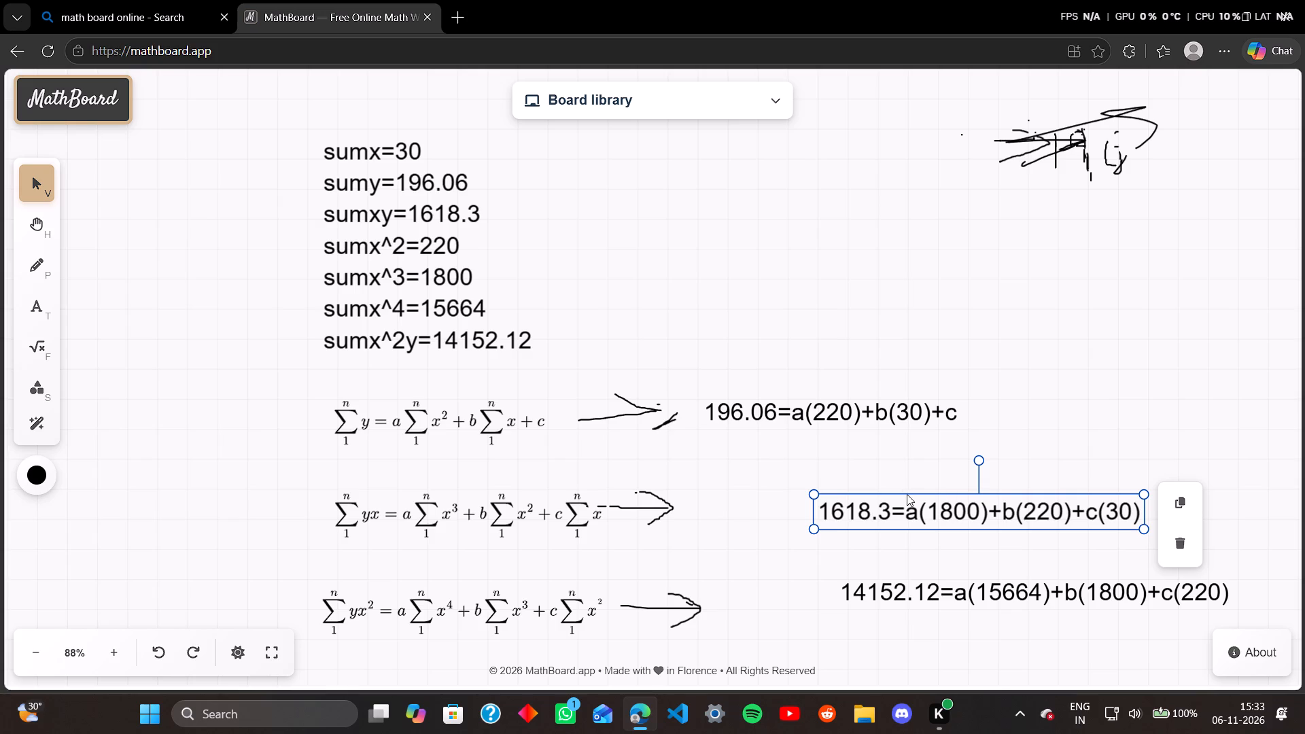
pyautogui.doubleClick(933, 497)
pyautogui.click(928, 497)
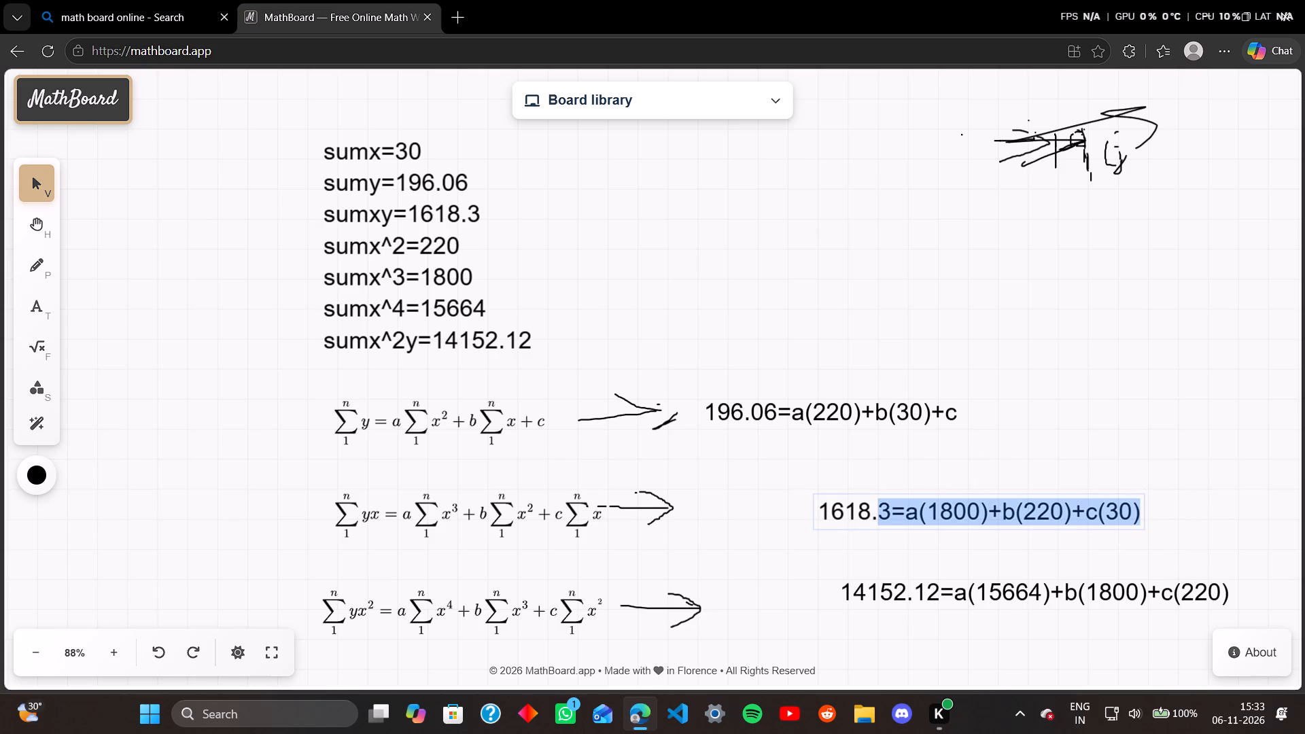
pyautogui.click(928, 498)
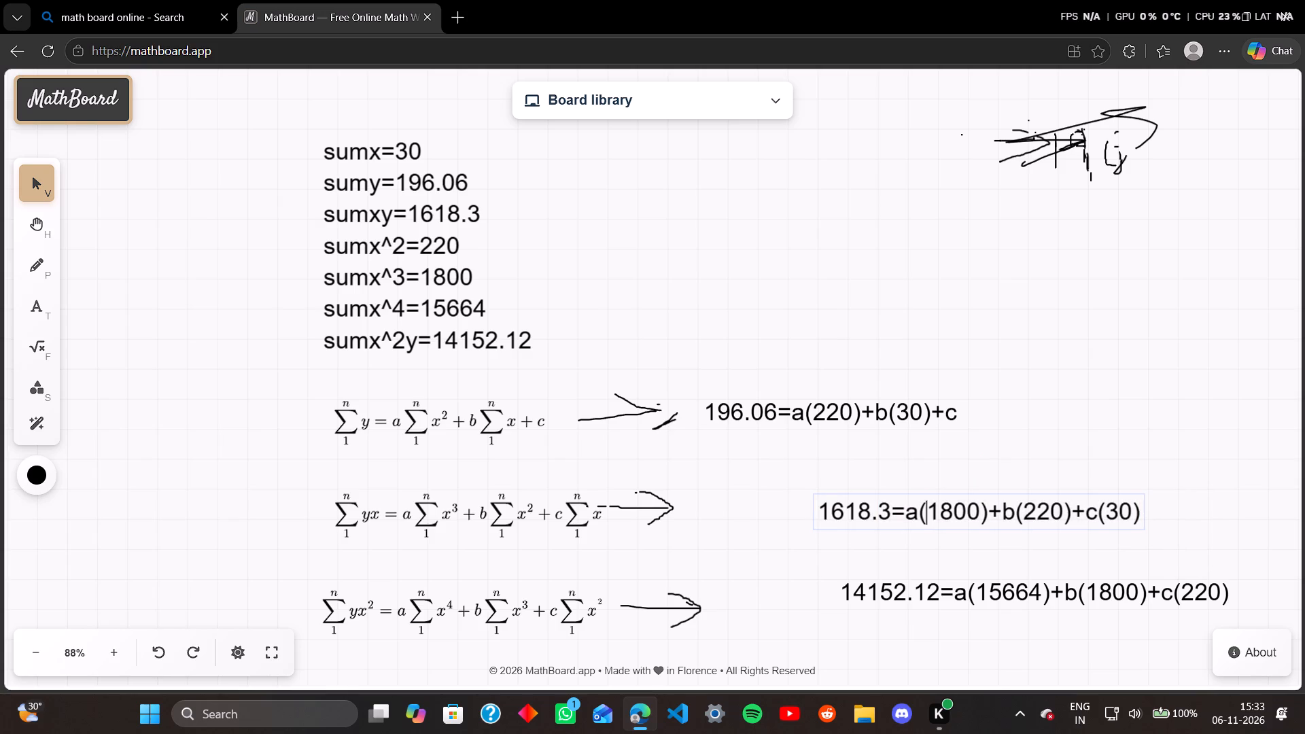
# Move the text 1618.3=a(1800)+b(220)+c(30) just beyond the second equation's arrow tip, left-aligned beneath the first substituted equation.
pyautogui.click(874, 489)
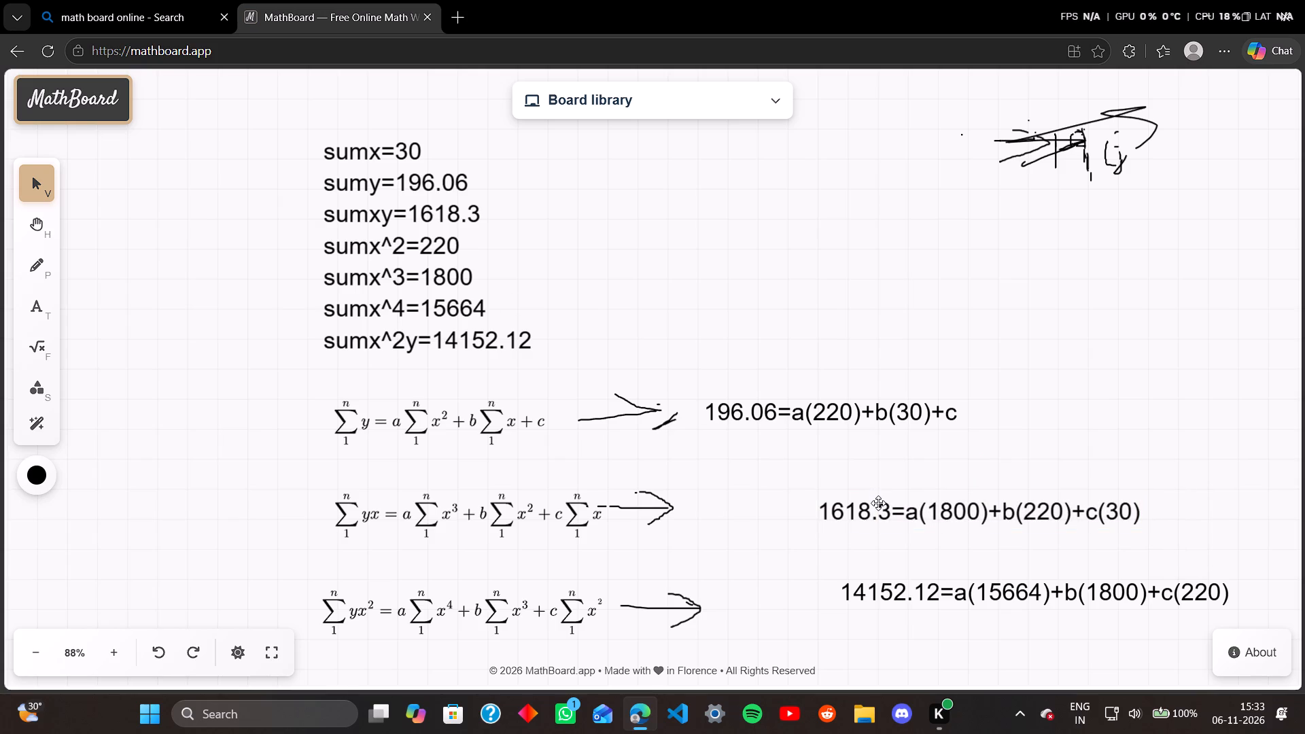
pyautogui.click(879, 504)
pyautogui.moveTo(827, 495); pyautogui.dragTo(780, 489)
pyautogui.click(737, 489)
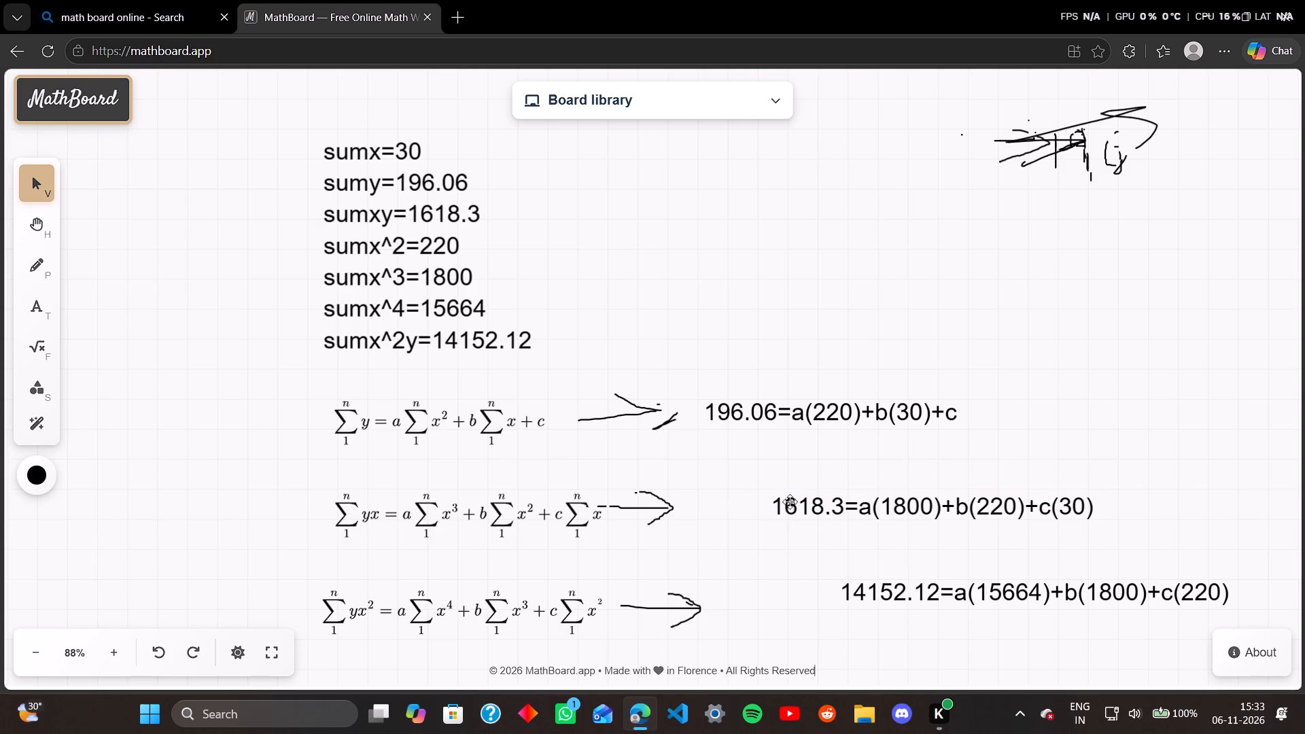
pyautogui.click(826, 500)
pyautogui.doubleClick(803, 495)
pyautogui.moveTo(706, 497); pyautogui.dragTo(666, 497)
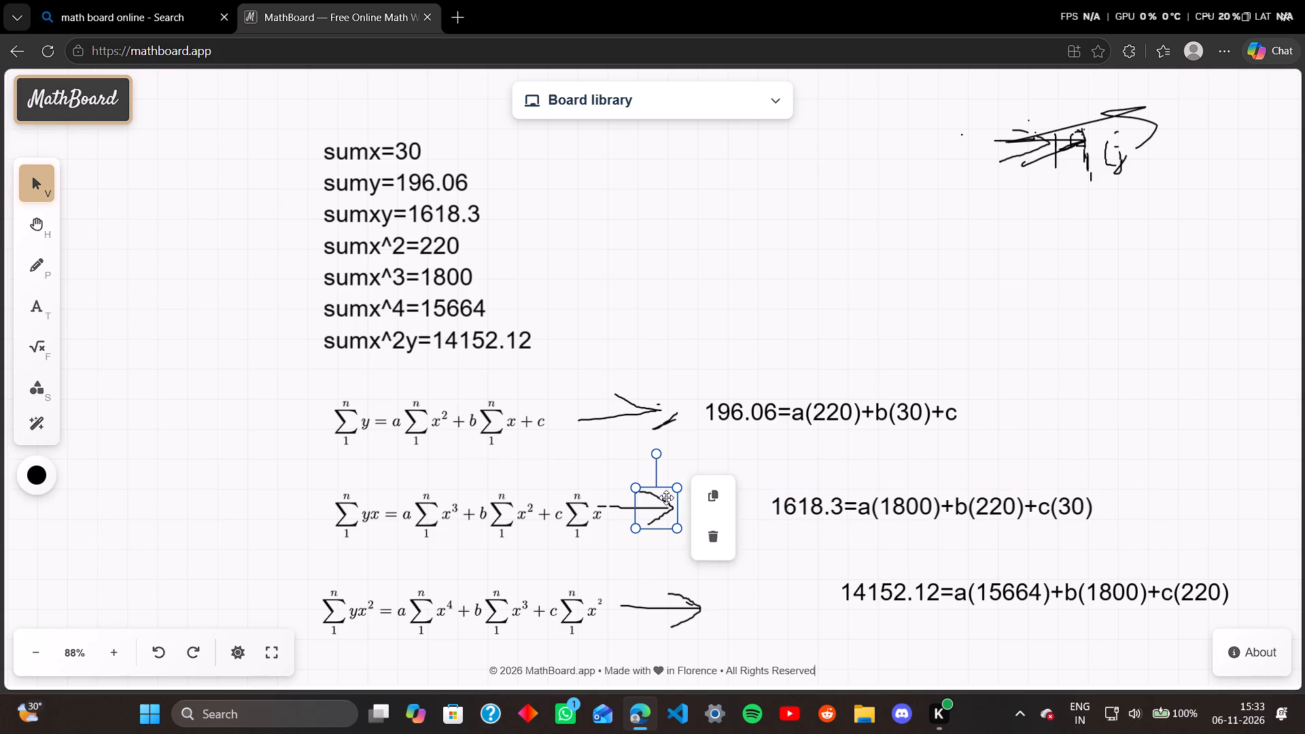
pyautogui.doubleClick(666, 497)
pyautogui.click(805, 560)
pyautogui.doubleClick(789, 506)
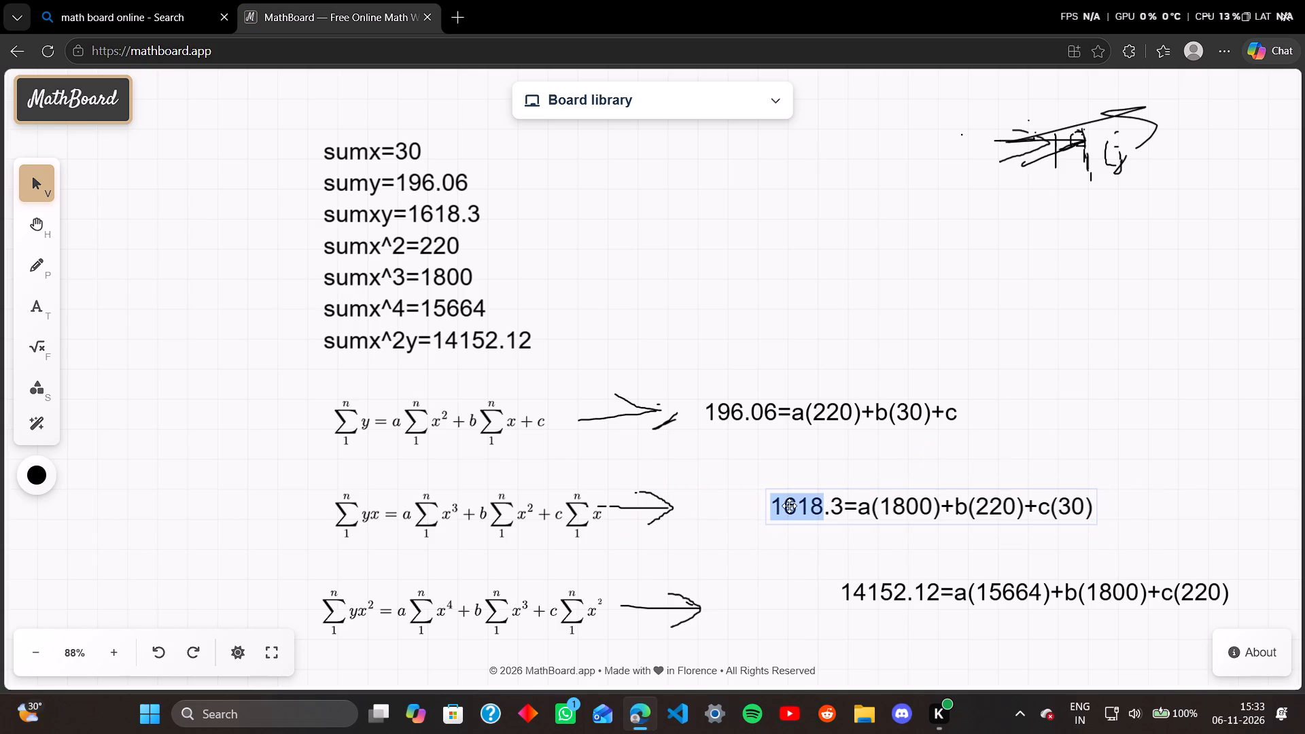
pyautogui.doubleClick(779, 468)
pyautogui.click(796, 500)
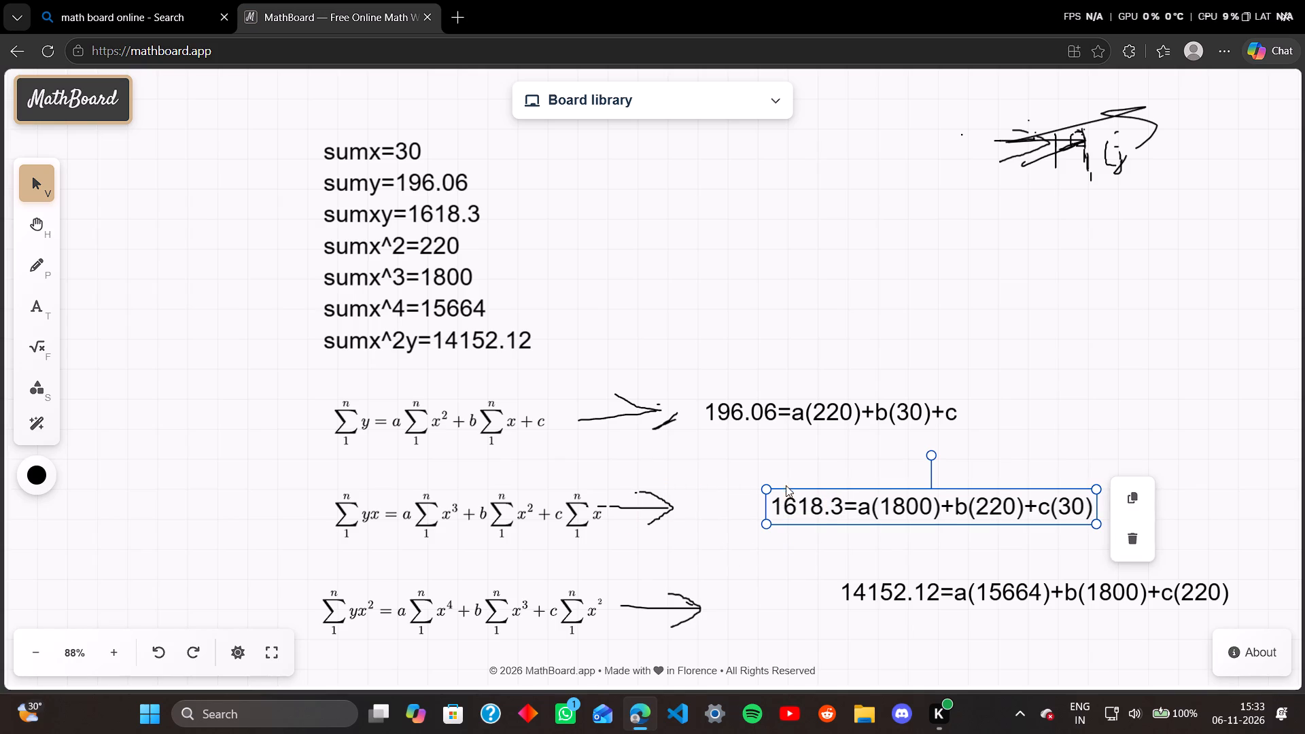
pyautogui.tripleClick(788, 490)
pyautogui.moveTo(788, 490); pyautogui.dragTo(748, 496)
pyautogui.doubleClick(747, 496)
pyautogui.click(808, 493)
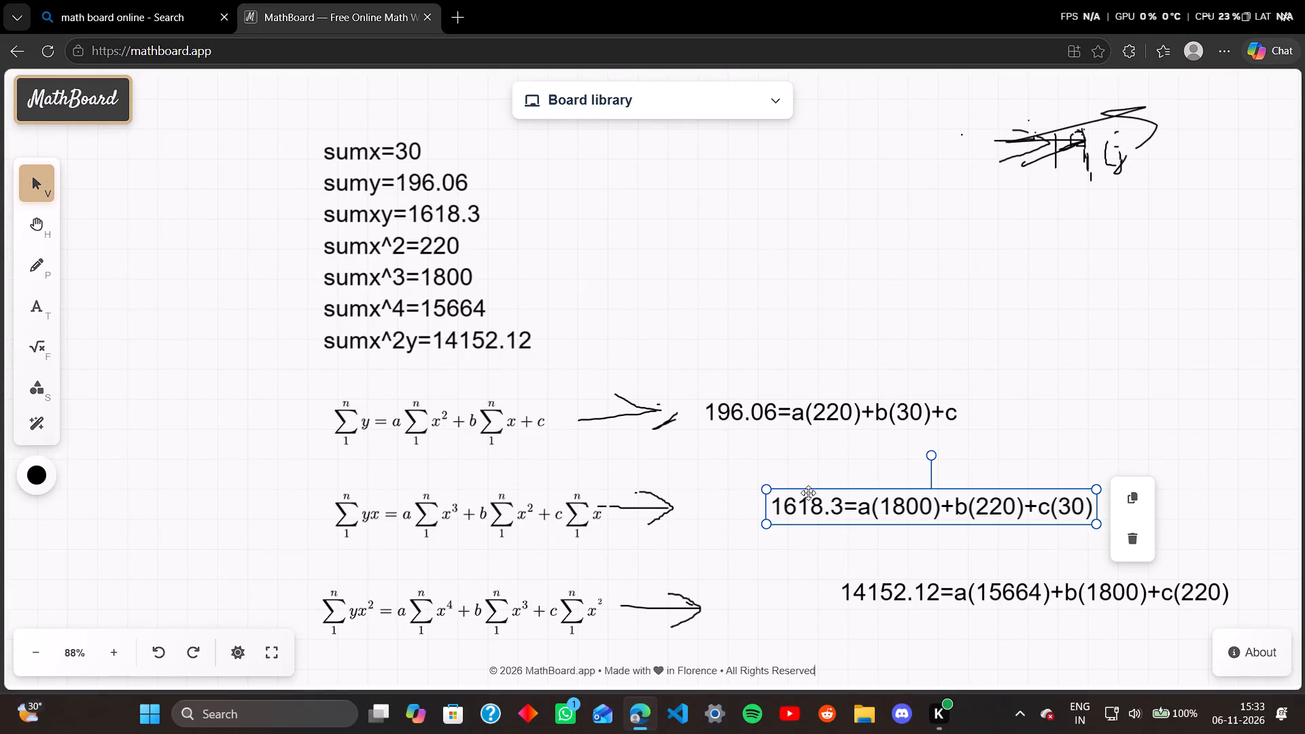
pyautogui.moveTo(808, 493); pyautogui.dragTo(740, 497)
pyautogui.click(739, 496)
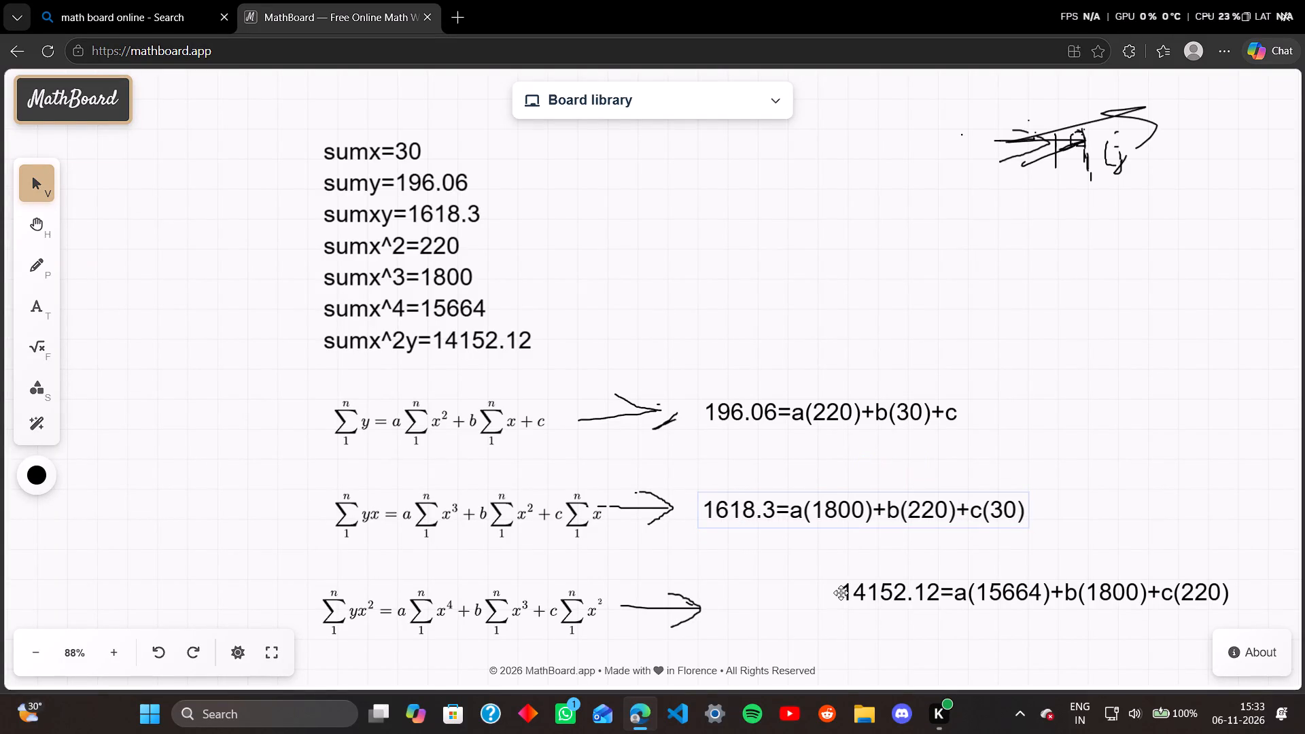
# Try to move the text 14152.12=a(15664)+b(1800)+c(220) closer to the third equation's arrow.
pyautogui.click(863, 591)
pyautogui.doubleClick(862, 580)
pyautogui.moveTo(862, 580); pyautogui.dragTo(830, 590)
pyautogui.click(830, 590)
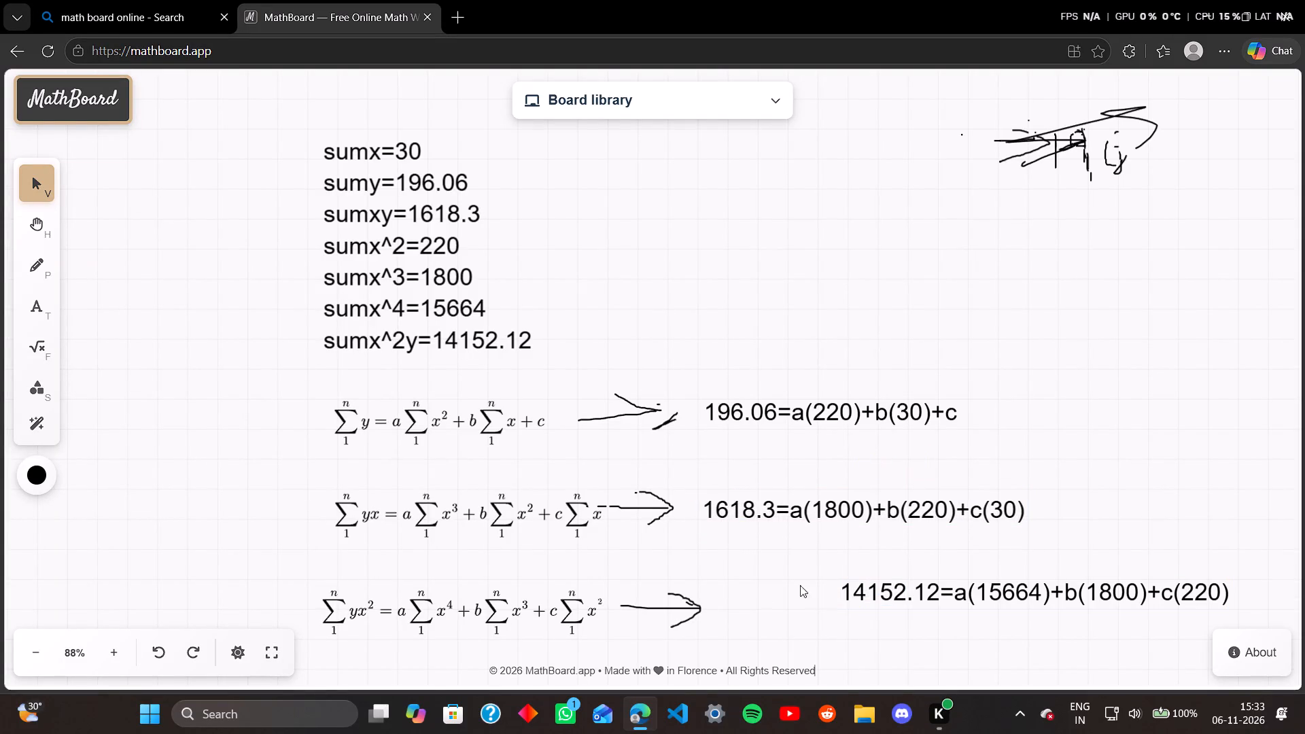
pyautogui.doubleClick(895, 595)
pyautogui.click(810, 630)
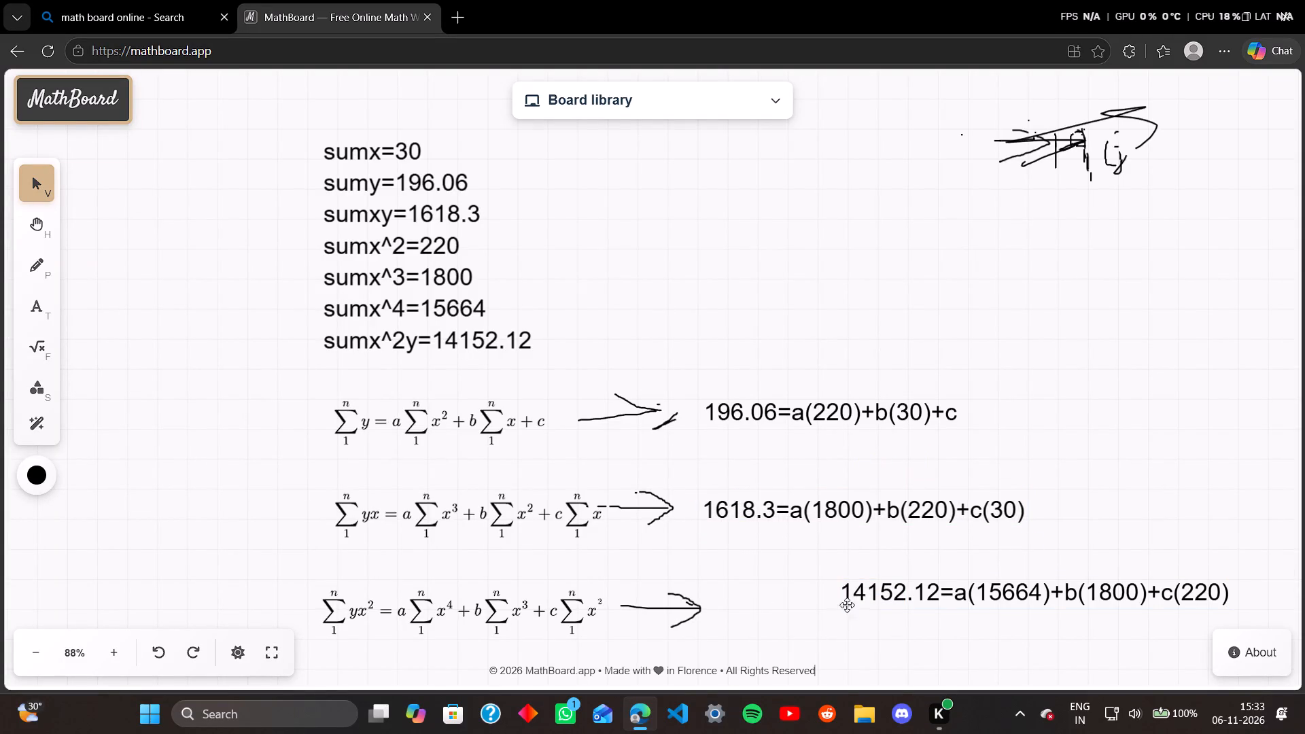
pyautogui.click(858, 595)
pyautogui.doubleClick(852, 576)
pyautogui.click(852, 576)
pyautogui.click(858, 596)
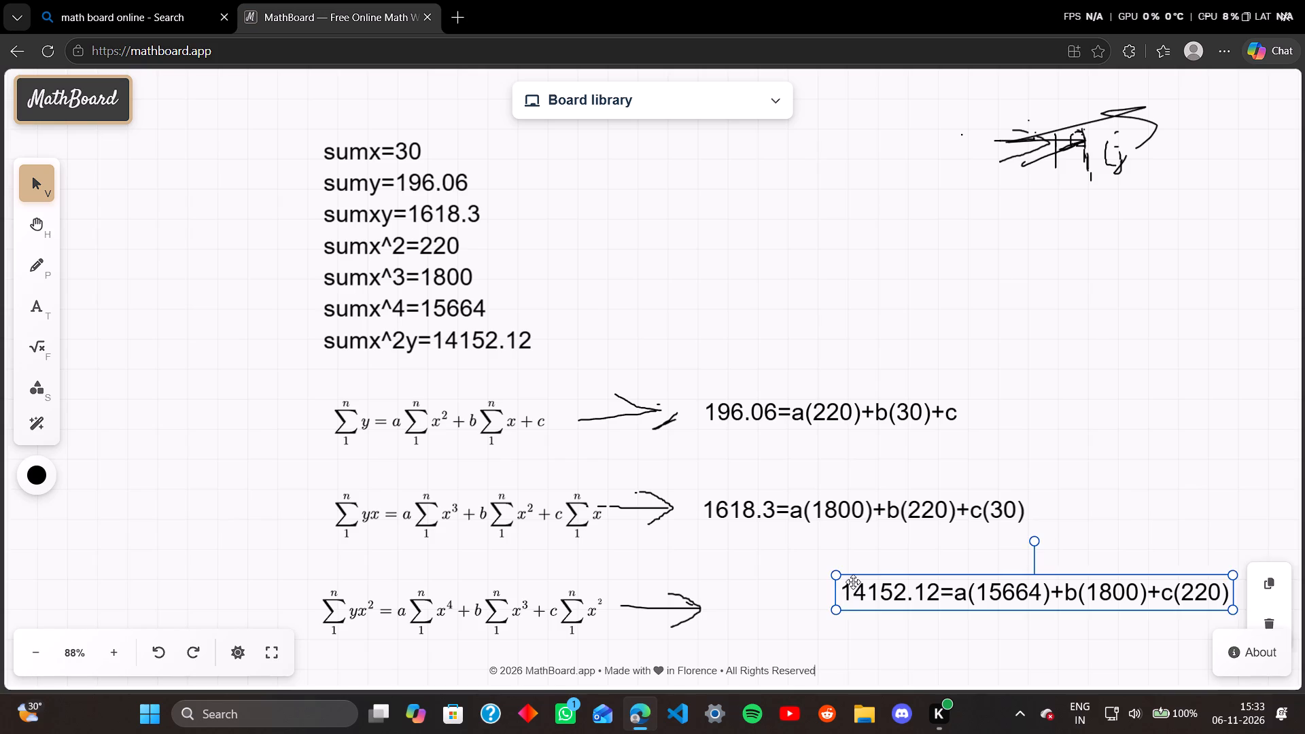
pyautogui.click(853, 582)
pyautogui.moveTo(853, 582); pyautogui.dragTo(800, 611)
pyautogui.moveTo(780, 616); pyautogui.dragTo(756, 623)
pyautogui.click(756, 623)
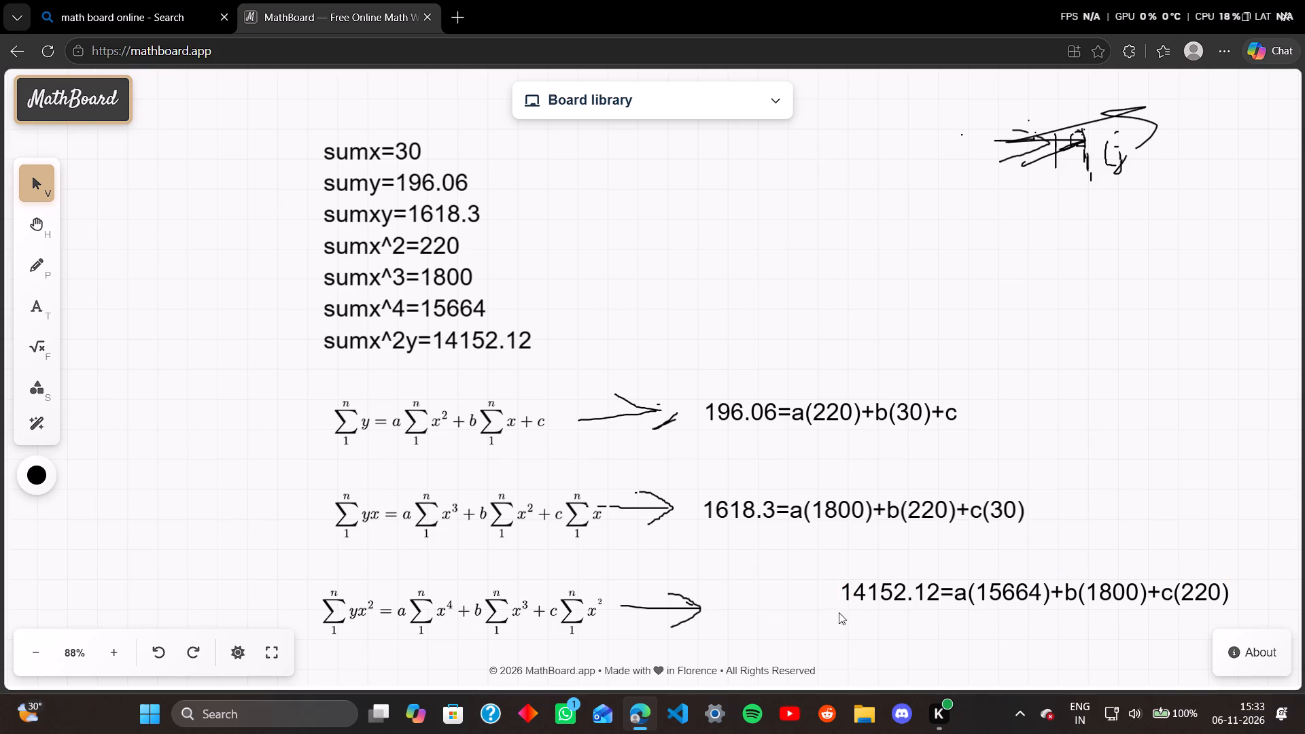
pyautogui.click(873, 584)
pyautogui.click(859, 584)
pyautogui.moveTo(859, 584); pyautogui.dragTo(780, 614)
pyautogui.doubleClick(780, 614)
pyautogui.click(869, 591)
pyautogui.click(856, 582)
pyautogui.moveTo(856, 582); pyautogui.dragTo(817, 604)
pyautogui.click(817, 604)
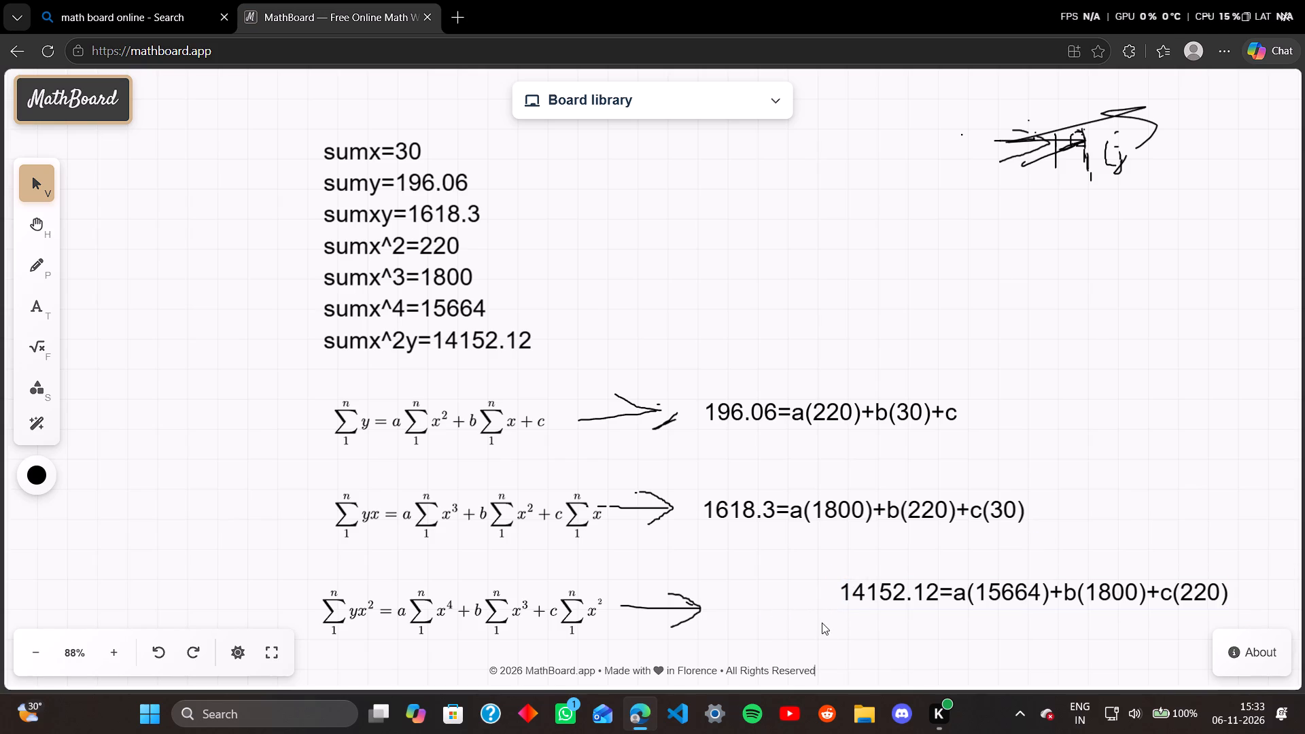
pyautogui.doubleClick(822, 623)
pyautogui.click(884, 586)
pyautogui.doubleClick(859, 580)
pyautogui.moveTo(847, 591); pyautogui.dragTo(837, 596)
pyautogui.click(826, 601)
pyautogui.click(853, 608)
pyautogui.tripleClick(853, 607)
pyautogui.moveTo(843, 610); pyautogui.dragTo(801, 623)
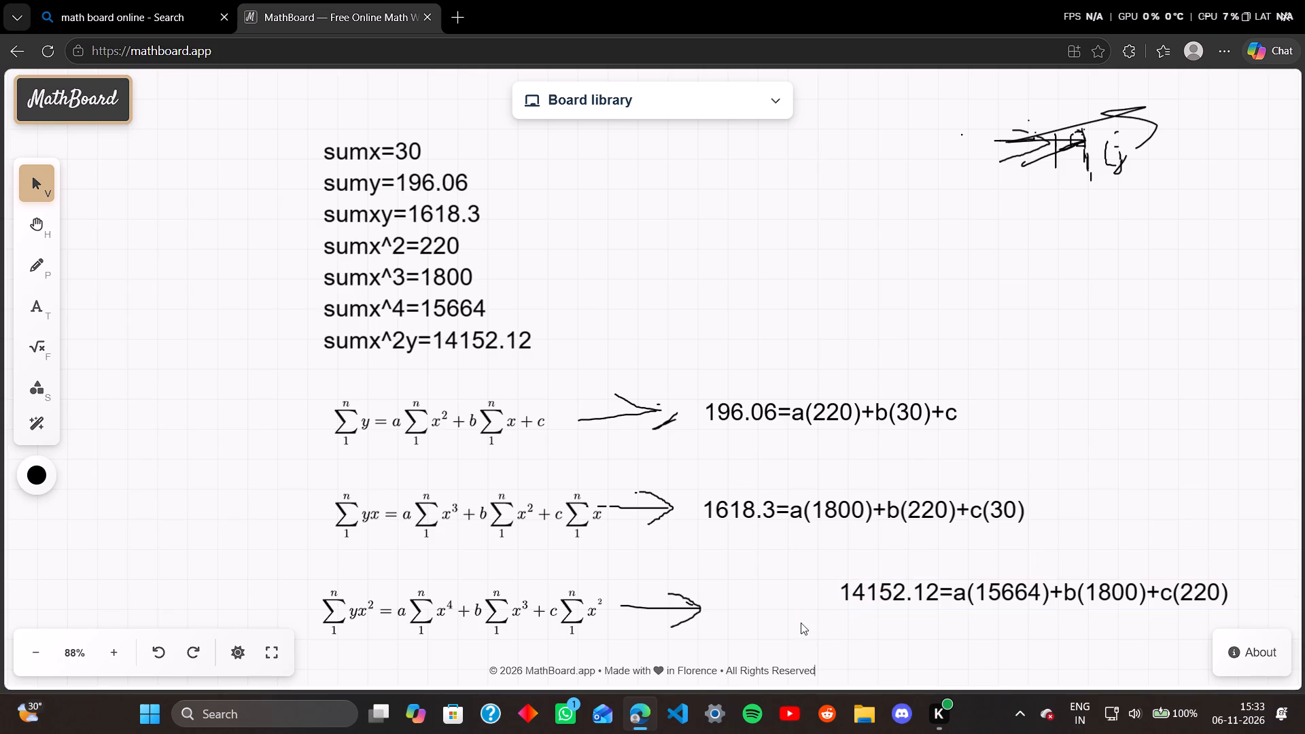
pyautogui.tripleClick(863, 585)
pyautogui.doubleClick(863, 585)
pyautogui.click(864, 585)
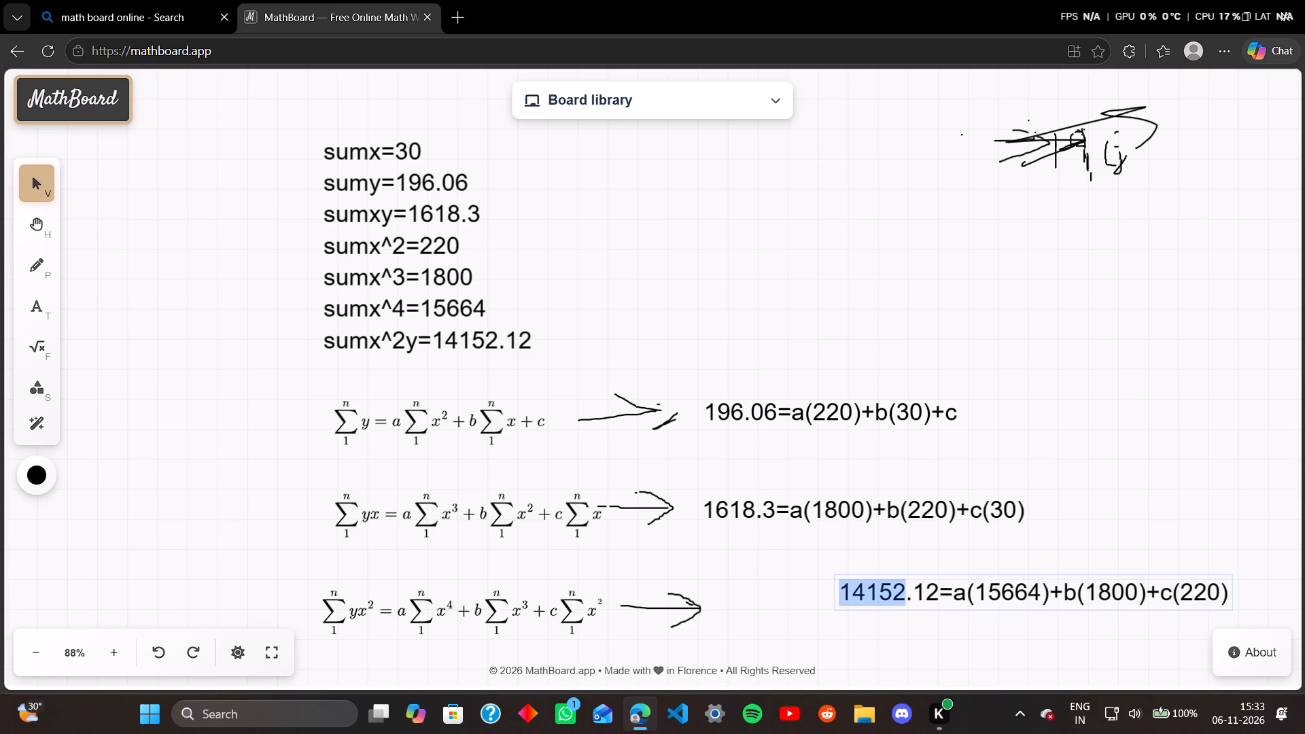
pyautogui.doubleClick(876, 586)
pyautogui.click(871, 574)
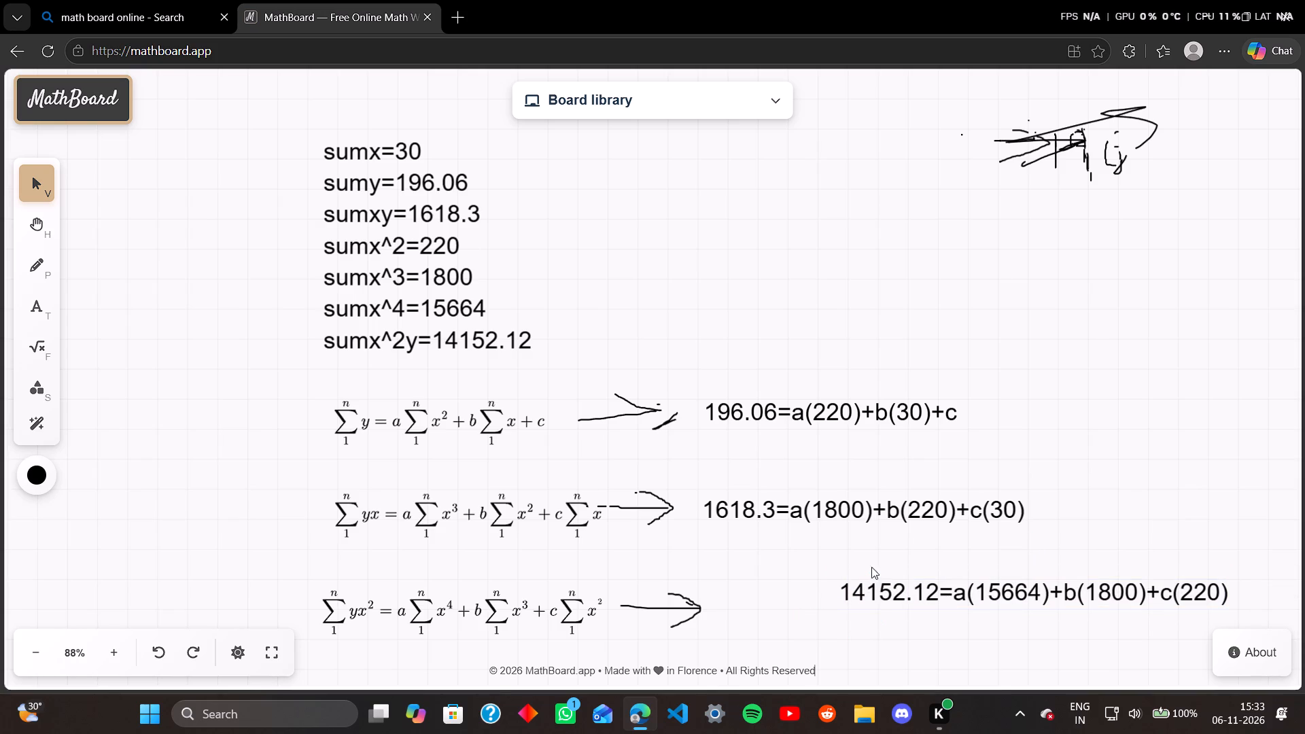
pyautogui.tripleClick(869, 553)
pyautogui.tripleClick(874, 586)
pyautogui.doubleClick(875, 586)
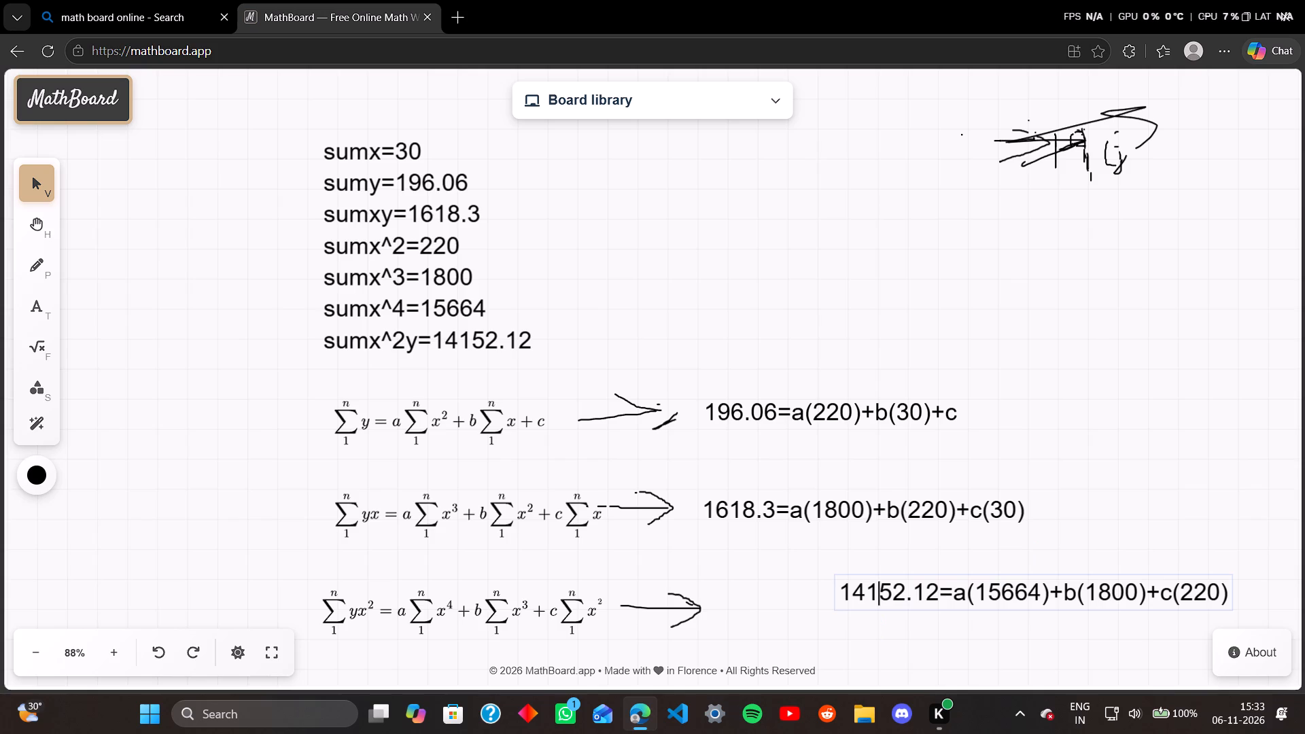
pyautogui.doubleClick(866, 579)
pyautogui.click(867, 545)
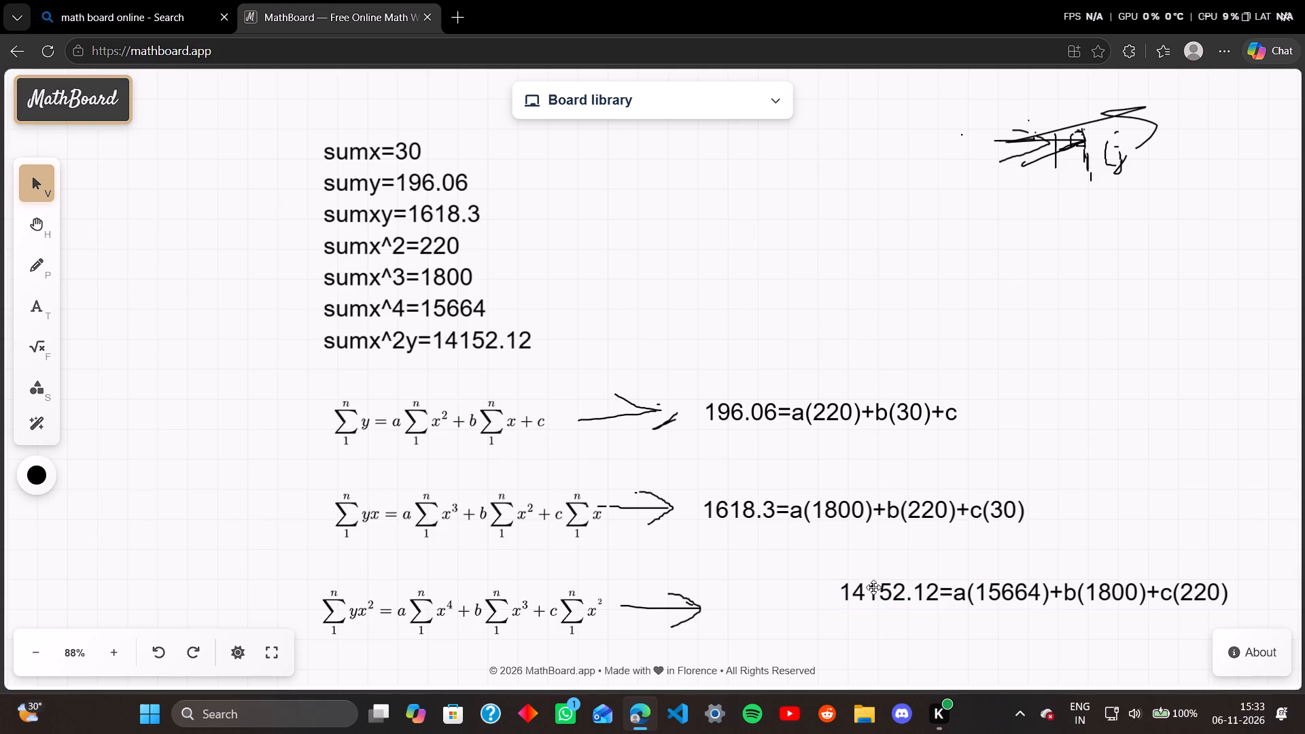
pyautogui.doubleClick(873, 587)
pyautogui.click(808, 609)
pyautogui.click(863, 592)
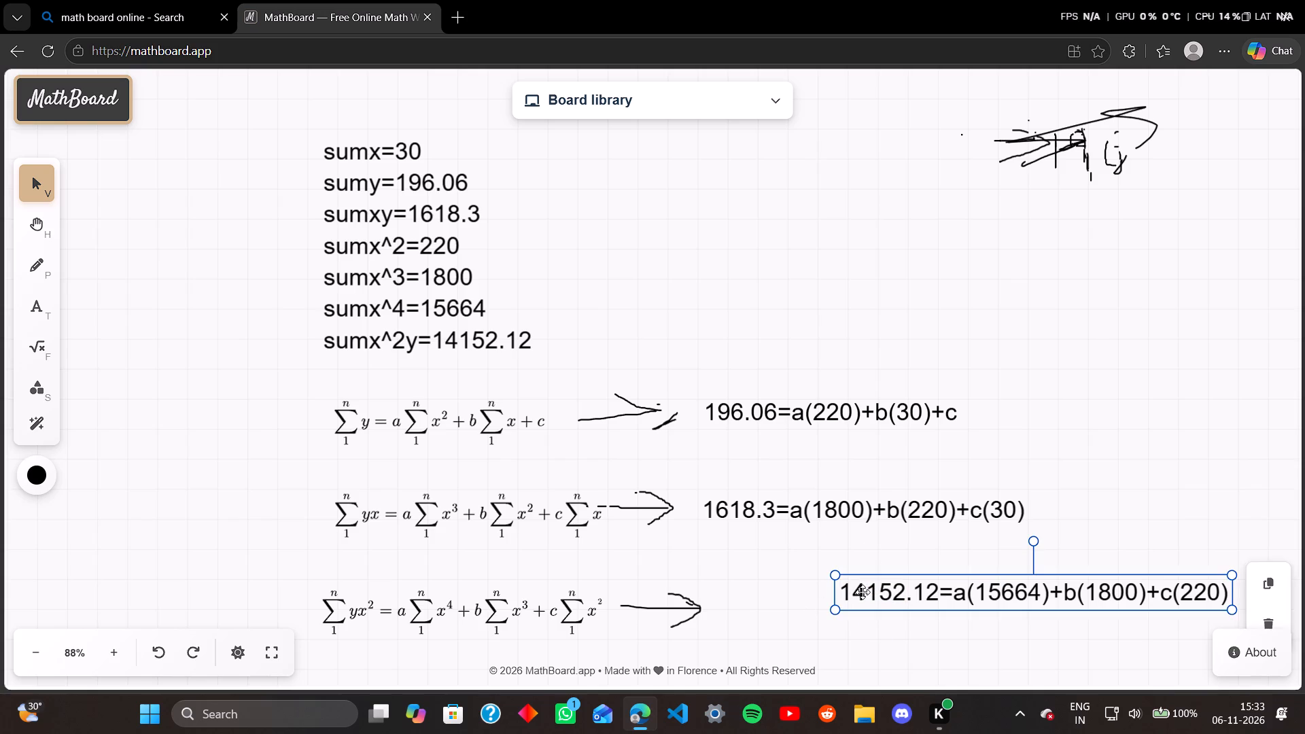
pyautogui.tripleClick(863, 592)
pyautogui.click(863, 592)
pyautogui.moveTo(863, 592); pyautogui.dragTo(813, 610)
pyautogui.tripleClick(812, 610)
# Move the text 14152.12=a(15664)+b(1800)+c(220) just beyond the third equation's arrow tip, level with the arrow.
pyautogui.click(895, 587)
pyautogui.moveTo(855, 583); pyautogui.dragTo(788, 606)
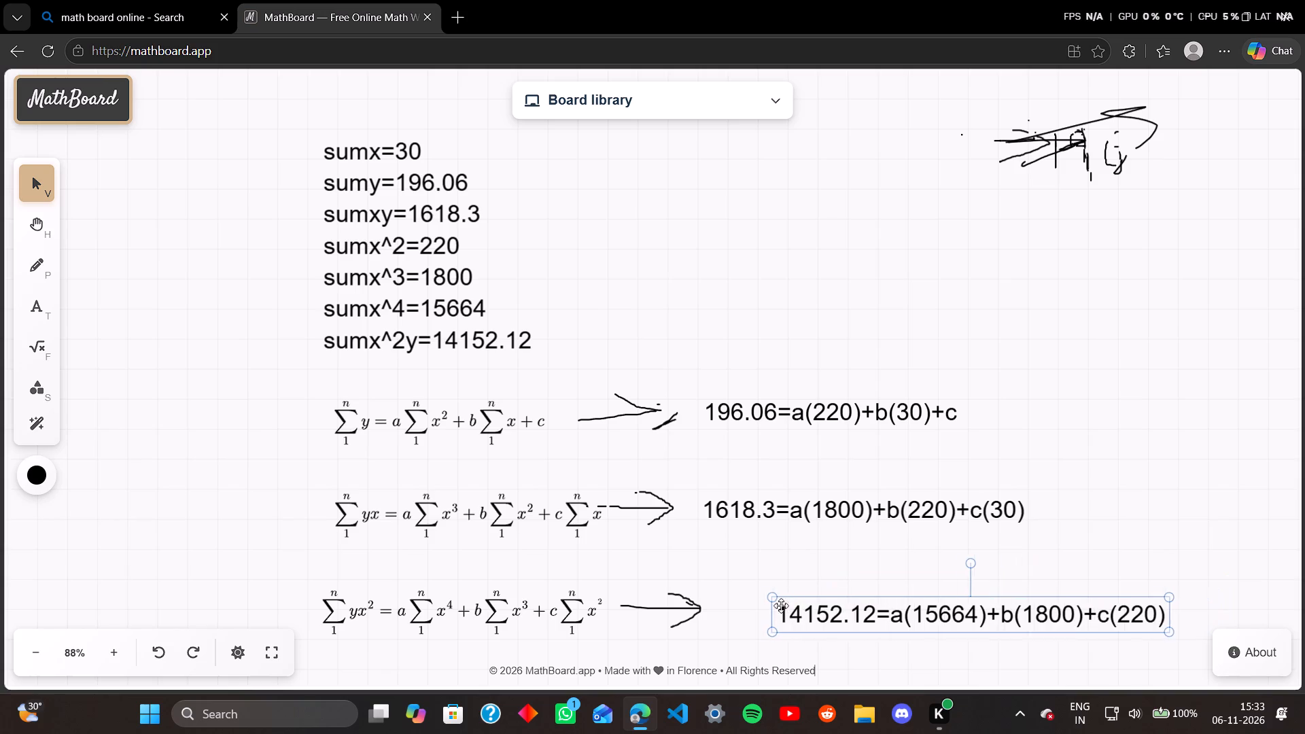
pyautogui.moveTo(780, 606); pyautogui.dragTo(729, 597)
pyautogui.click(729, 597)
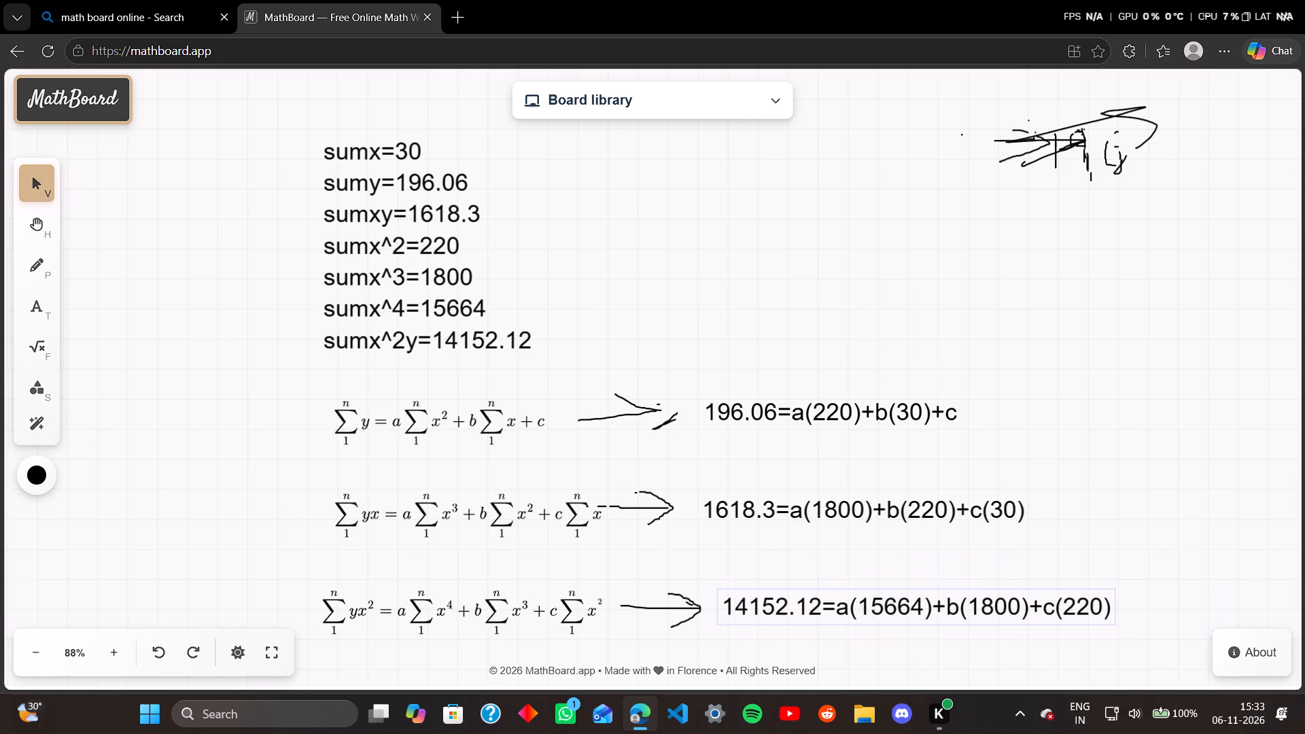
pyautogui.tripleClick(1011, 413)
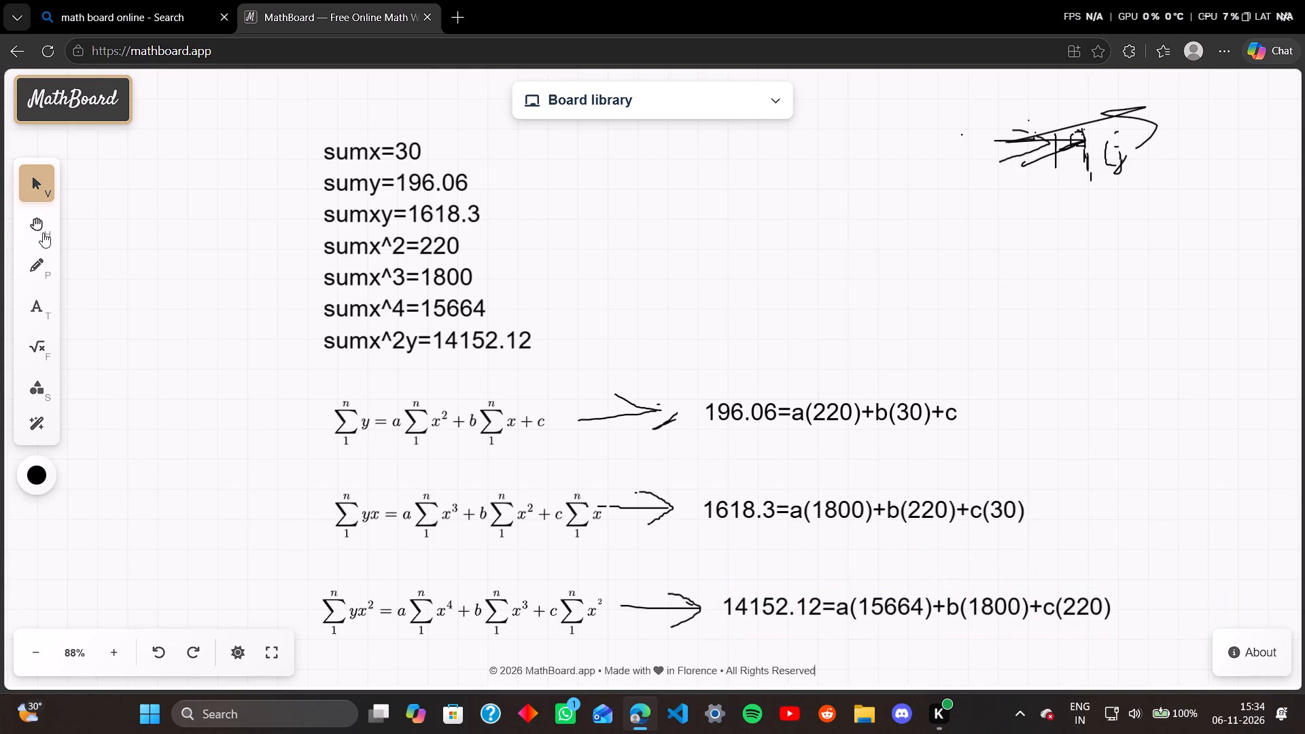
# Duplicate the text 196.06=a(220)+b(30)+c, keeping one beside the first arrow and placing the other in the empty space farther right and slightly higher.
pyautogui.doubleClick(30, 224)
pyautogui.moveTo(779, 335); pyautogui.dragTo(602, 273)
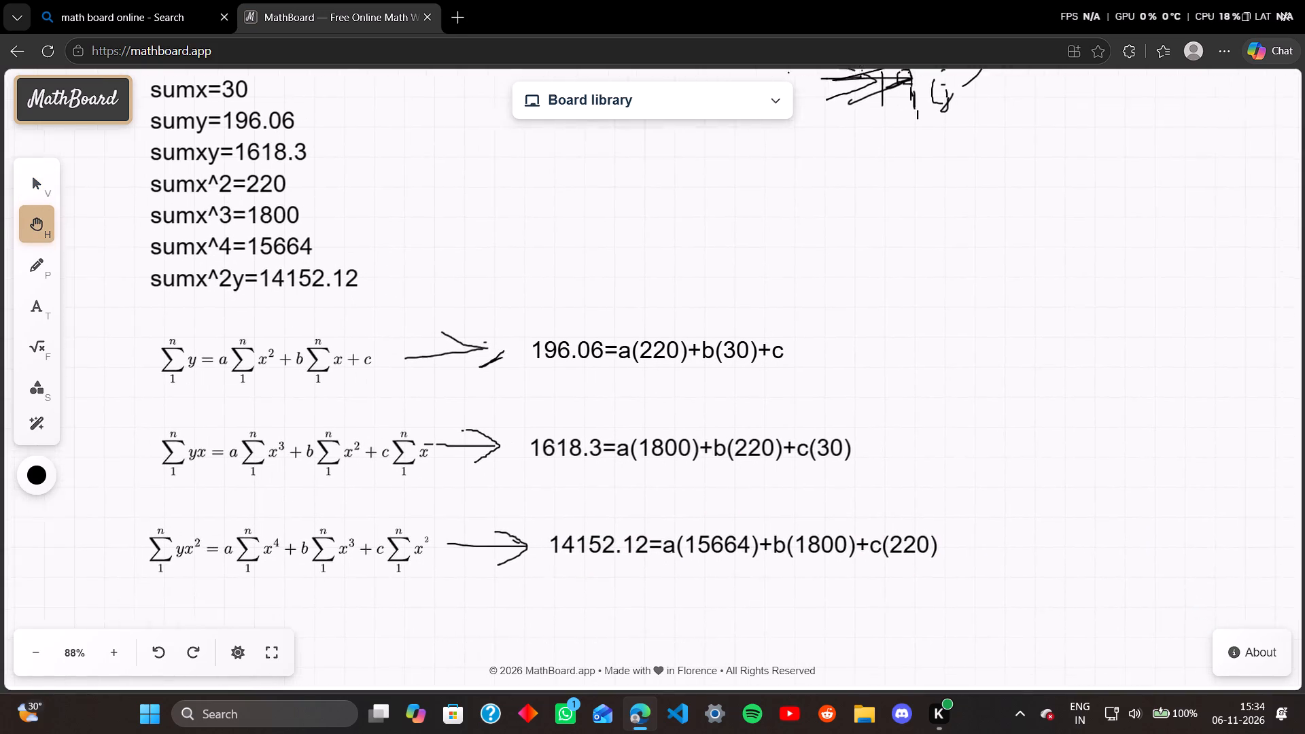
pyautogui.moveTo(602, 273); pyautogui.dragTo(587, 243)
pyautogui.moveTo(587, 243); pyautogui.dragTo(597, 200)
pyautogui.doubleClick(41, 188)
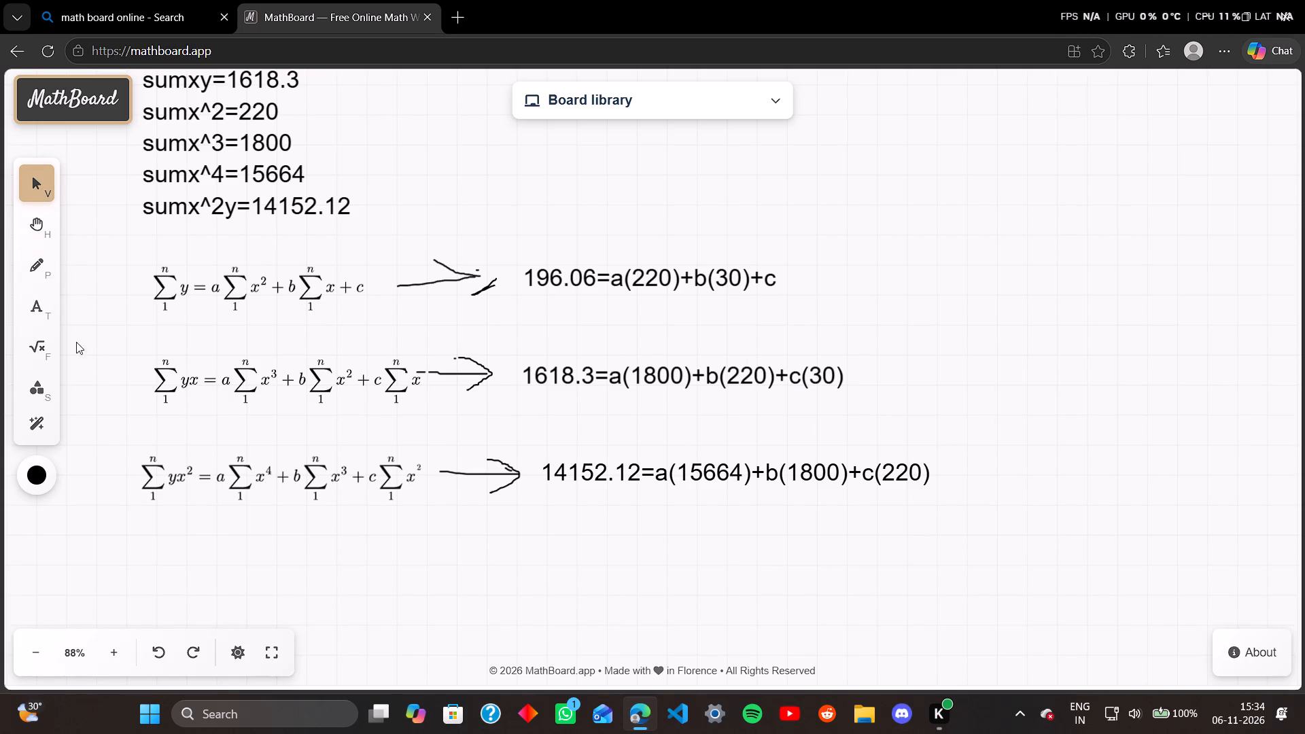
pyautogui.click(35, 262)
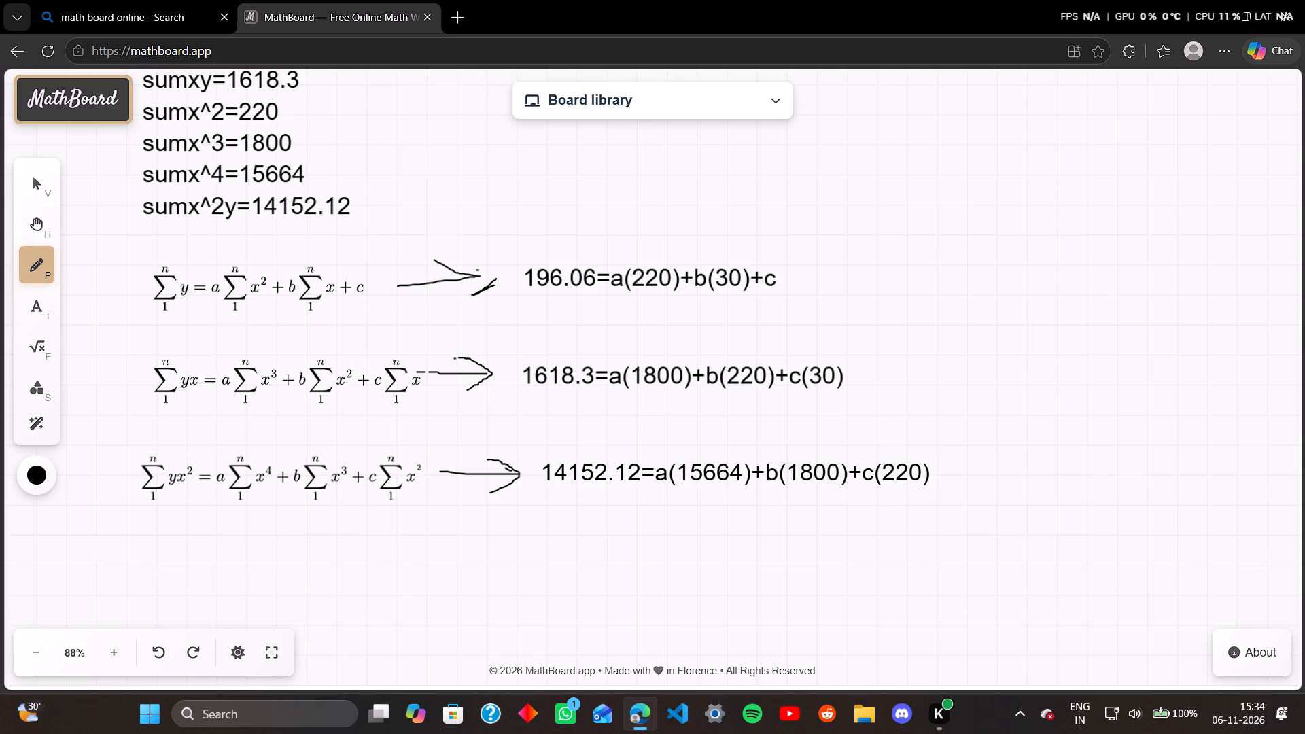
pyautogui.click(27, 188)
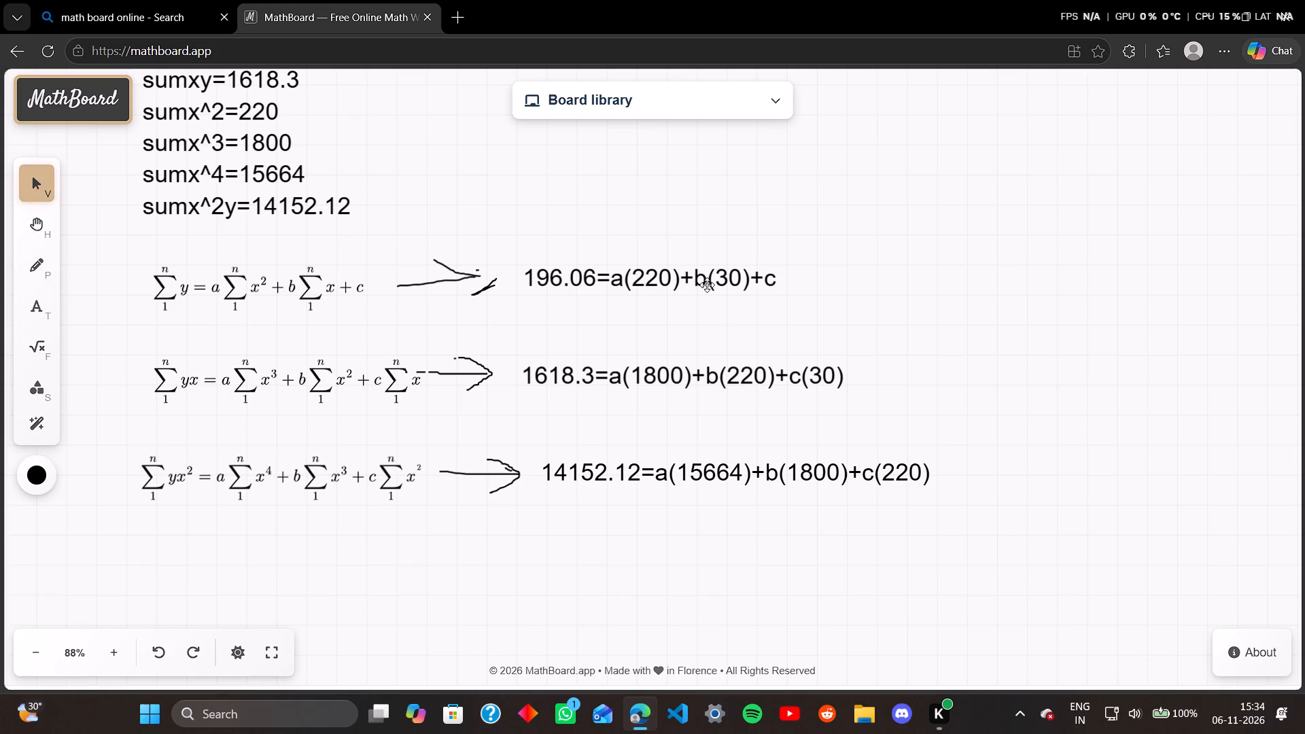
pyautogui.click(708, 284)
pyautogui.click(820, 272)
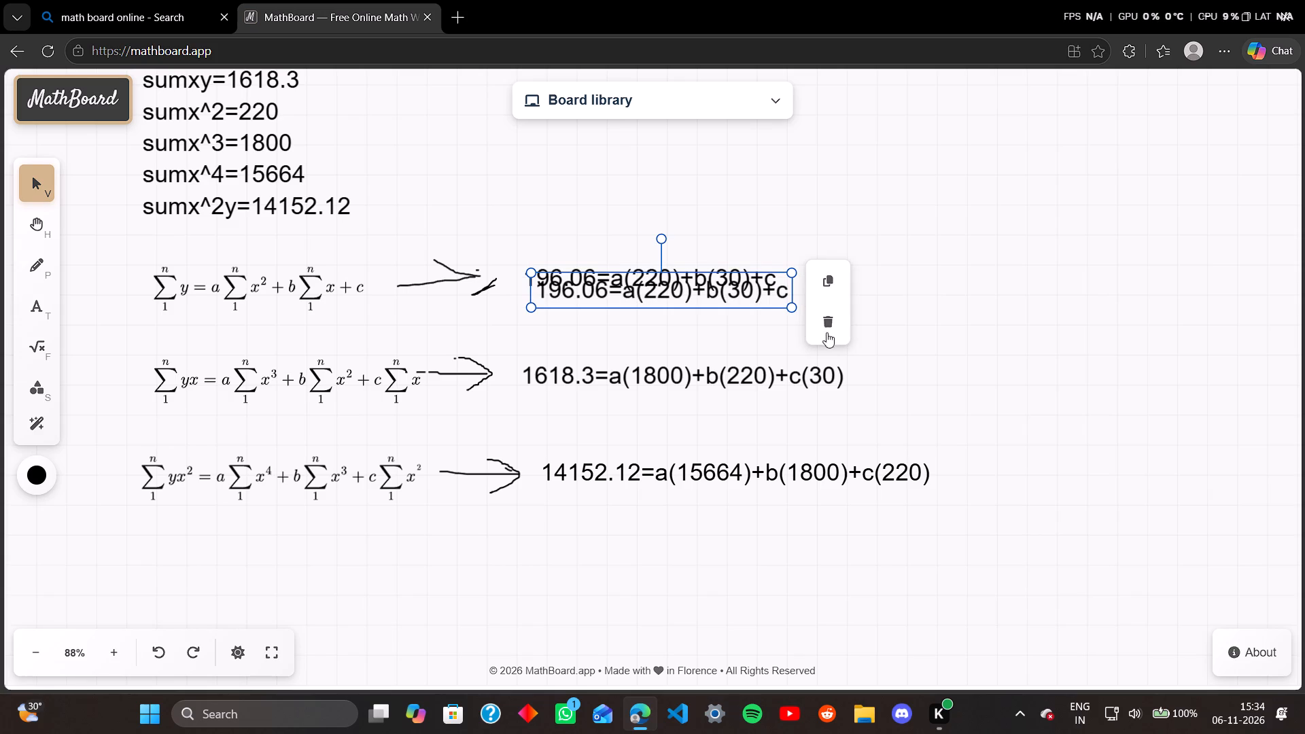
pyautogui.click(726, 273)
pyautogui.moveTo(778, 269); pyautogui.dragTo(1253, 203)
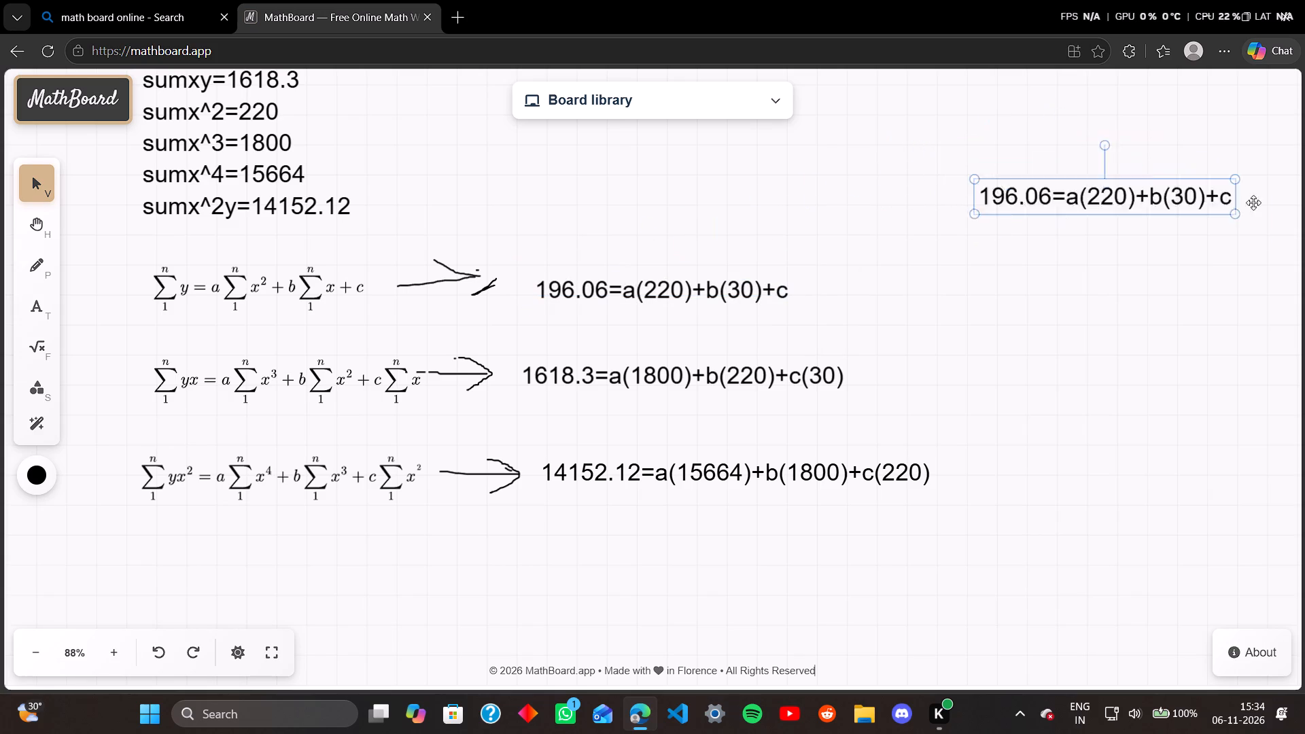
pyautogui.moveTo(1253, 203); pyautogui.dragTo(1239, 227)
pyautogui.moveTo(1239, 227); pyautogui.dragTo(1213, 232)
pyautogui.doubleClick(1213, 232)
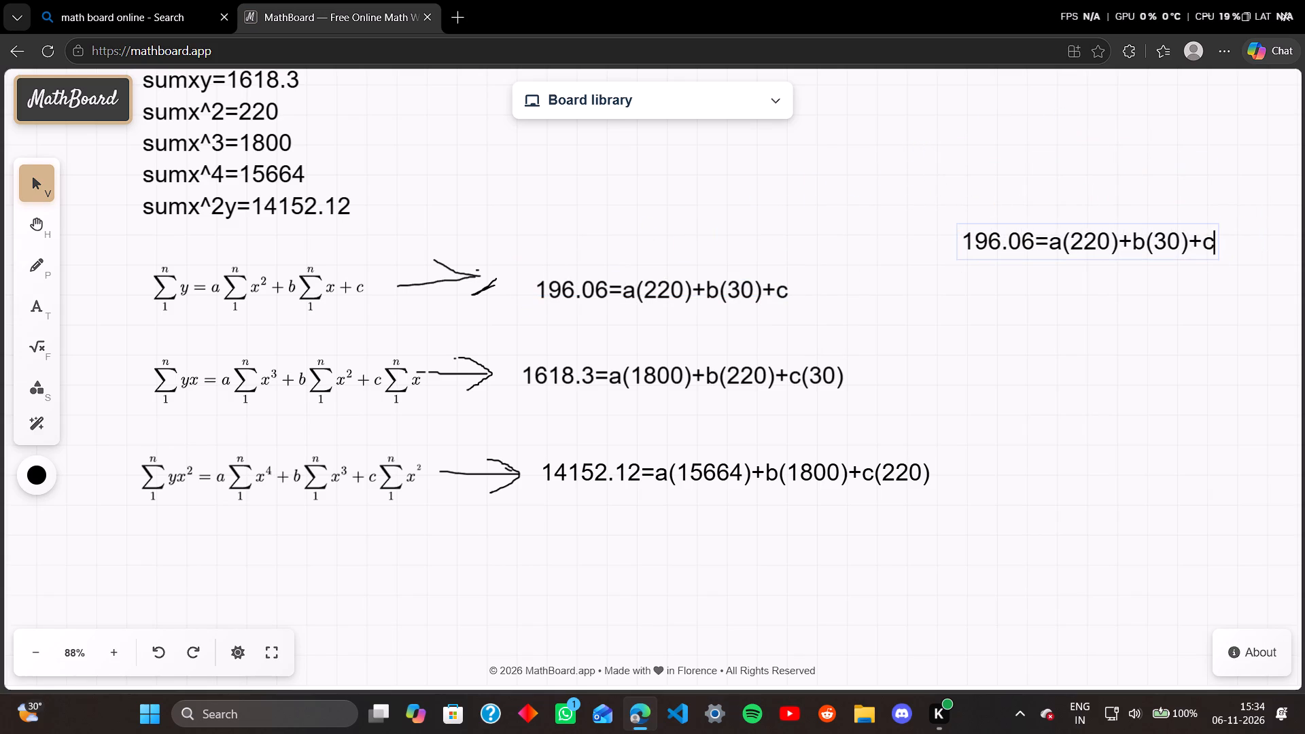
# Duplicate the text 1618.3=a(1800)+b(220)+c(30), keeping one beside the second arrow and placing the other beneath the separate copy of the first substituted equation.
pyautogui.click(759, 381)
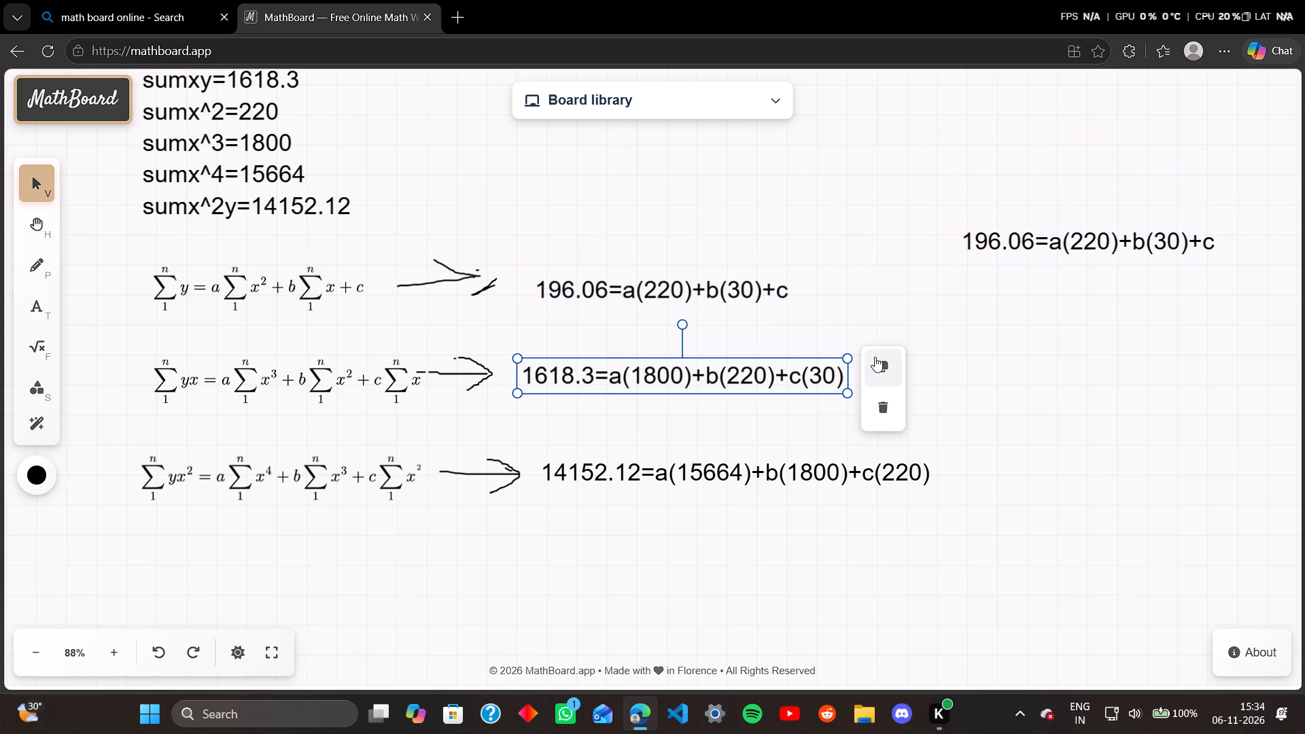
pyautogui.click(875, 357)
pyautogui.click(831, 372)
pyautogui.moveTo(833, 372); pyautogui.dragTo(854, 373)
pyautogui.moveTo(989, 360); pyautogui.dragTo(1107, 318)
pyautogui.click(1107, 318)
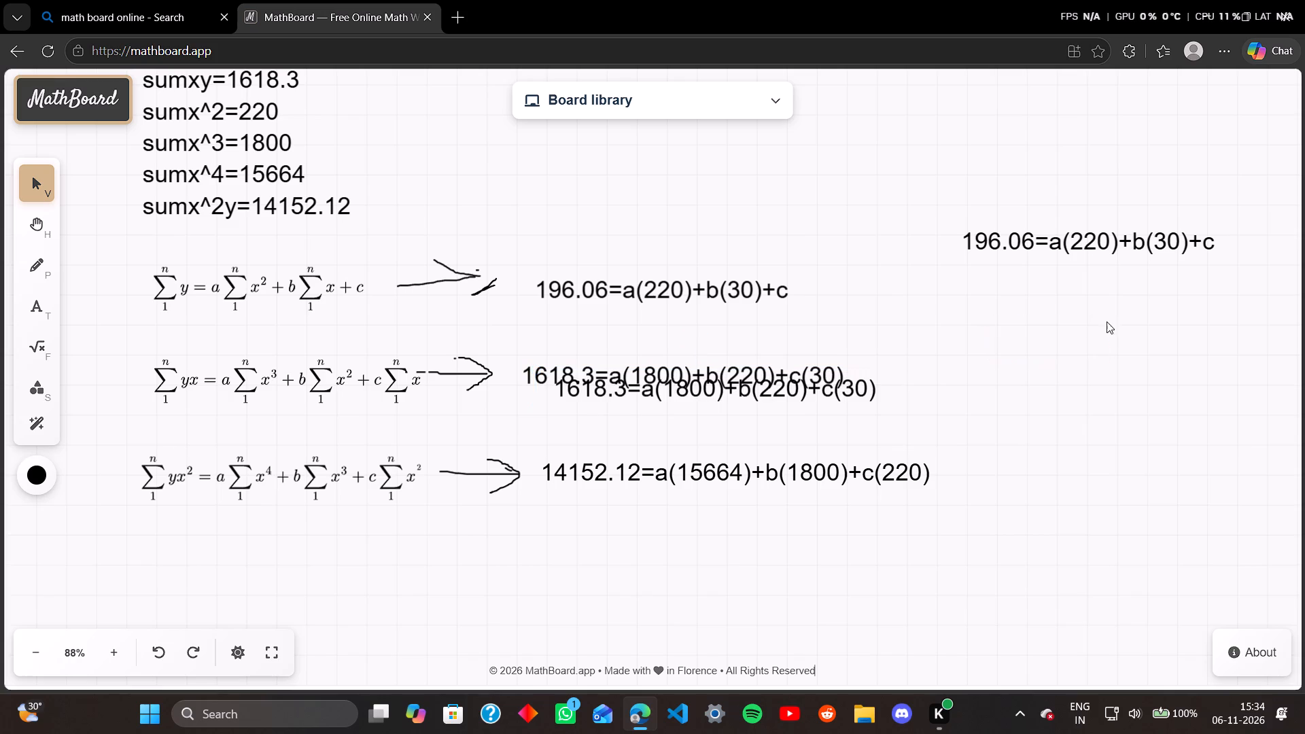
pyautogui.click(793, 390)
pyautogui.click(812, 373)
pyautogui.moveTo(812, 373); pyautogui.dragTo(993, 362)
pyautogui.click(993, 362)
pyautogui.click(858, 425)
pyautogui.click(823, 378)
pyautogui.click(818, 370)
pyautogui.moveTo(818, 370); pyautogui.dragTo(1028, 335)
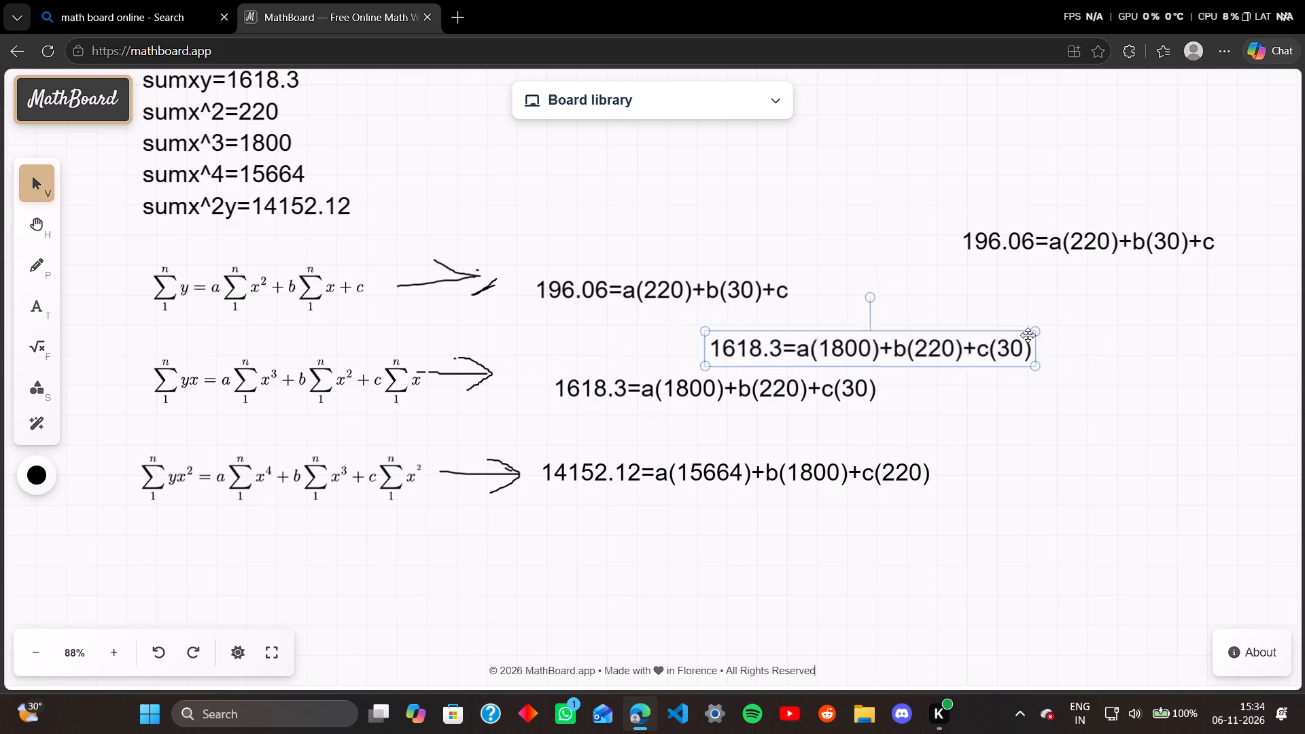
pyautogui.moveTo(1028, 335); pyautogui.dragTo(1234, 304)
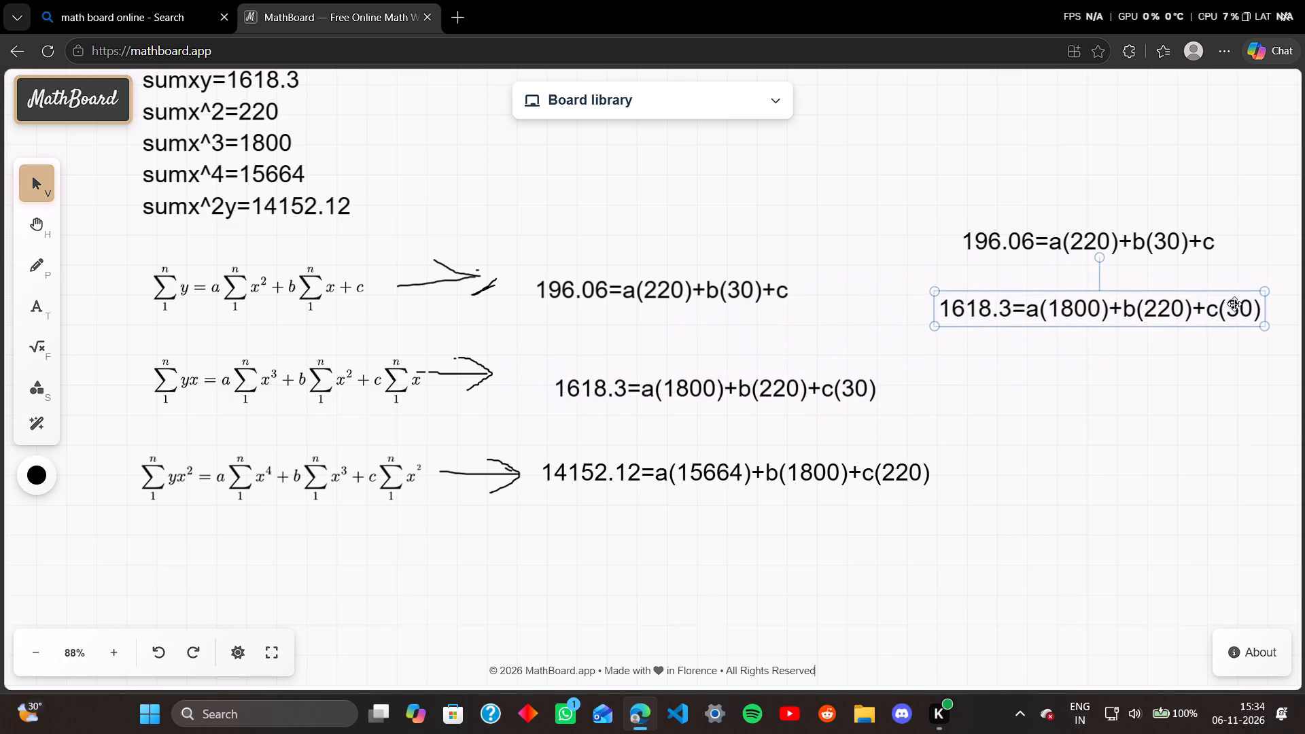
pyautogui.moveTo(1234, 304); pyautogui.dragTo(1192, 300)
pyautogui.click(1192, 300)
pyautogui.moveTo(1193, 300); pyautogui.dragTo(1203, 296)
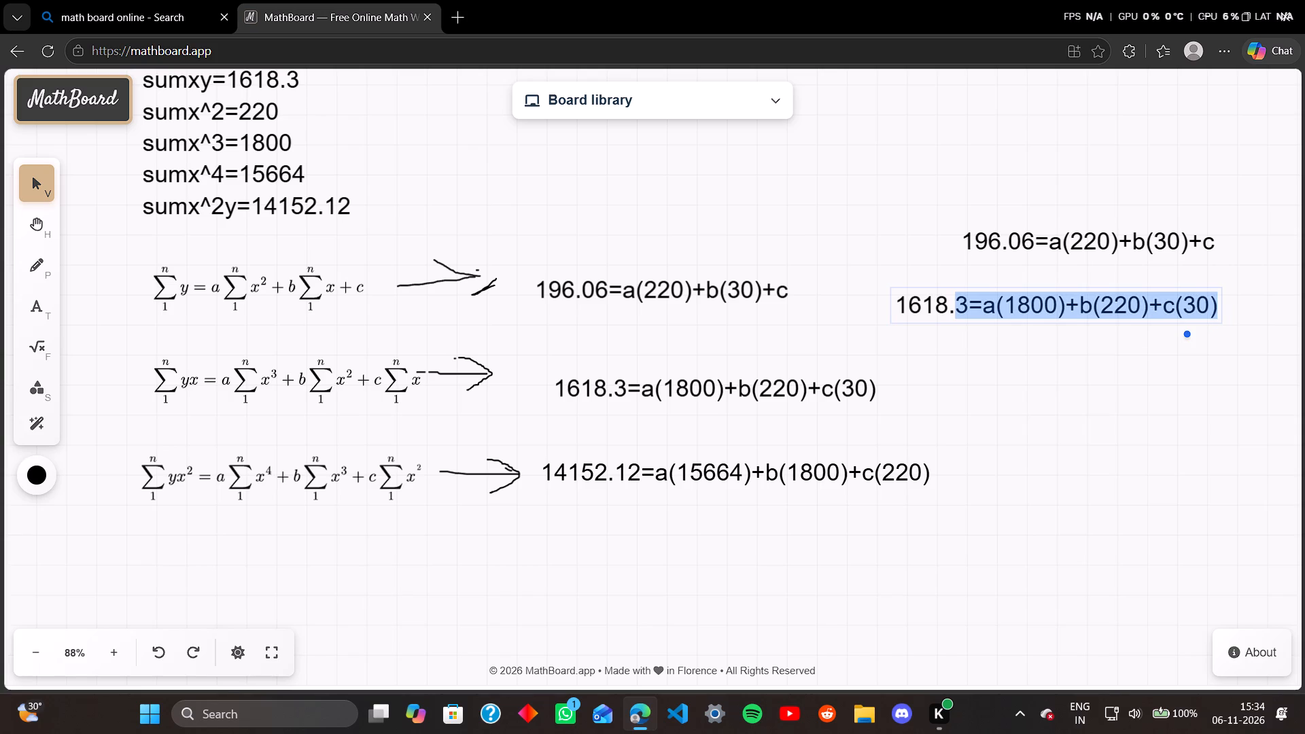
pyautogui.click(1045, 452)
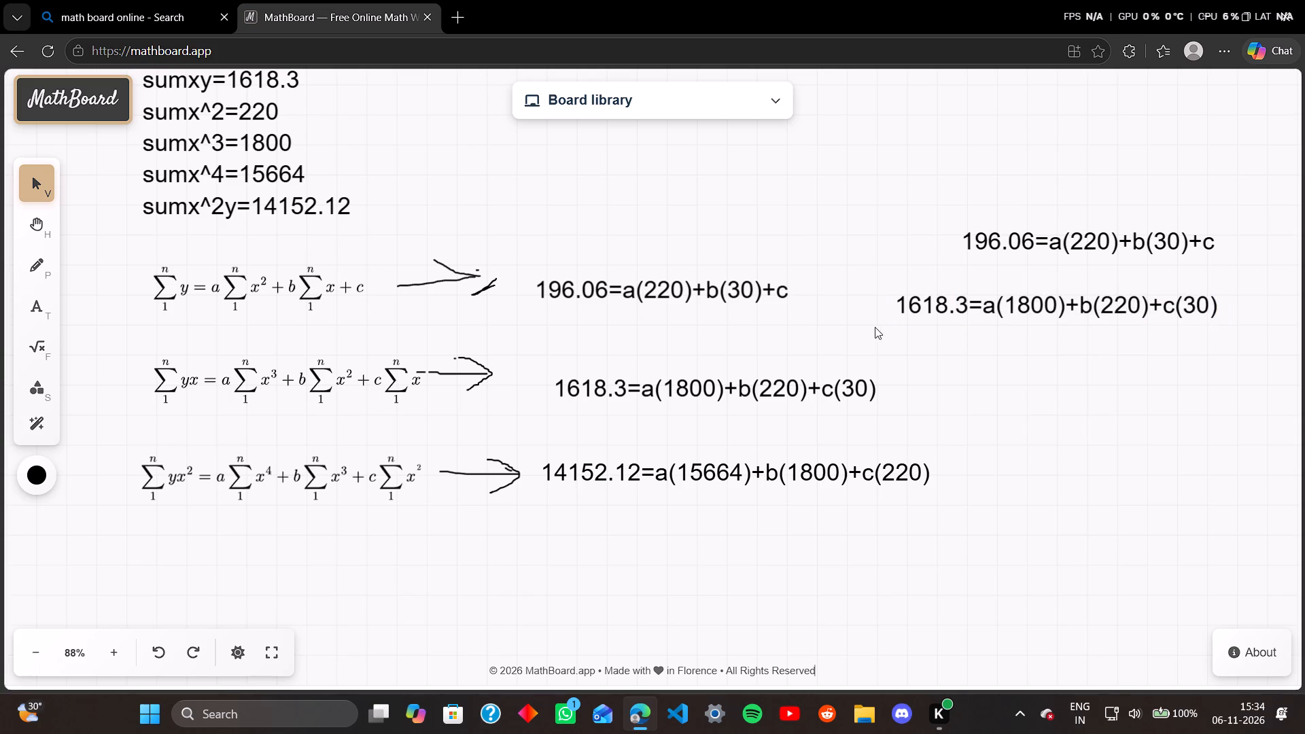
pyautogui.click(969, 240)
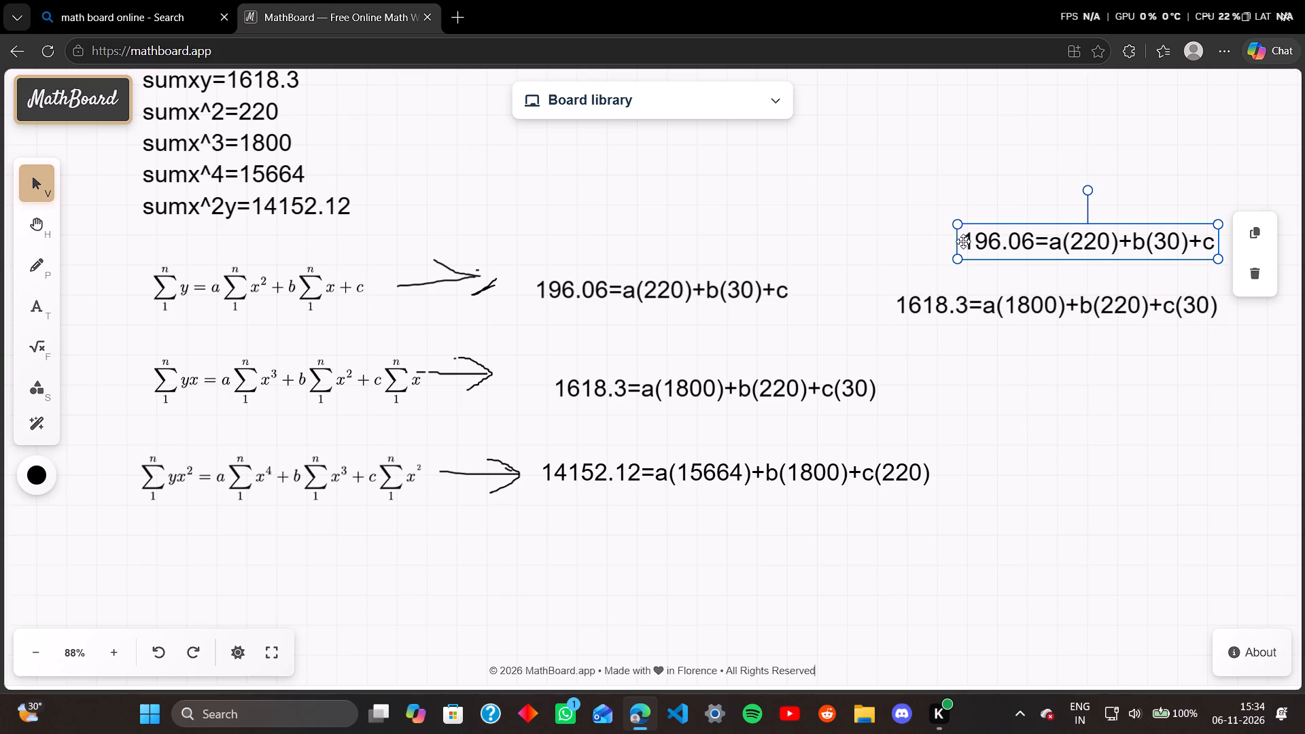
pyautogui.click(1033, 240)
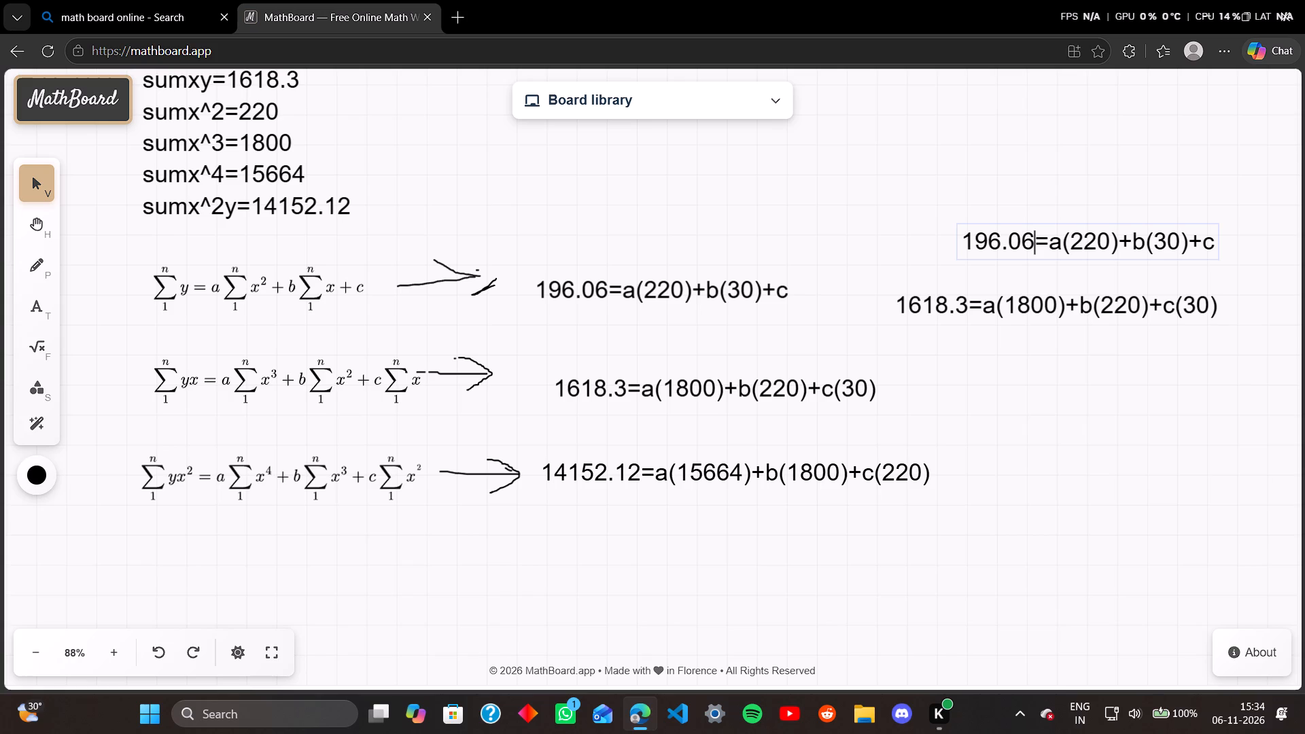
# Draw a freehand arrow from the original text 196.06=a(220)+b(30)+c toward its separate copy, ending in a two-stroke arrowhead.
pyautogui.doubleClick(31, 271)
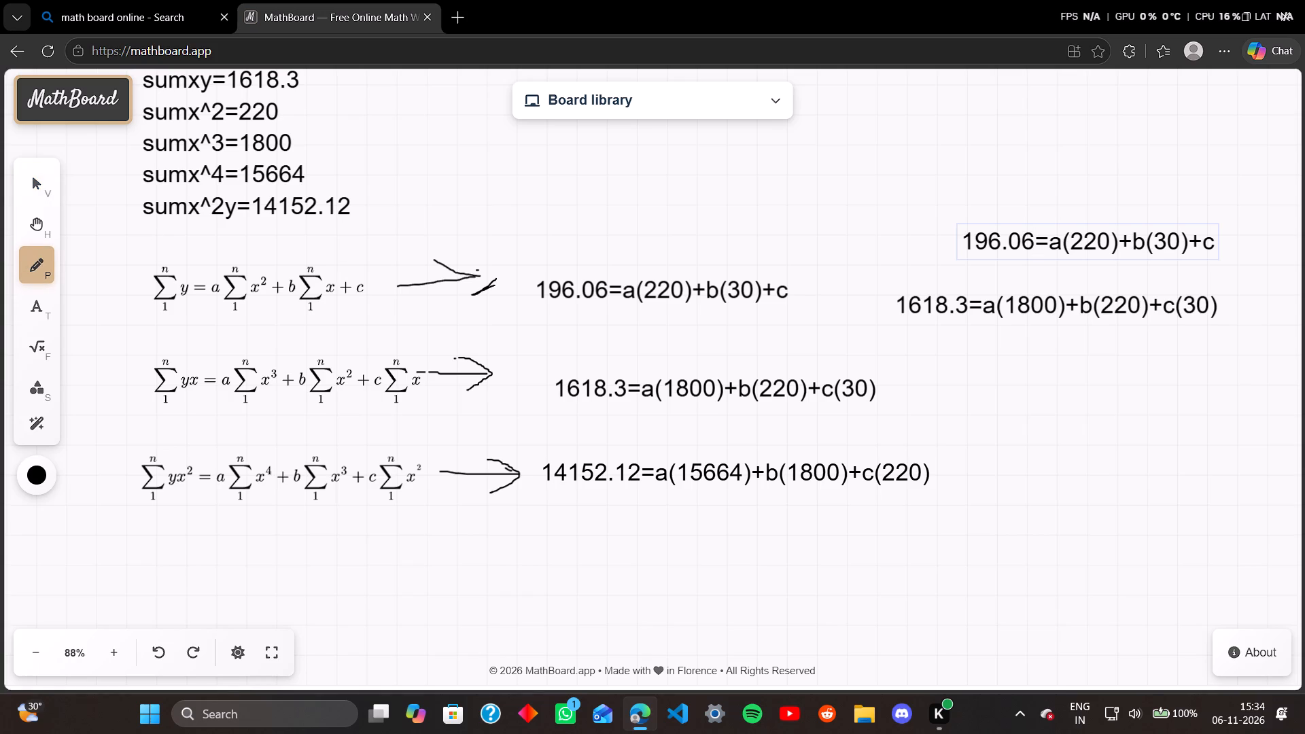
pyautogui.doubleClick(781, 261)
pyautogui.tripleClick(852, 243)
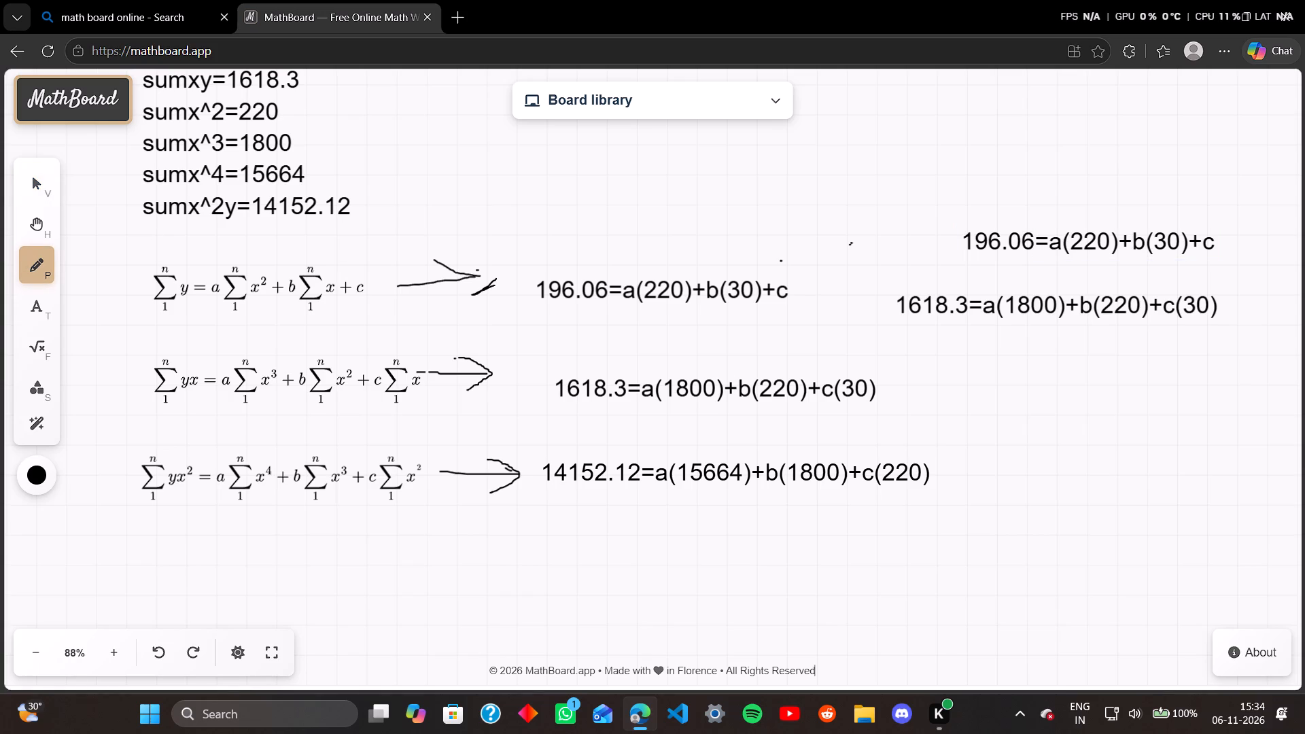
pyautogui.click(778, 260)
pyautogui.moveTo(785, 257); pyautogui.dragTo(882, 241)
pyautogui.moveTo(882, 241); pyautogui.dragTo(909, 238)
pyautogui.click(909, 238)
pyautogui.click(880, 221)
pyautogui.moveTo(885, 222); pyautogui.dragTo(878, 268)
# Handwrite 30X just above the new arrow leading to the copied first equation.
pyautogui.moveTo(773, 200); pyautogui.dragTo(771, 228)
pyautogui.doubleClick(814, 195)
pyautogui.click(816, 194)
pyautogui.moveTo(860, 191); pyautogui.dragTo(891, 207)
pyautogui.click(891, 207)
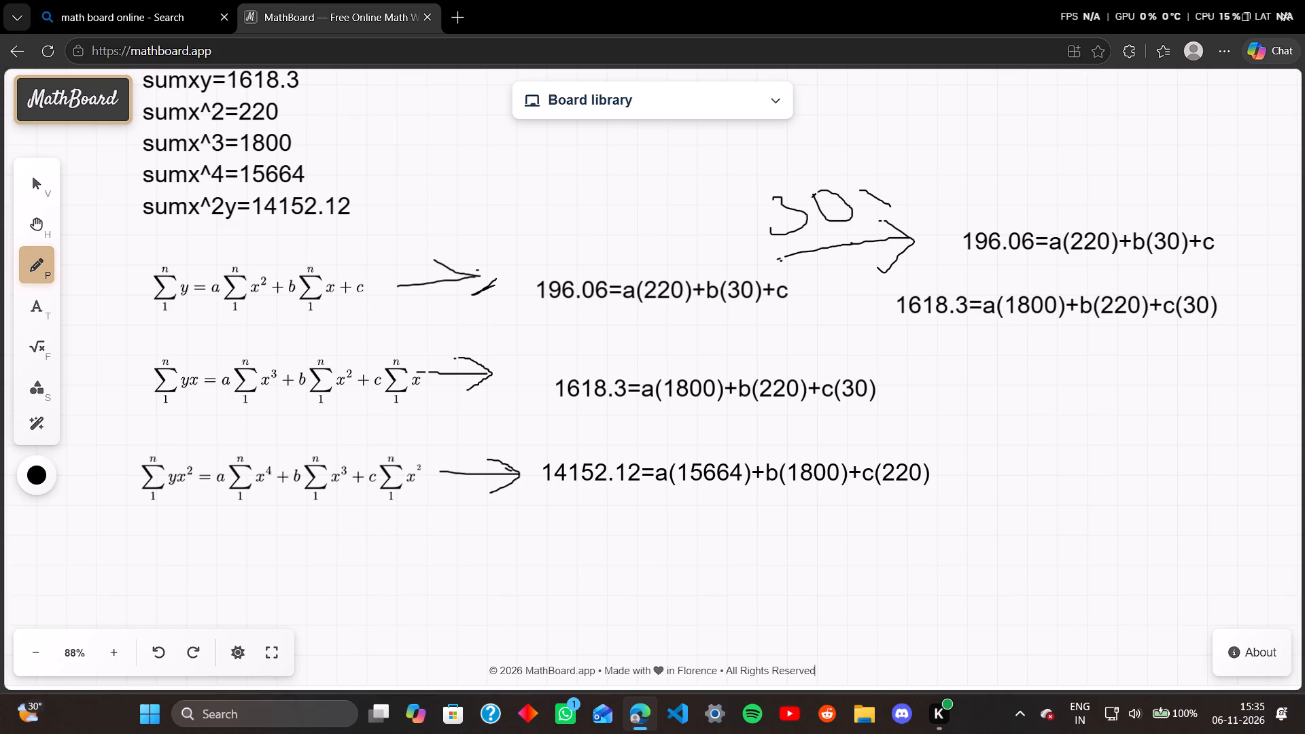
pyautogui.click(887, 173)
pyautogui.moveTo(887, 181); pyautogui.dragTo(884, 191)
pyautogui.moveTo(882, 197); pyautogui.dragTo(880, 204)
pyautogui.moveTo(879, 207); pyautogui.dragTo(871, 224)
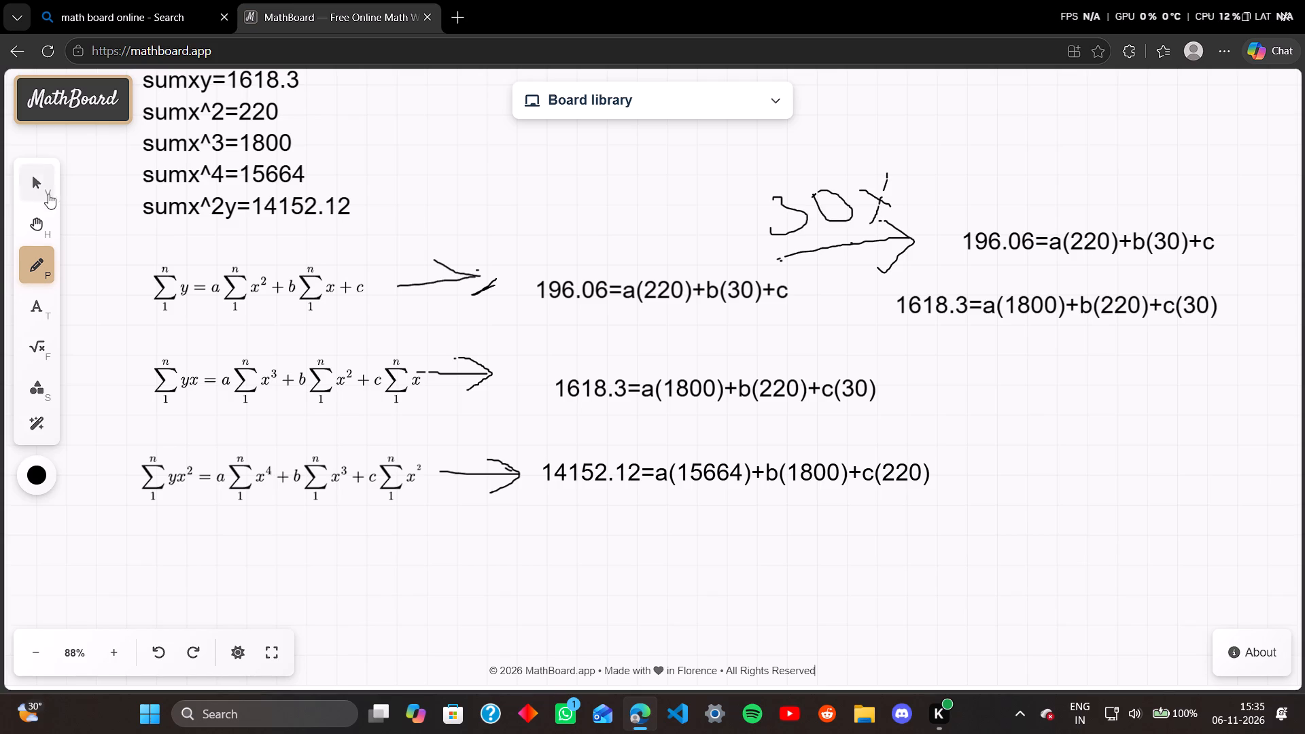
# Open the separate copy of 196.06=a(220)+b(30)+c for editing, with the cursor just before its equals sign.
pyautogui.click(39, 186)
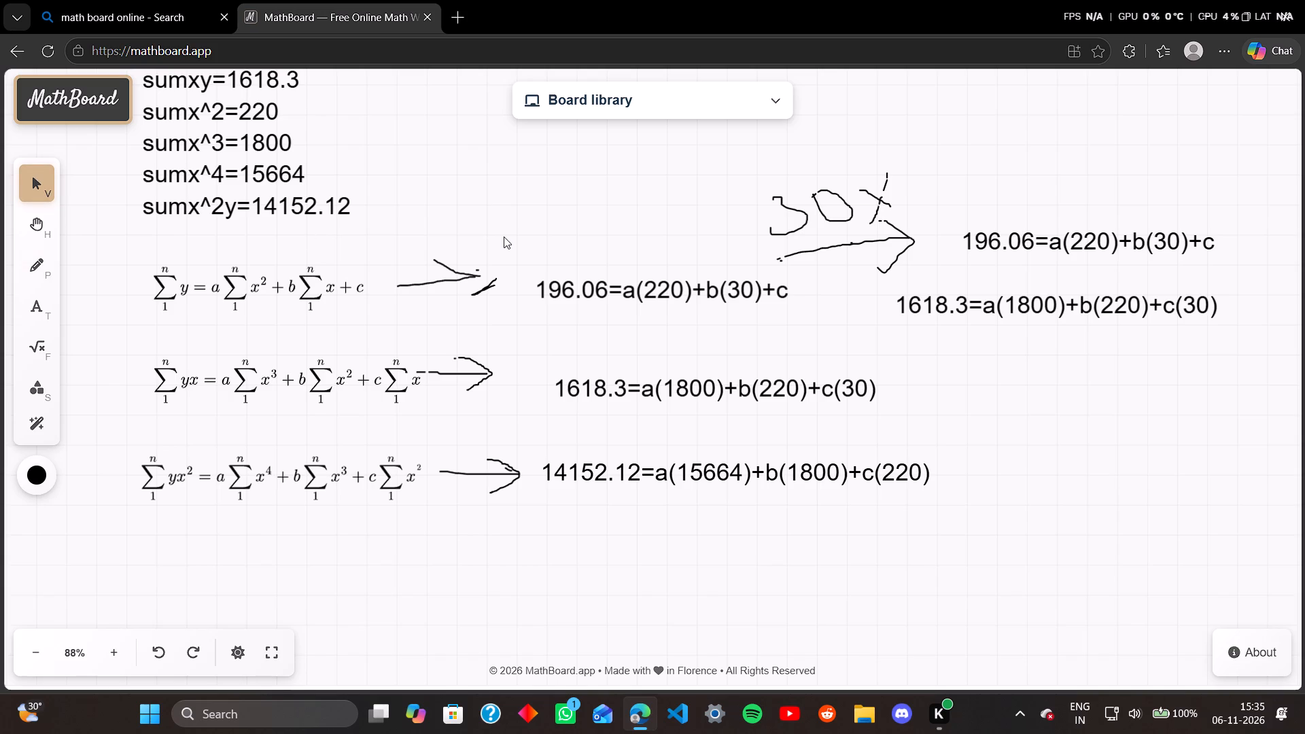
pyautogui.click(1003, 238)
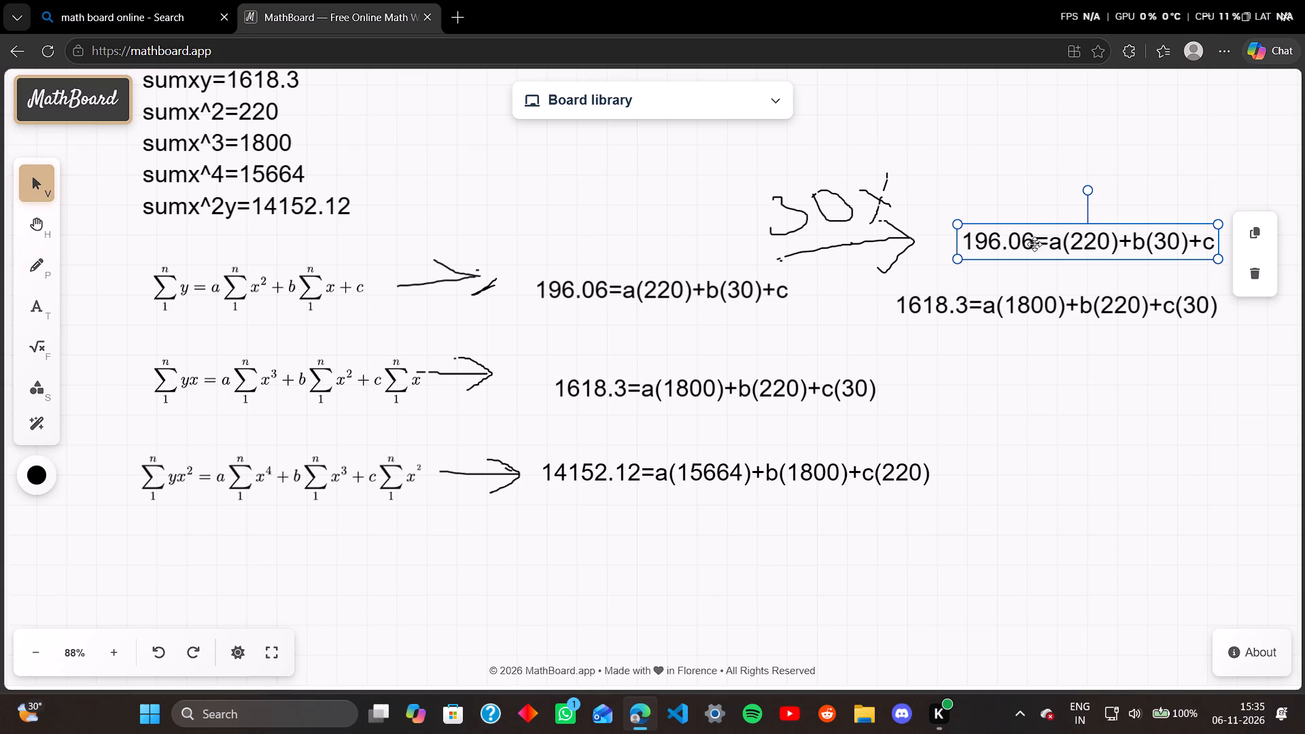
pyautogui.doubleClick(1037, 244)
pyautogui.click(1037, 244)
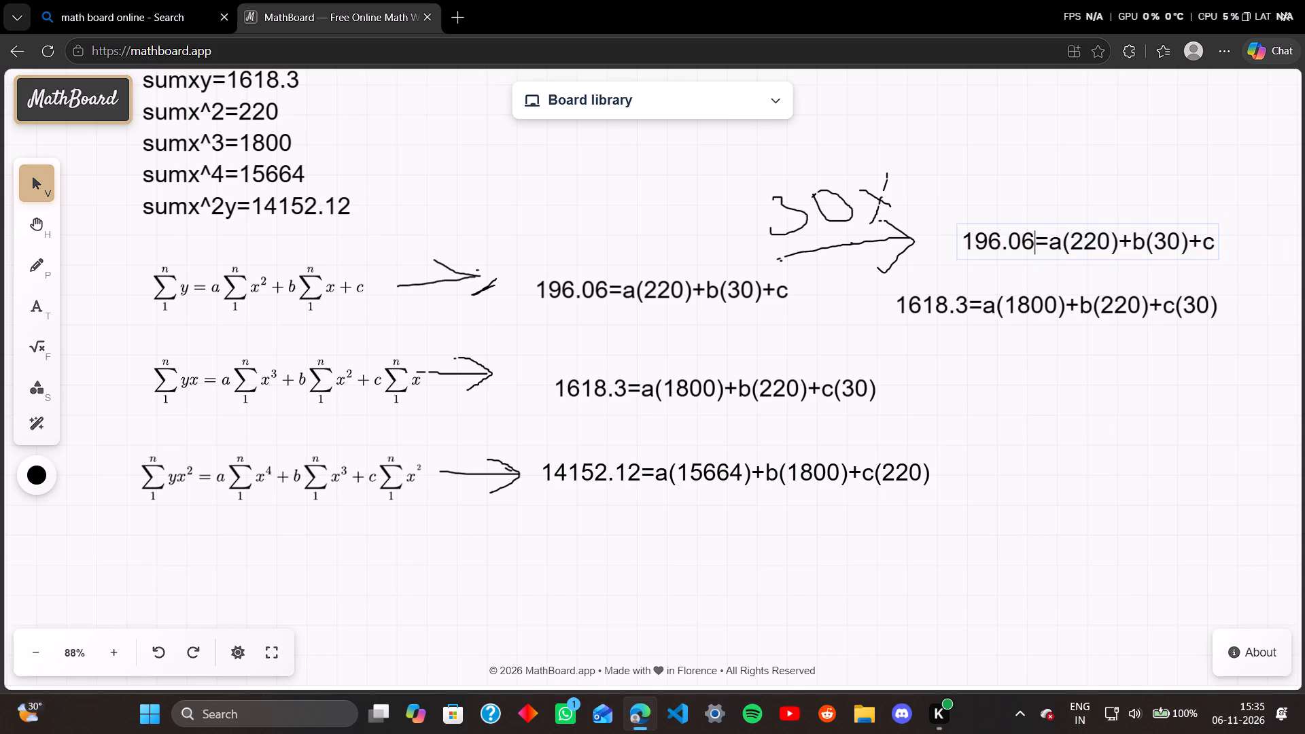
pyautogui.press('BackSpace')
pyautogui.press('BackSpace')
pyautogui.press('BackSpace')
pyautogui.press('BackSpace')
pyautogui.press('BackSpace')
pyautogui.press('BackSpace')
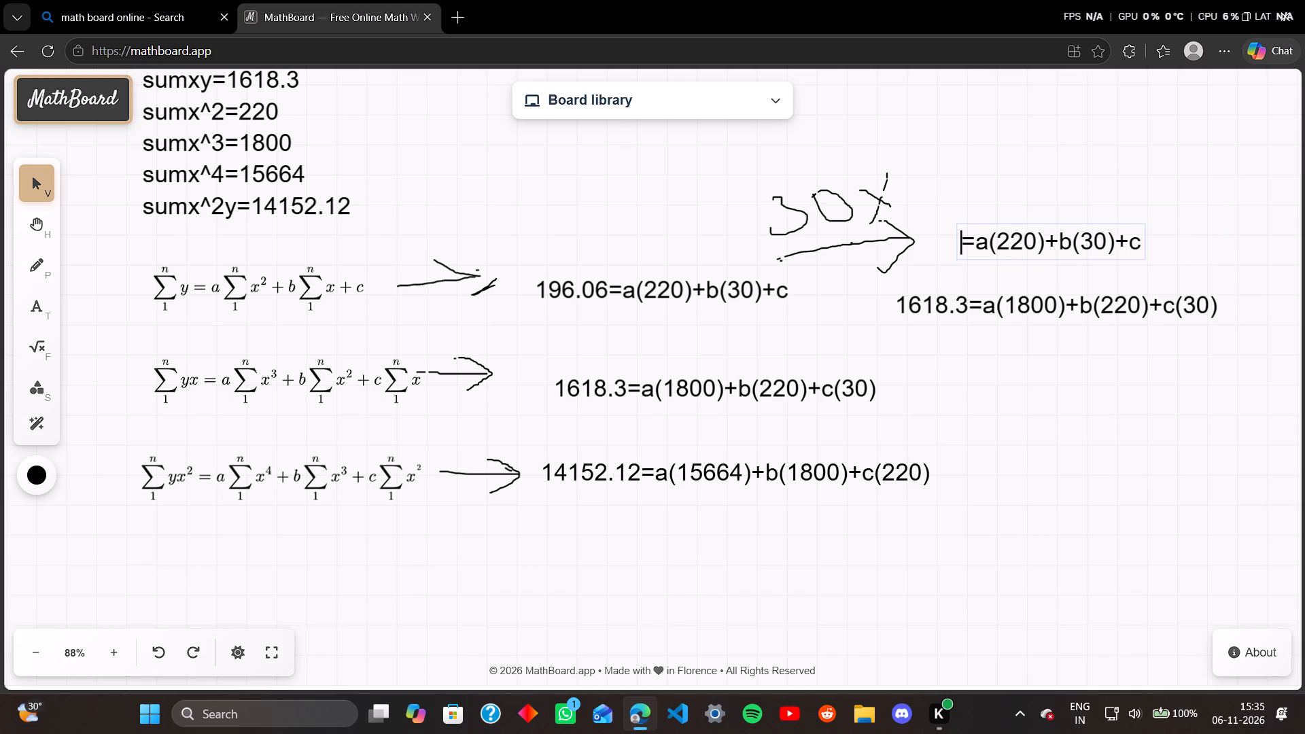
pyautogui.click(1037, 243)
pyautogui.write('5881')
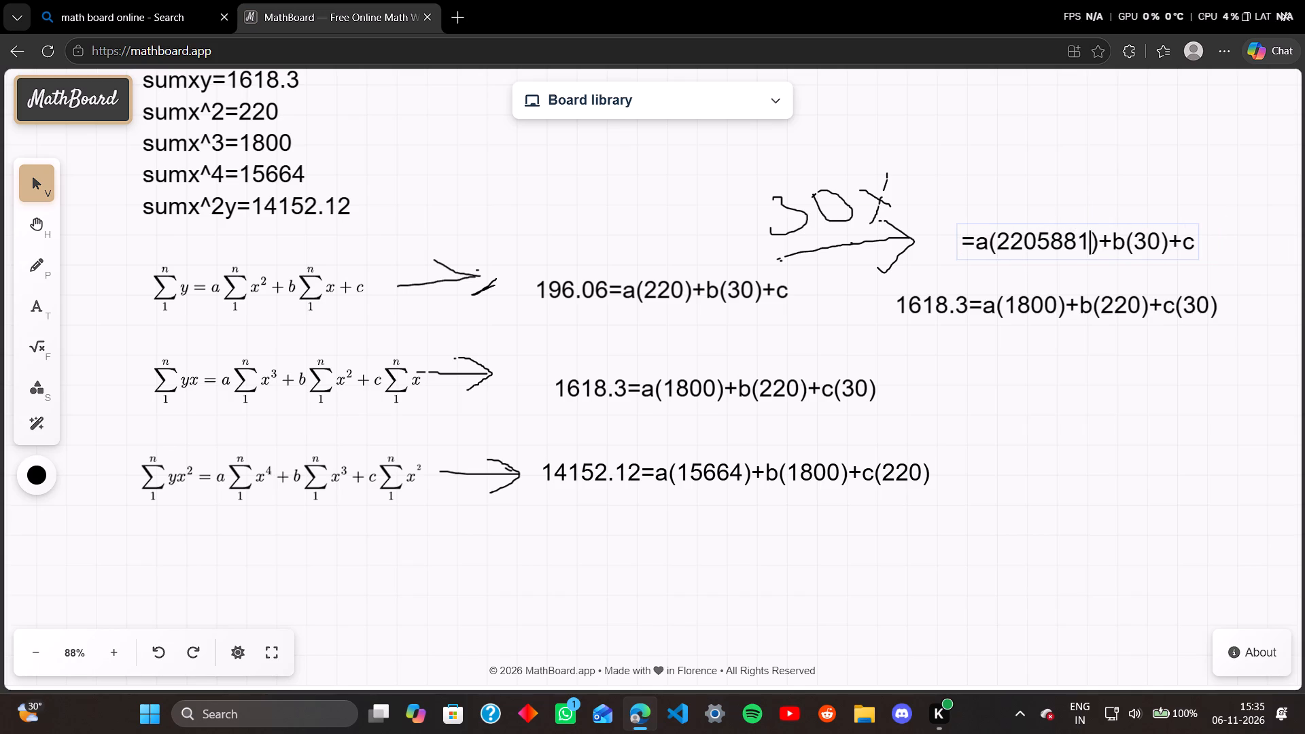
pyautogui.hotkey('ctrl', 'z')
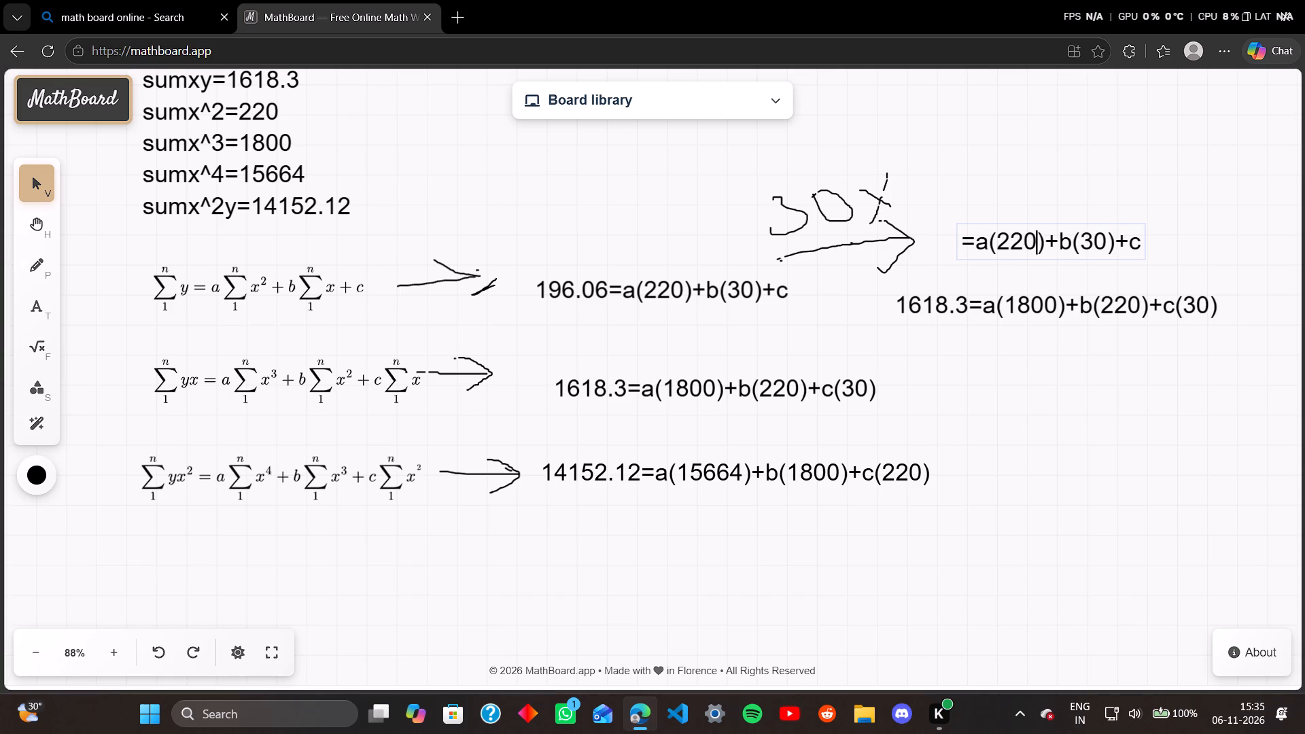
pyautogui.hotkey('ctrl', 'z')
# Replace 196.06 with 5881.8 before the equals sign of the copied first equation.
pyautogui.press('BackSpace')
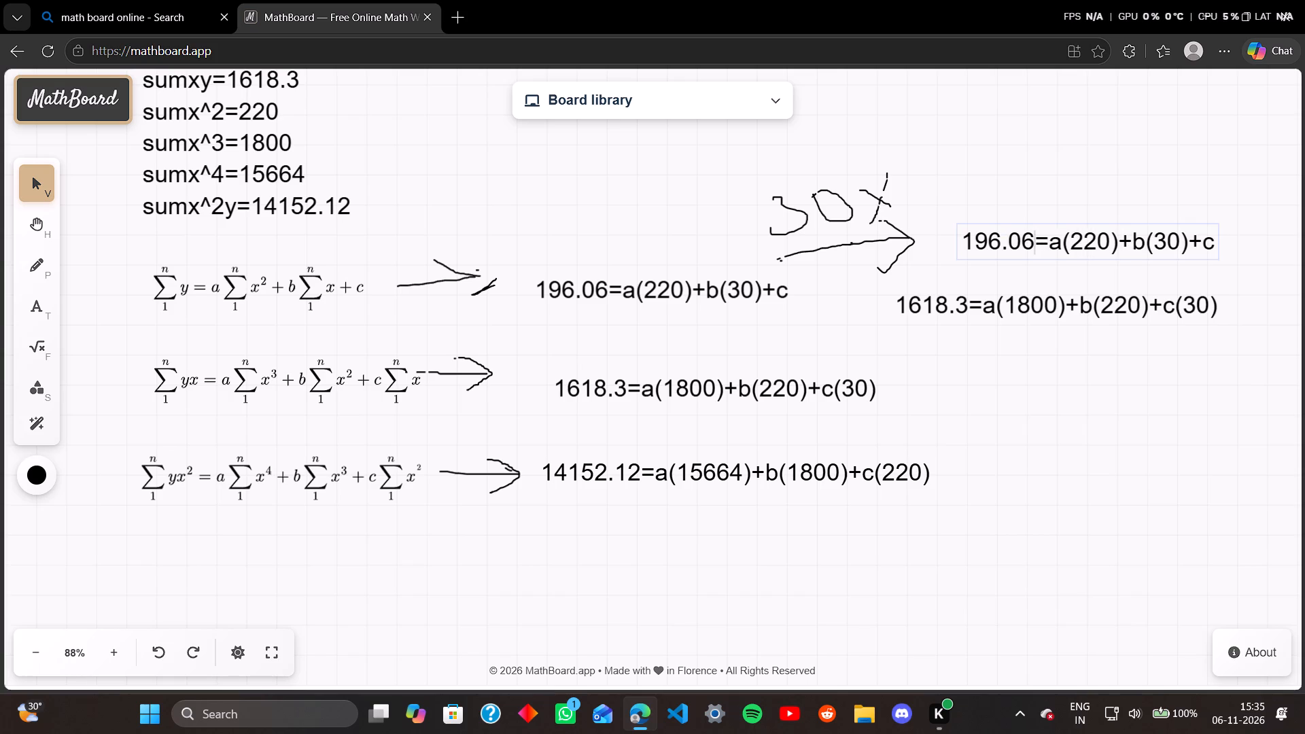
pyautogui.press('BackSpace')
pyautogui.press('BackSpace')
pyautogui.press('BackSpace')
pyautogui.press('BackSpace')
pyautogui.press('BackSpace')
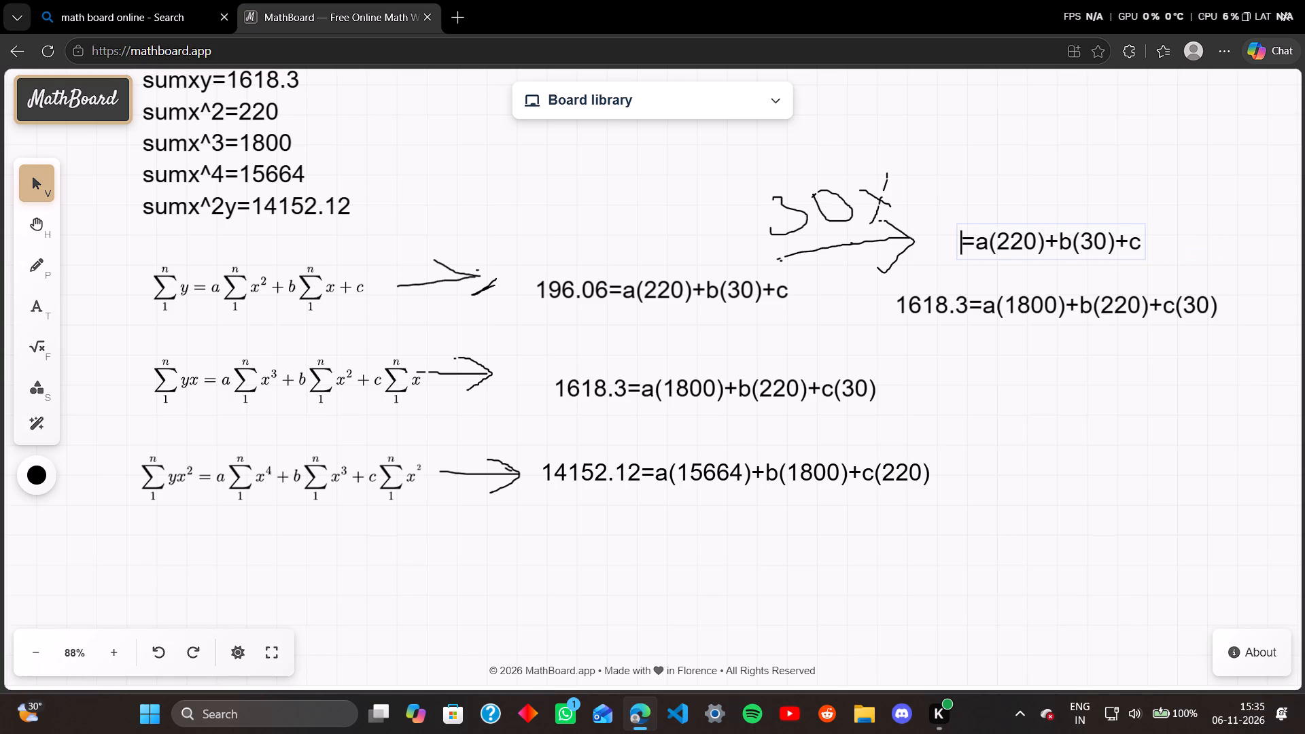
pyautogui.press('5')
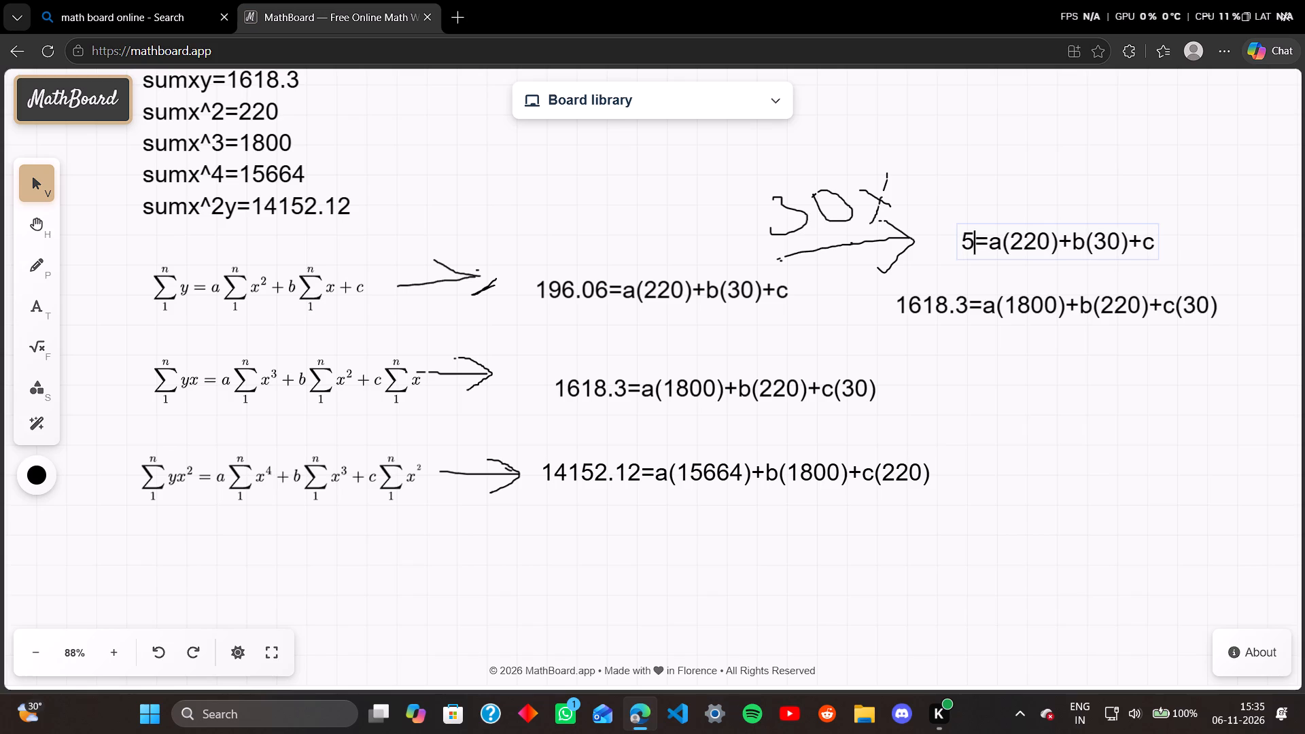
pyautogui.write('881')
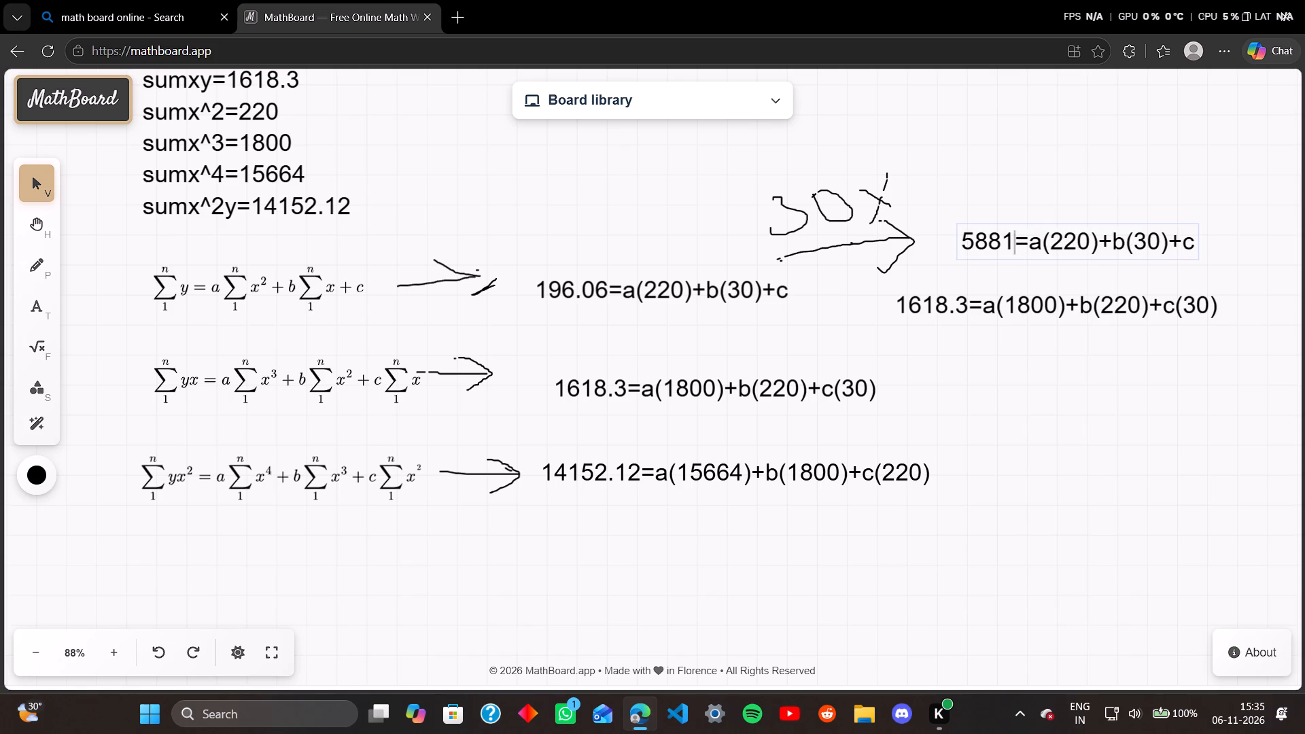
pyautogui.write('.8')
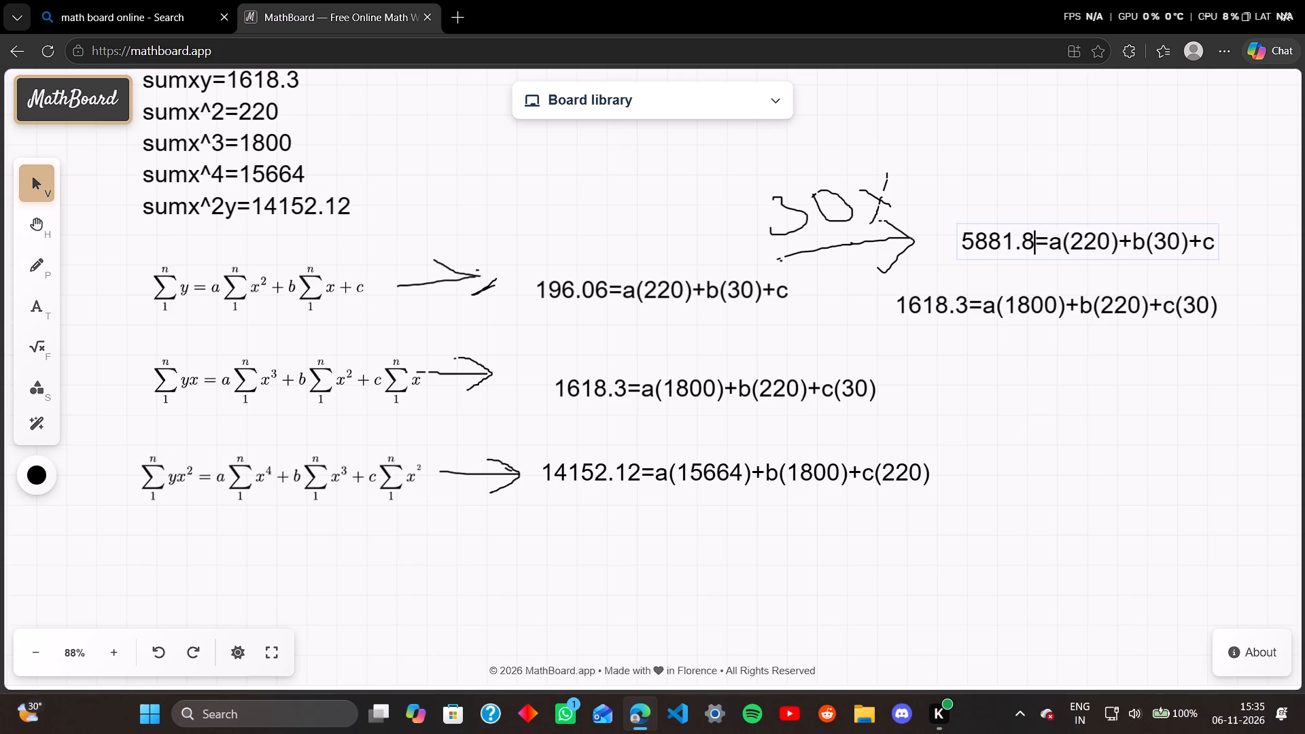
# Change the coefficient in parentheses after a to 6600 in the copied first equation.
pyautogui.press('Right')
pyautogui.press('Right')
pyautogui.press('Right')
pyautogui.press('Right')
pyautogui.press('Right')
pyautogui.press('Right')
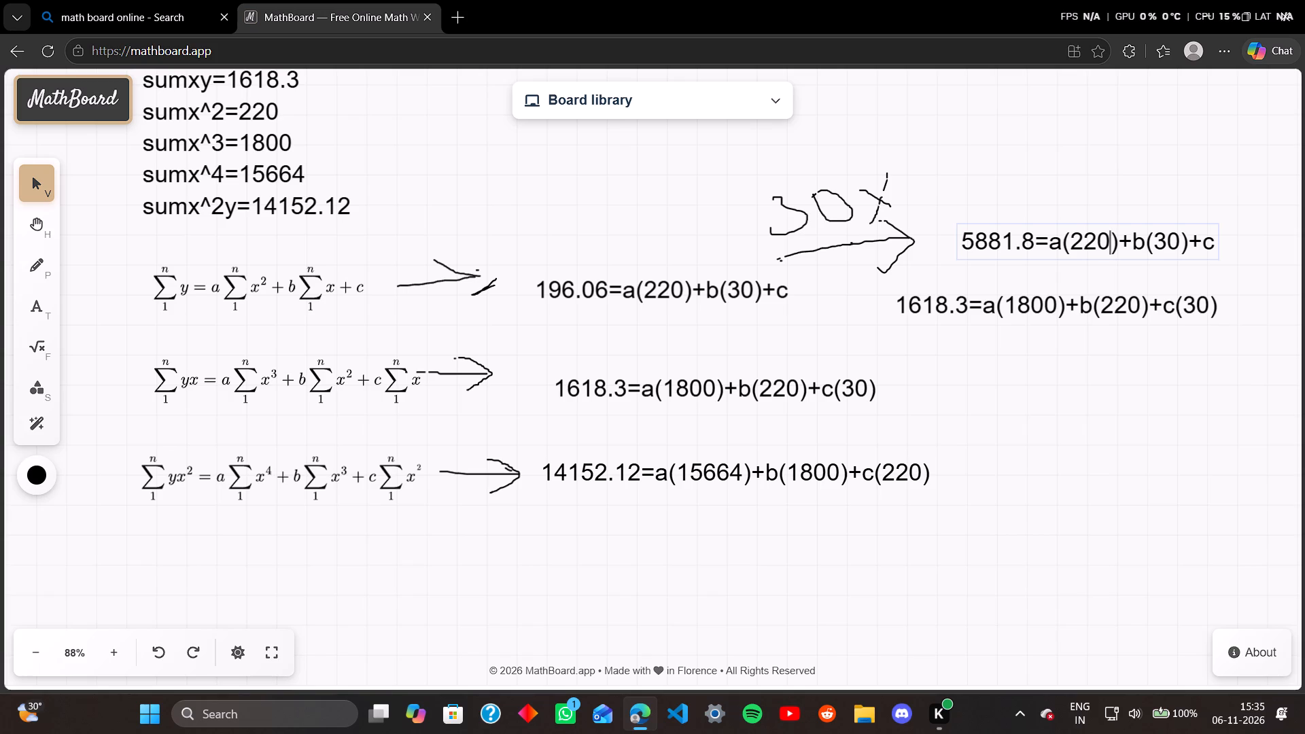
pyautogui.press('BackSpace')
pyautogui.press('BackSpace')
pyautogui.press('BackSpace')
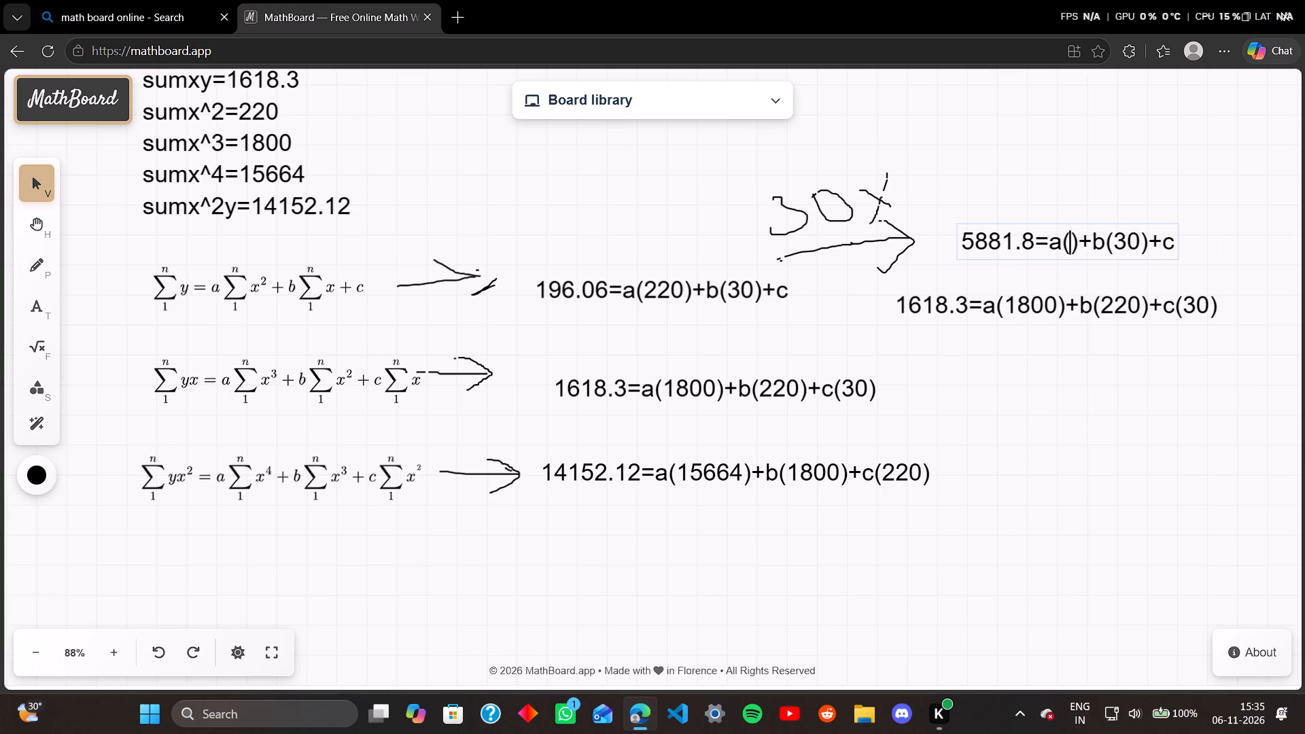
pyautogui.write('666')
pyautogui.press('BackSpace')
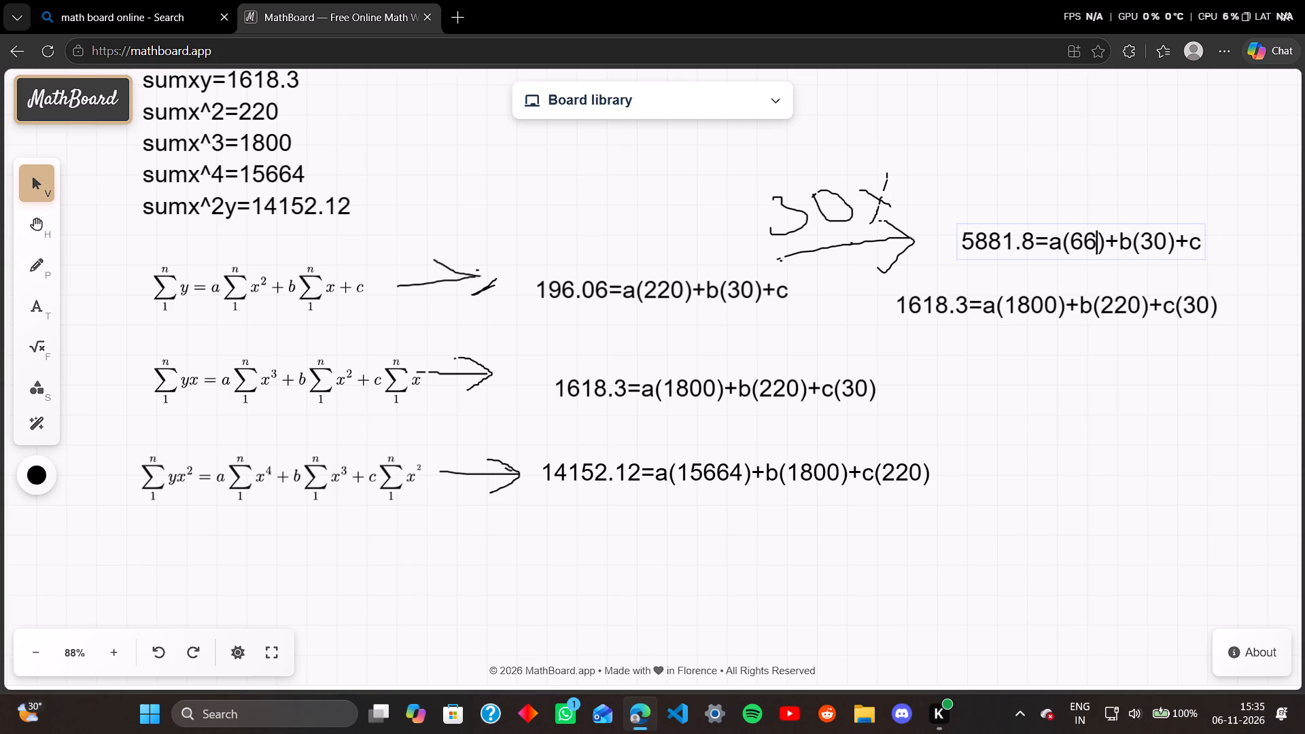
pyautogui.write('00')
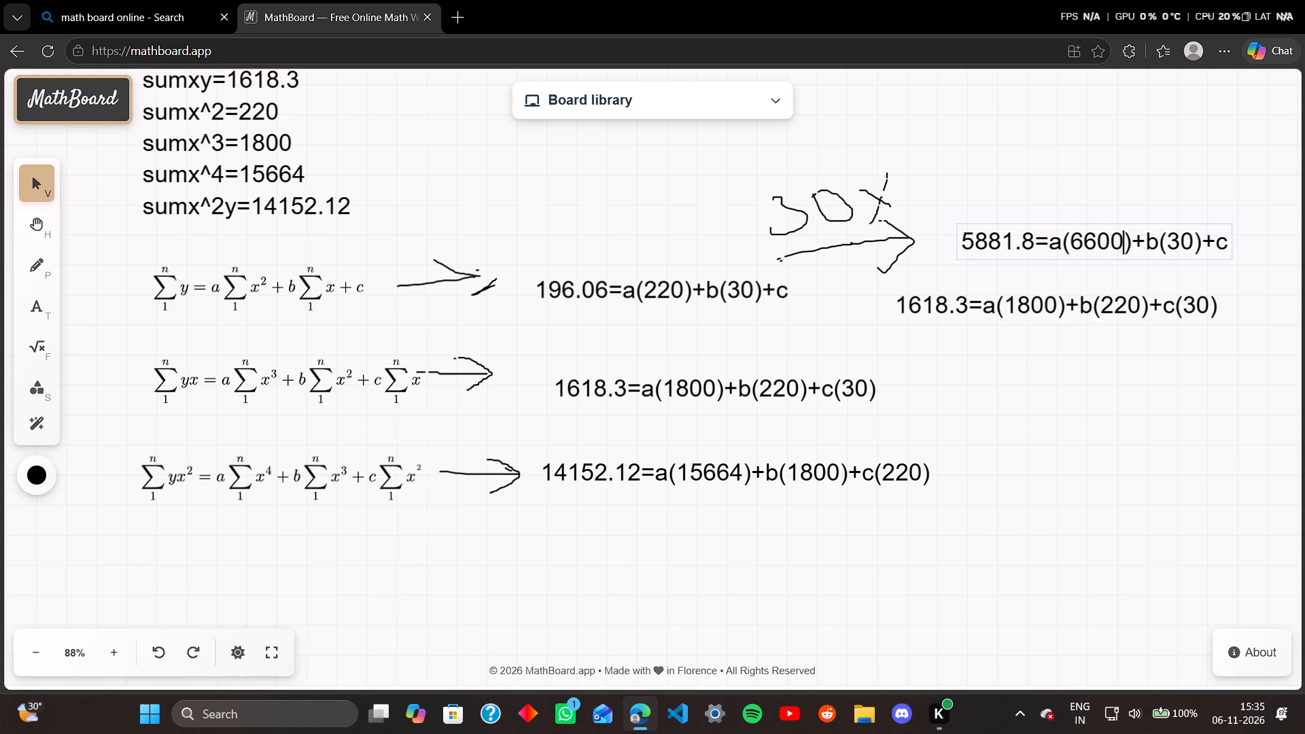
# Change the coefficient in parentheses after b to 900 in the copied first equation.
pyautogui.press('Right')
pyautogui.press('Right')
pyautogui.press('Right')
pyautogui.press('Right')
pyautogui.press('Right')
pyautogui.press('Right')
pyautogui.press('BackSpace')
pyautogui.press('BackSpace')
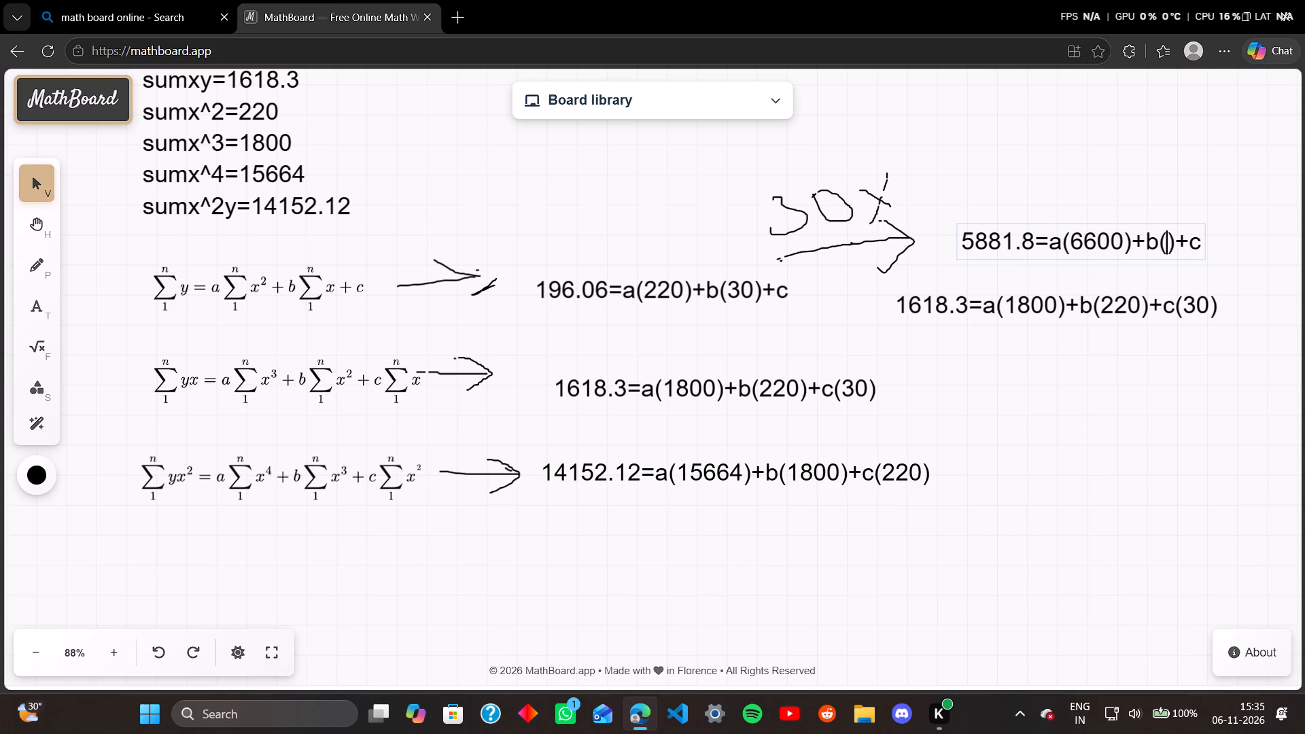
pyautogui.write('900')
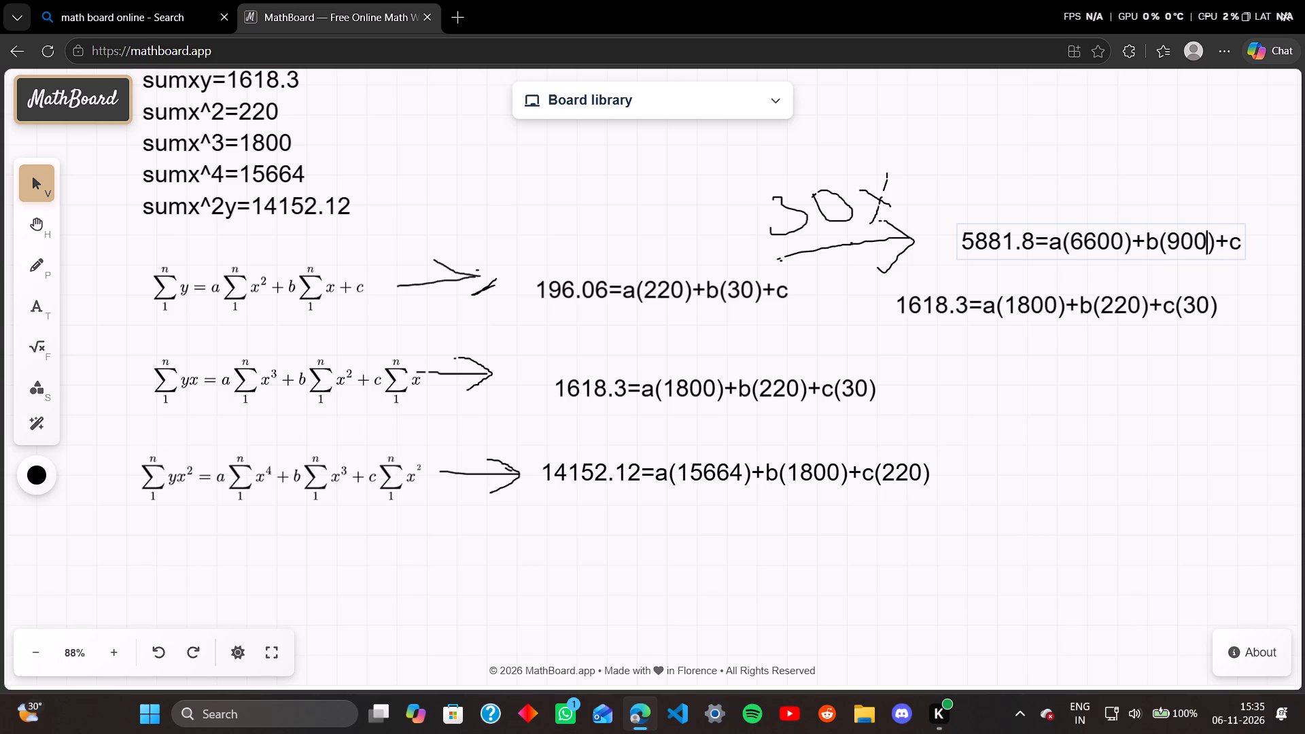
# Append the coefficient (30) after c at the end of the copied first equation.
pyautogui.press('Right')
pyautogui.press('Right')
pyautogui.press('Right')
pyautogui.hotkey('shift', '(')
pyautogui.write('30)')
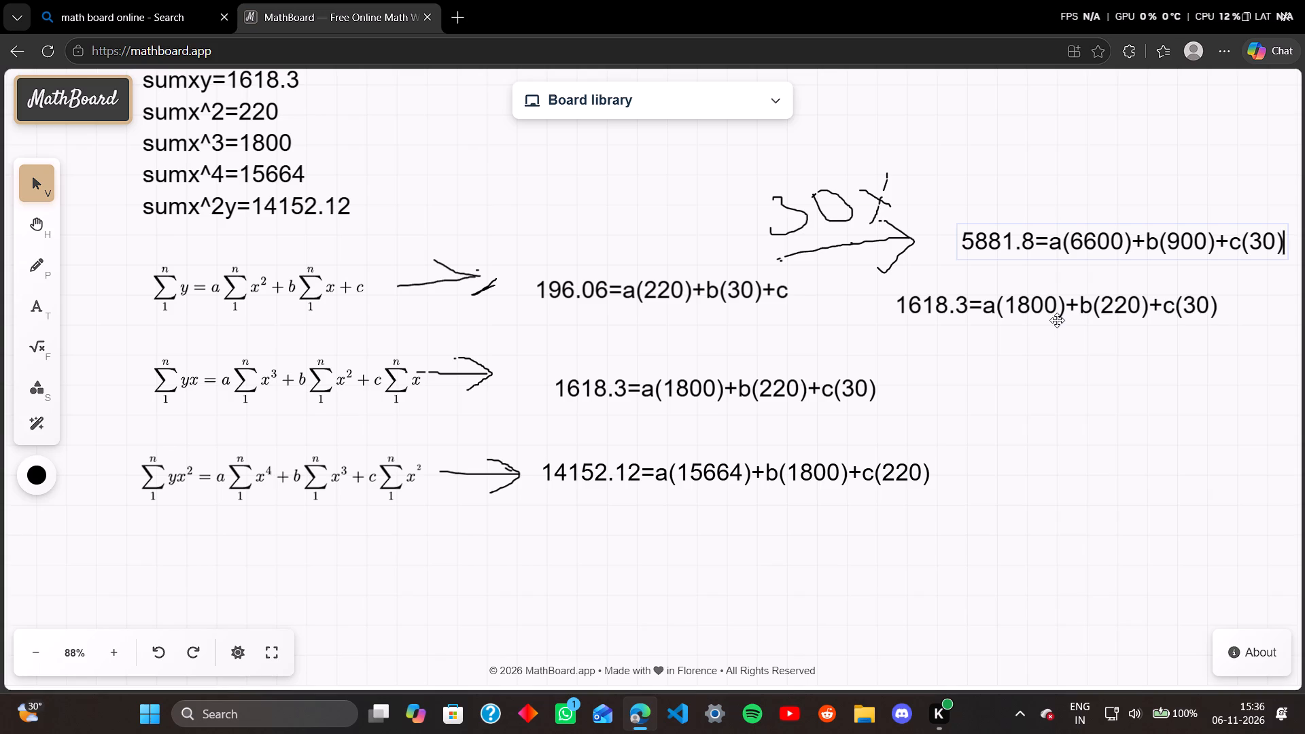
# Move the separate copy of 1618.3=a(1800)+b(220)+c(30) directly beneath 5881.8=a(6600)+b(900)+c(30), with their left edges aligned.
pyautogui.click(1057, 320)
pyautogui.click(1045, 291)
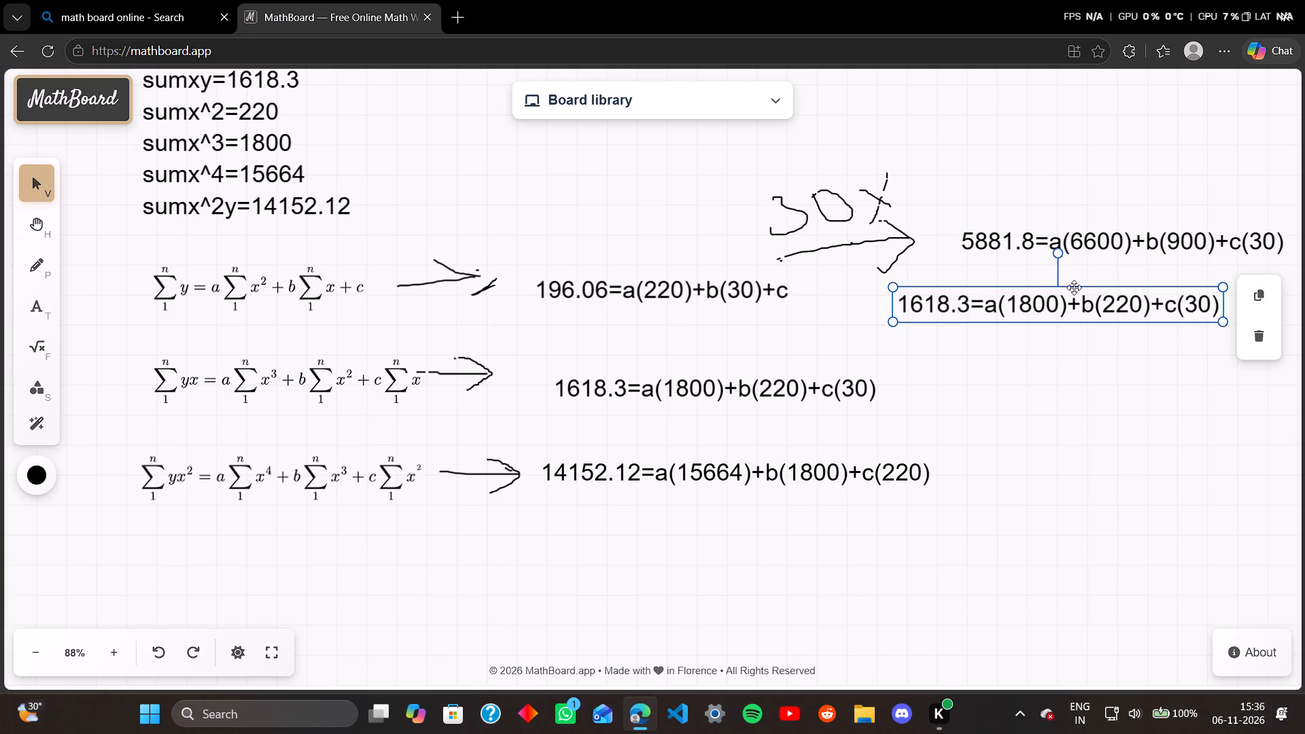
pyautogui.click(1082, 288)
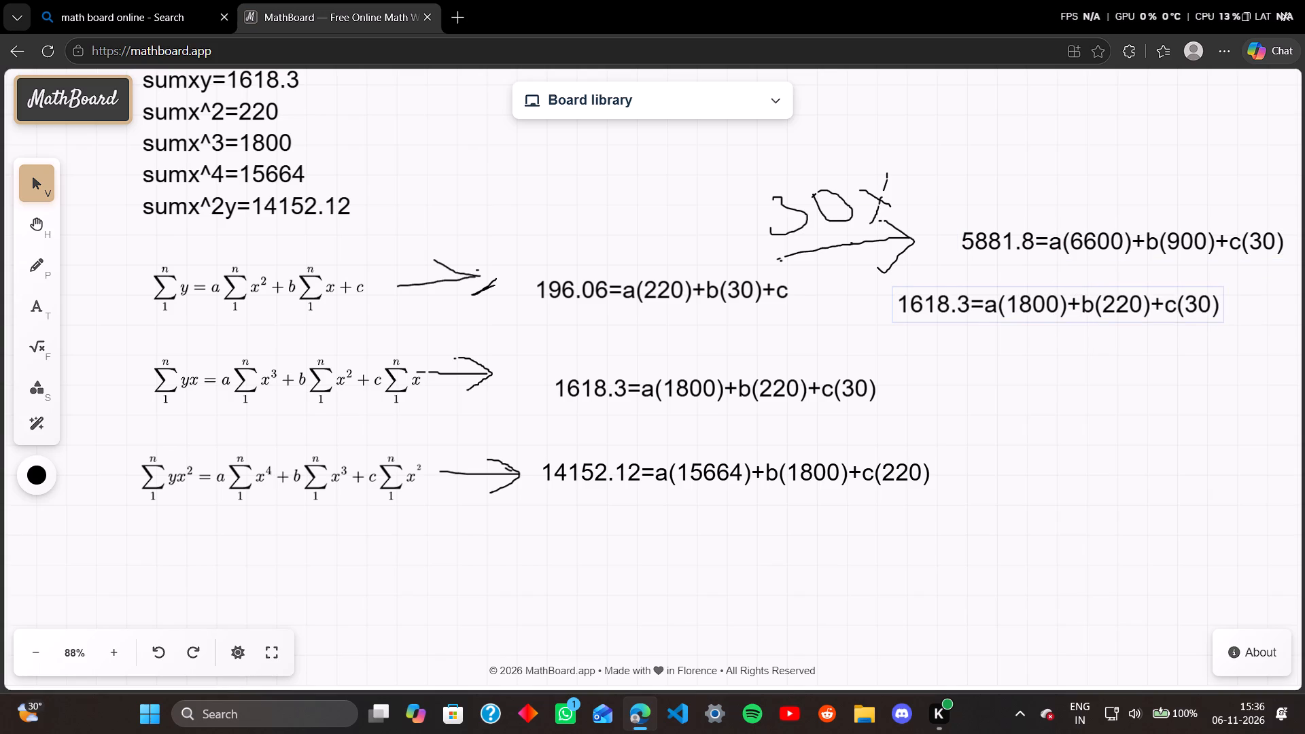
pyautogui.click(1065, 279)
pyautogui.click(1087, 296)
pyautogui.doubleClick(1085, 286)
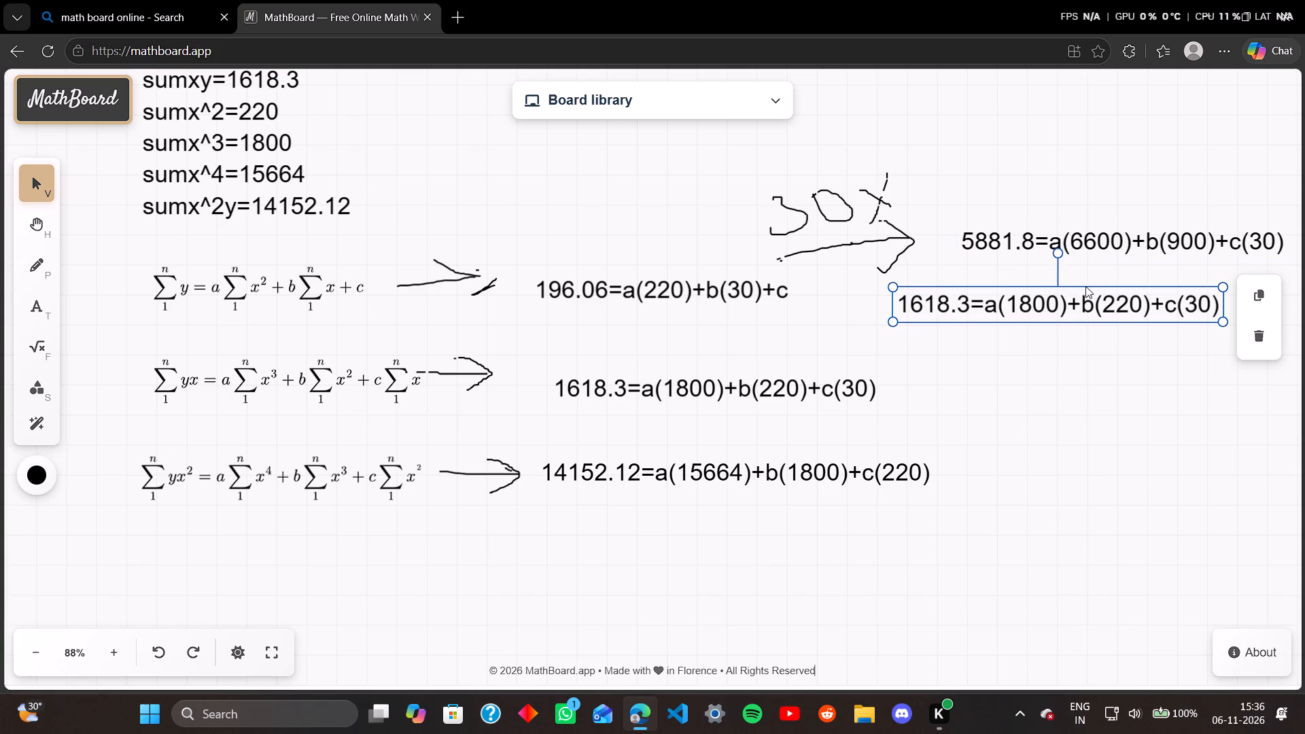
pyautogui.doubleClick(1081, 304)
pyautogui.click(1087, 304)
pyautogui.click(1116, 304)
pyautogui.moveTo(1127, 307); pyautogui.dragTo(1151, 309)
pyautogui.click(1151, 309)
pyautogui.click(1102, 340)
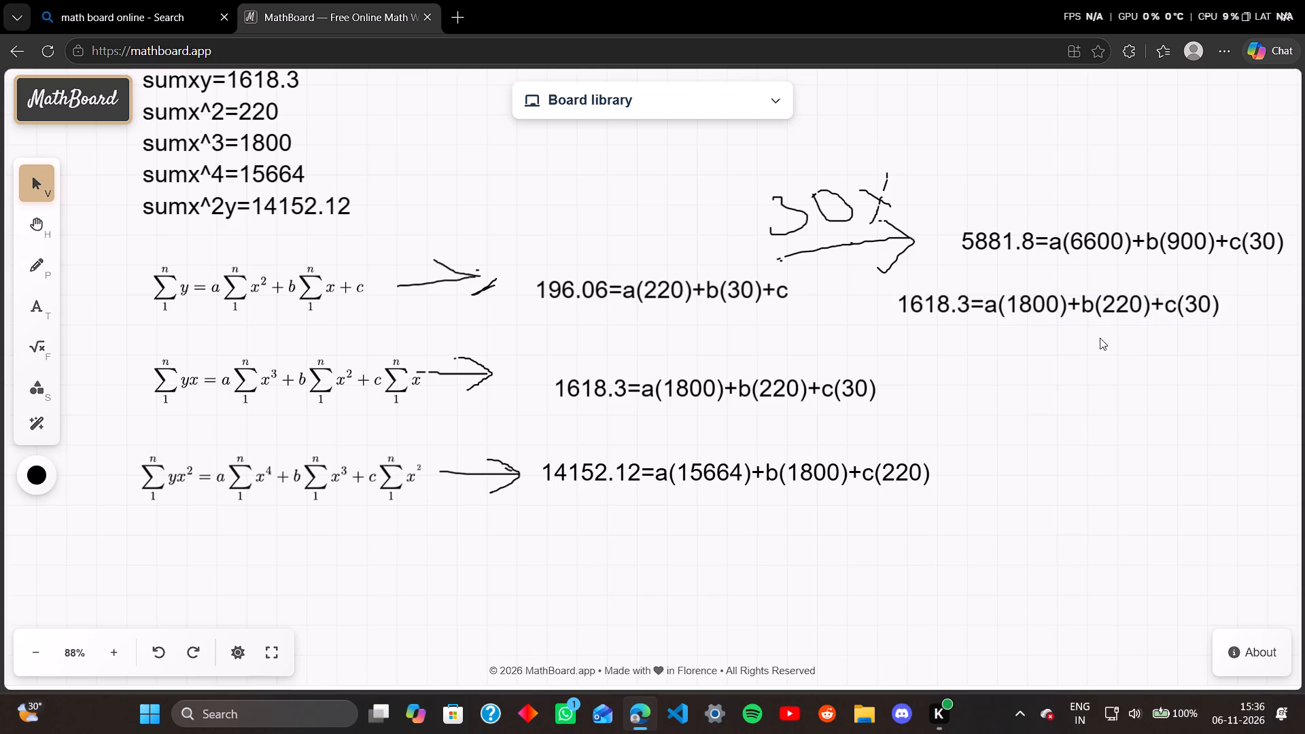
pyautogui.click(1090, 294)
pyautogui.moveTo(1092, 293); pyautogui.dragTo(1151, 273)
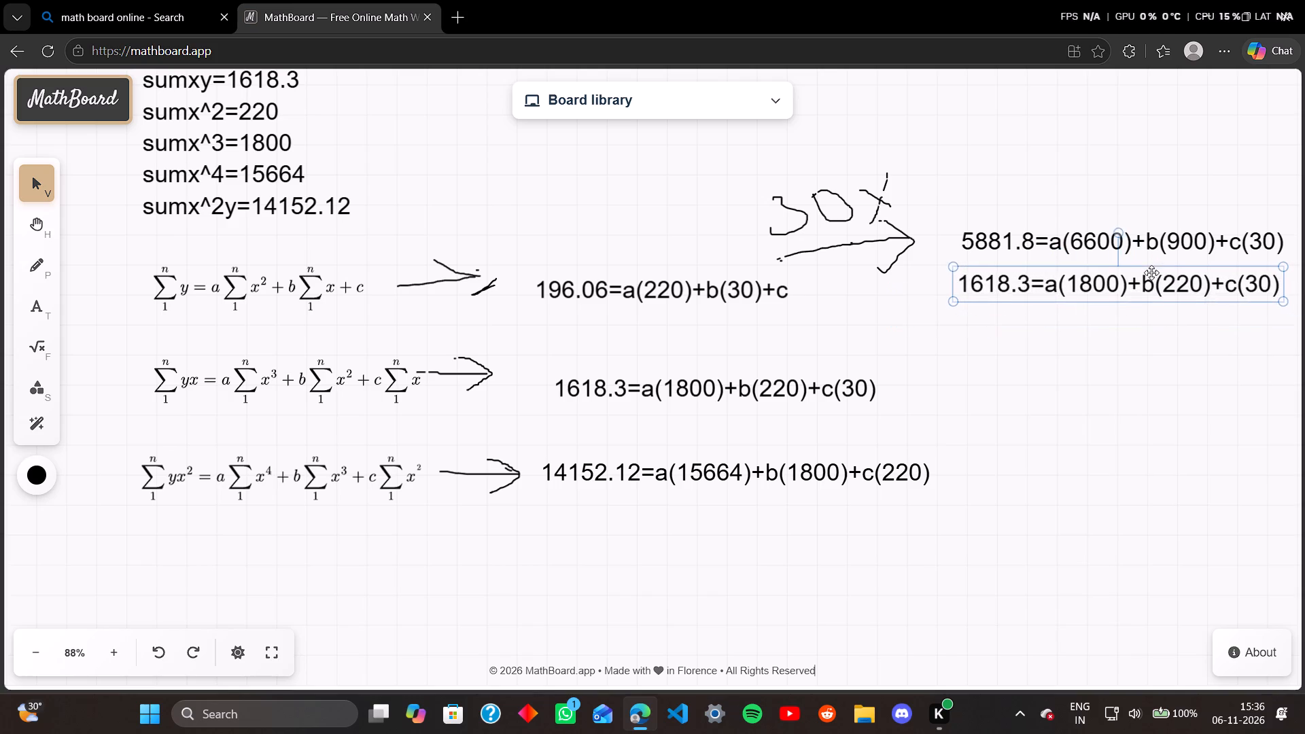
pyautogui.moveTo(1151, 273); pyautogui.dragTo(1154, 274)
pyautogui.click(1154, 274)
pyautogui.click(1104, 387)
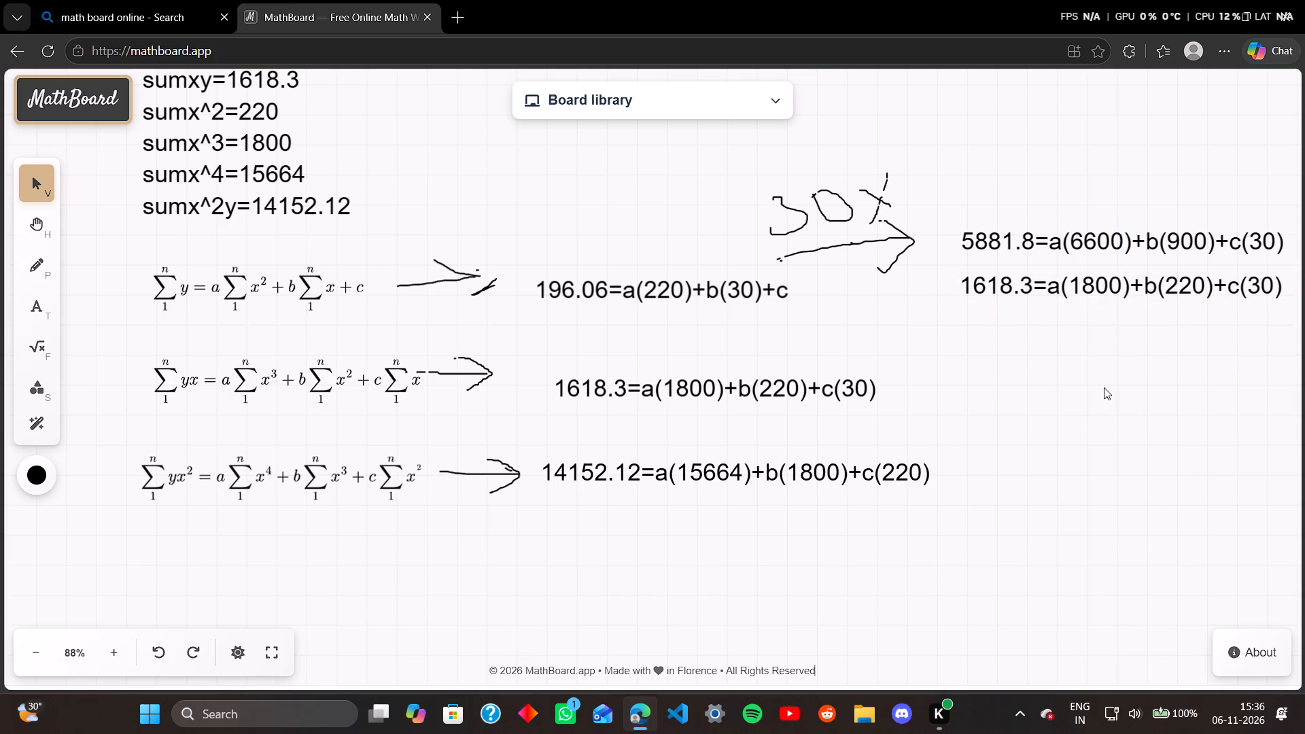
# Draw two roughly horizontal freehand lines beneath the stacked 5881.8 and 1618.3 equations, leaving room for a result between them.
pyautogui.doubleClick(41, 229)
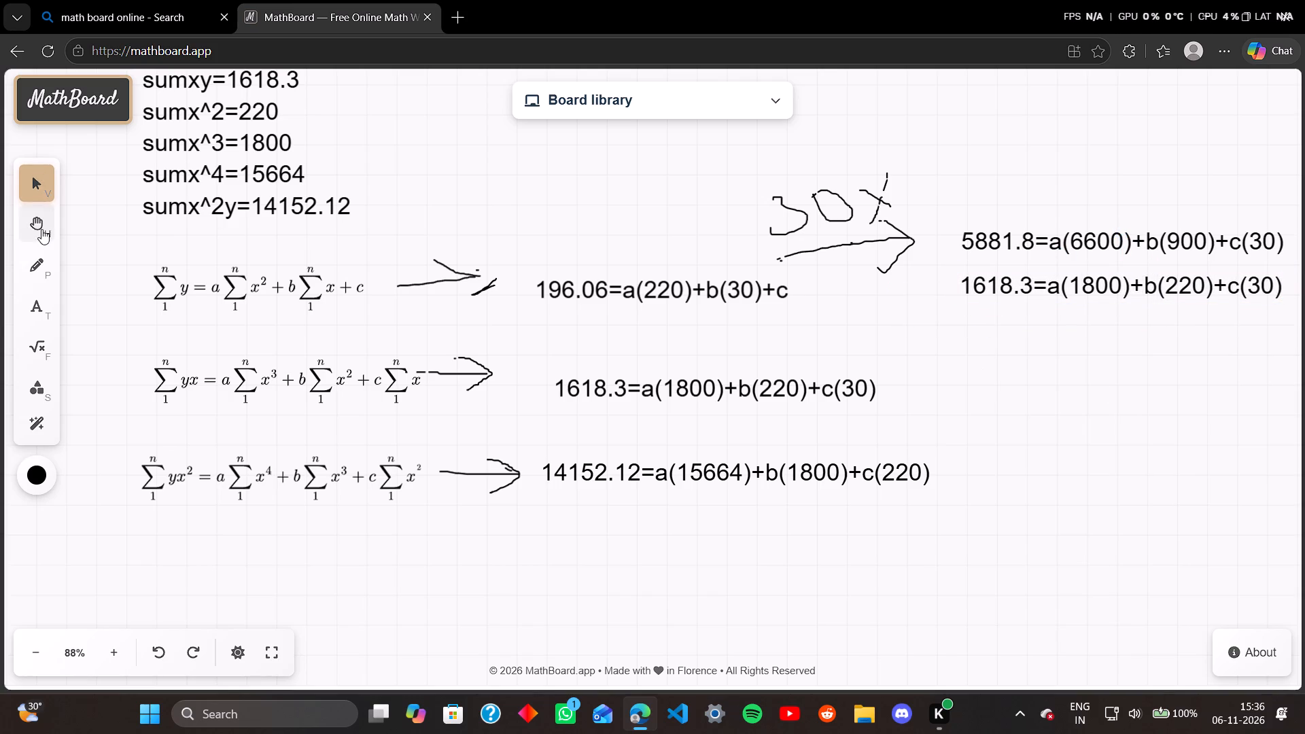
pyautogui.hscroll(-4, 432, 283)
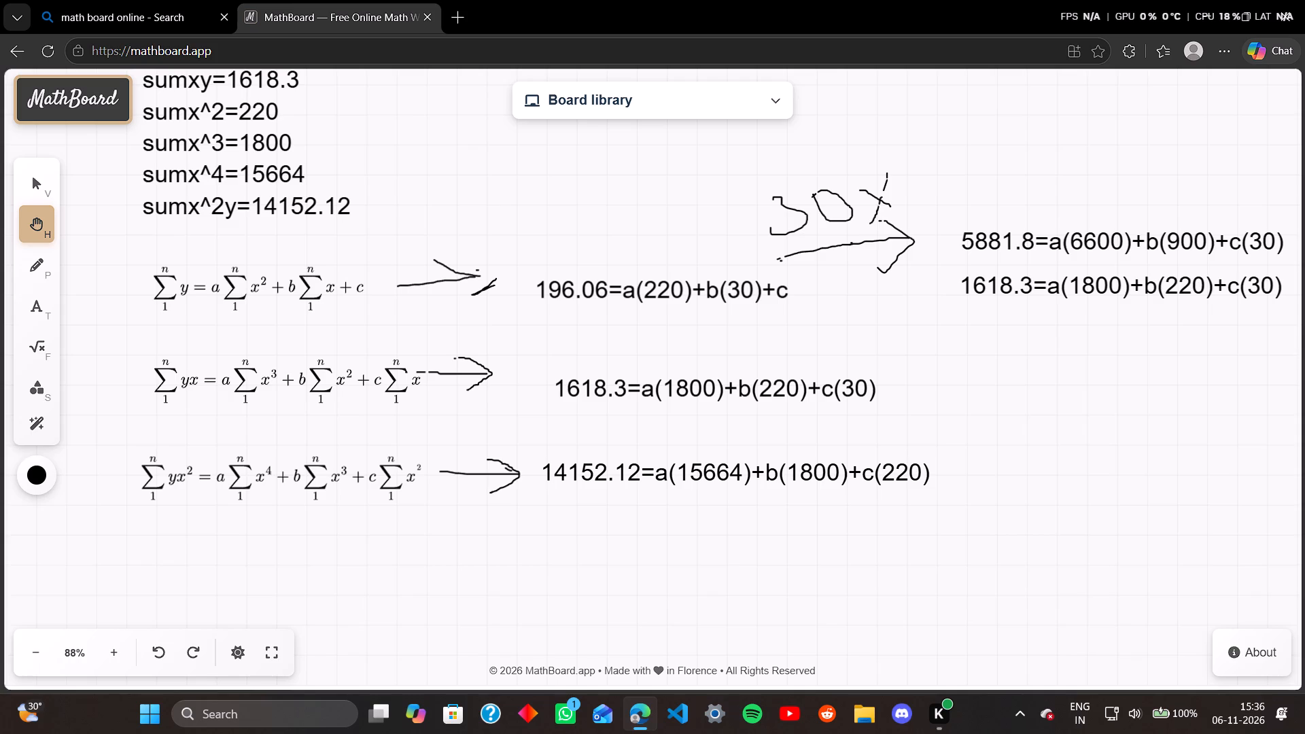
pyautogui.click(1128, 389)
pyautogui.moveTo(1128, 389); pyautogui.dragTo(894, 368)
pyautogui.moveTo(840, 383); pyautogui.dragTo(710, 414)
pyautogui.moveTo(781, 400); pyautogui.dragTo(710, 414, button='right')
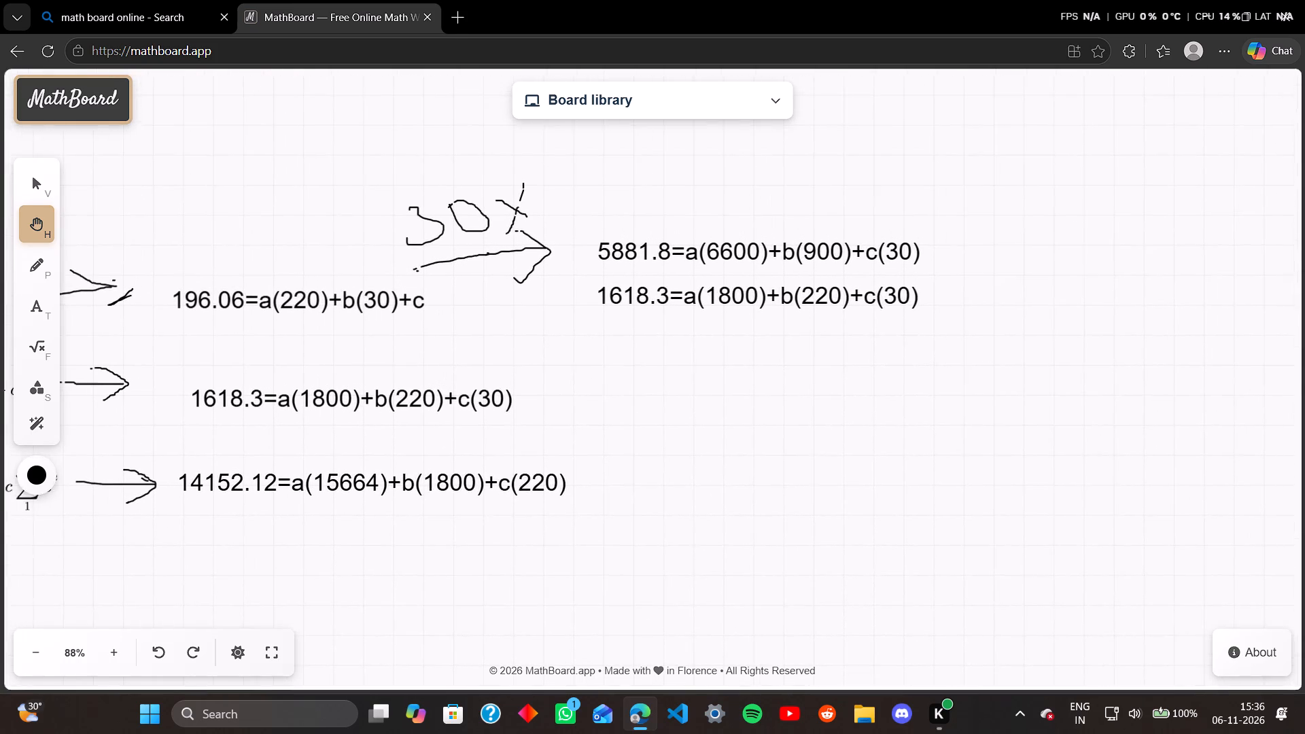
pyautogui.moveTo(680, 428); pyautogui.dragTo(663, 434)
pyautogui.doubleClick(650, 434)
pyautogui.click(32, 190)
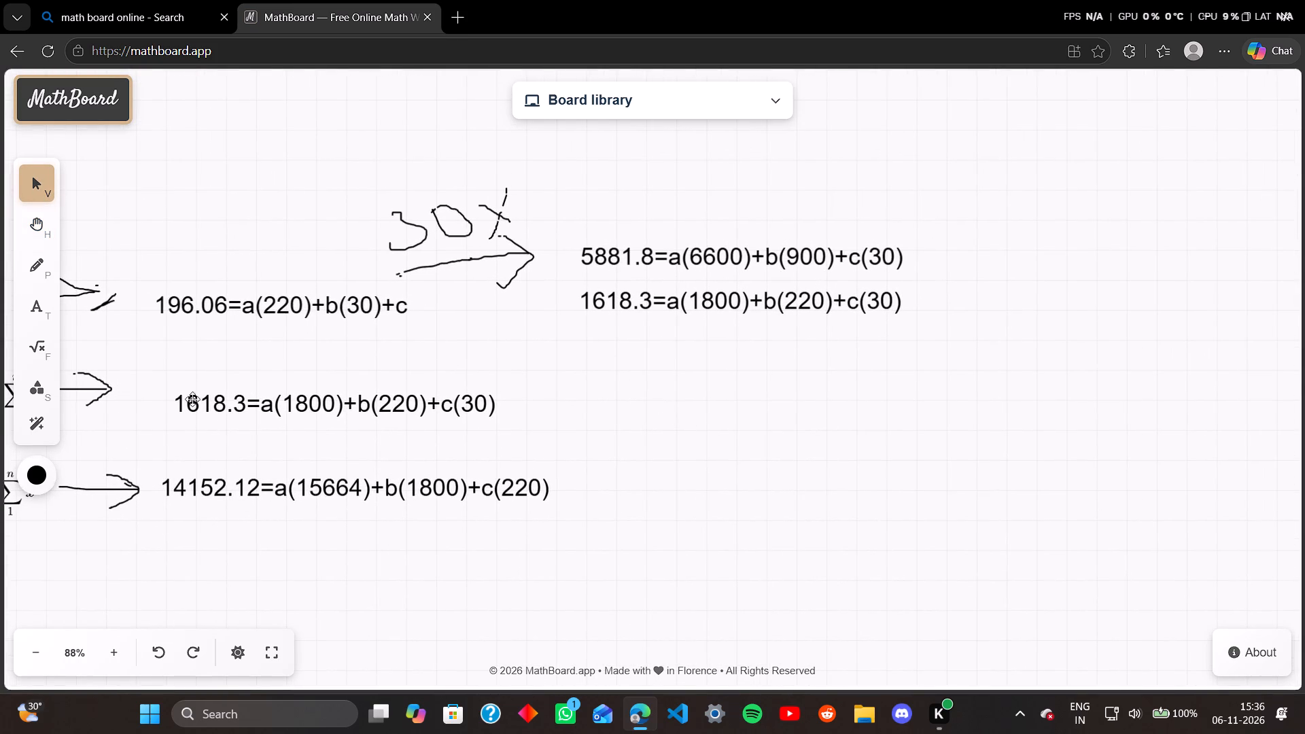
pyautogui.click(29, 282)
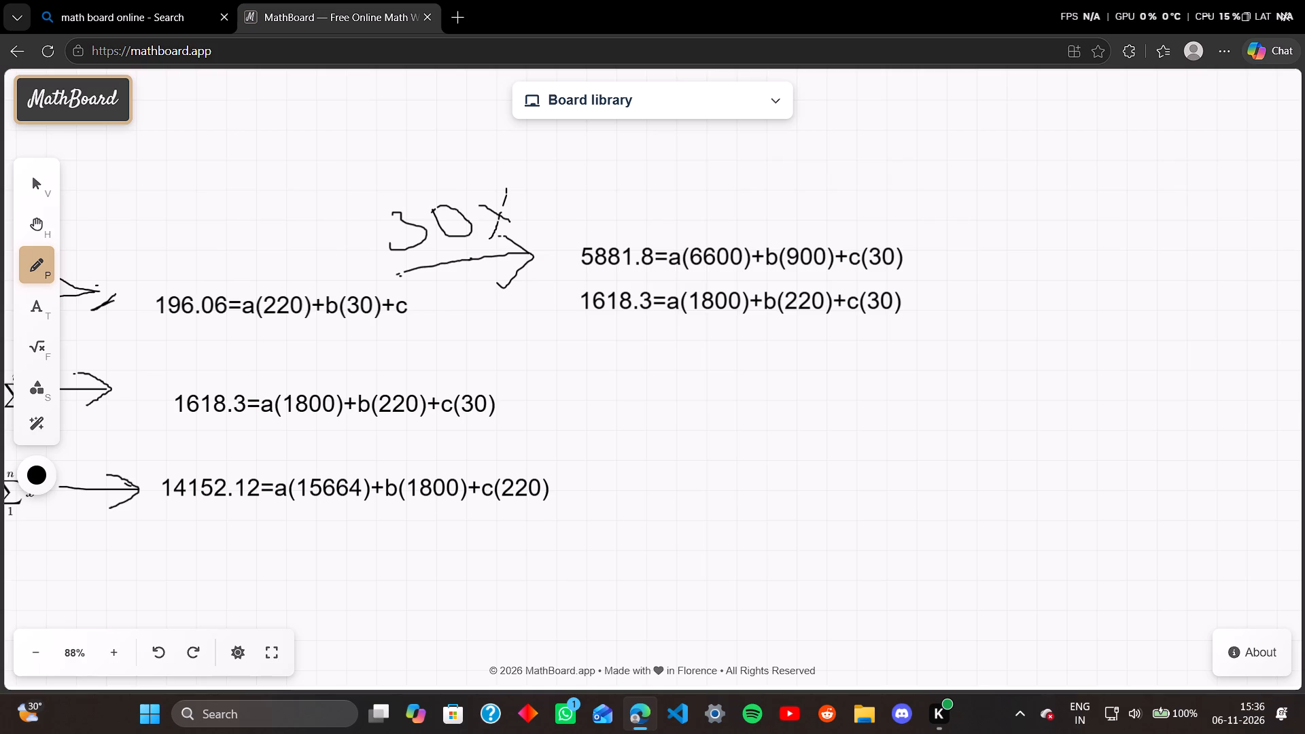
pyautogui.click(565, 340)
pyautogui.moveTo(613, 340); pyautogui.dragTo(965, 319)
pyautogui.click(965, 318)
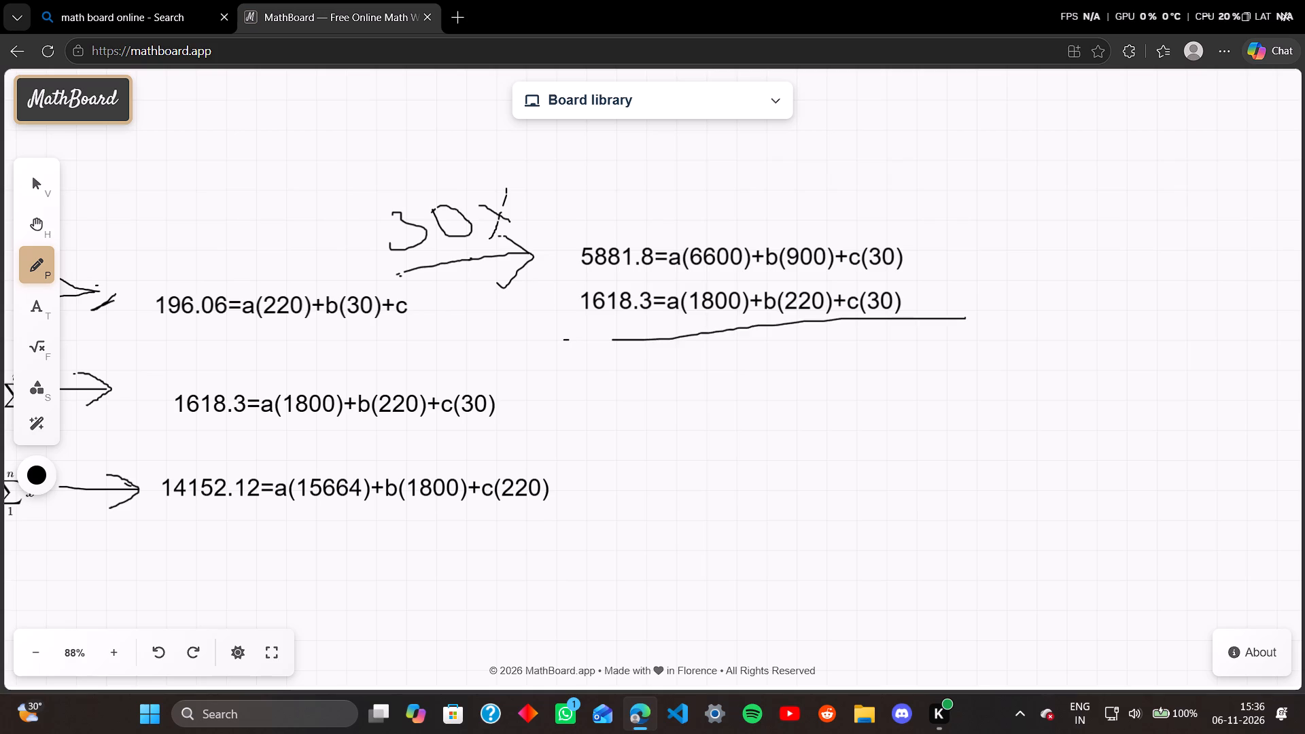
pyautogui.moveTo(571, 404); pyautogui.dragTo(1020, 387)
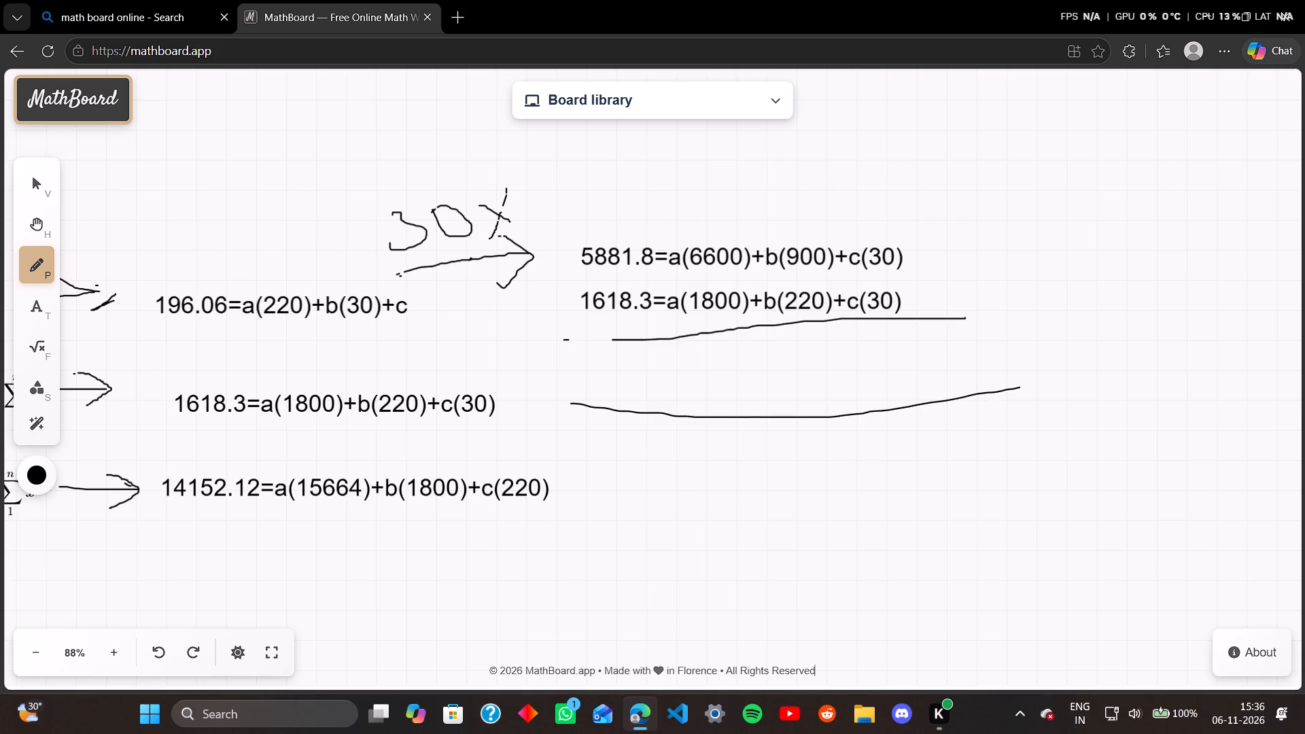
pyautogui.click(563, 338)
pyautogui.moveTo(563, 338); pyautogui.dragTo(621, 342)
# Start a text equation between the two hand-drawn lines reading 4263.5=a(4800).
pyautogui.doubleClick(43, 315)
pyautogui.click(660, 366)
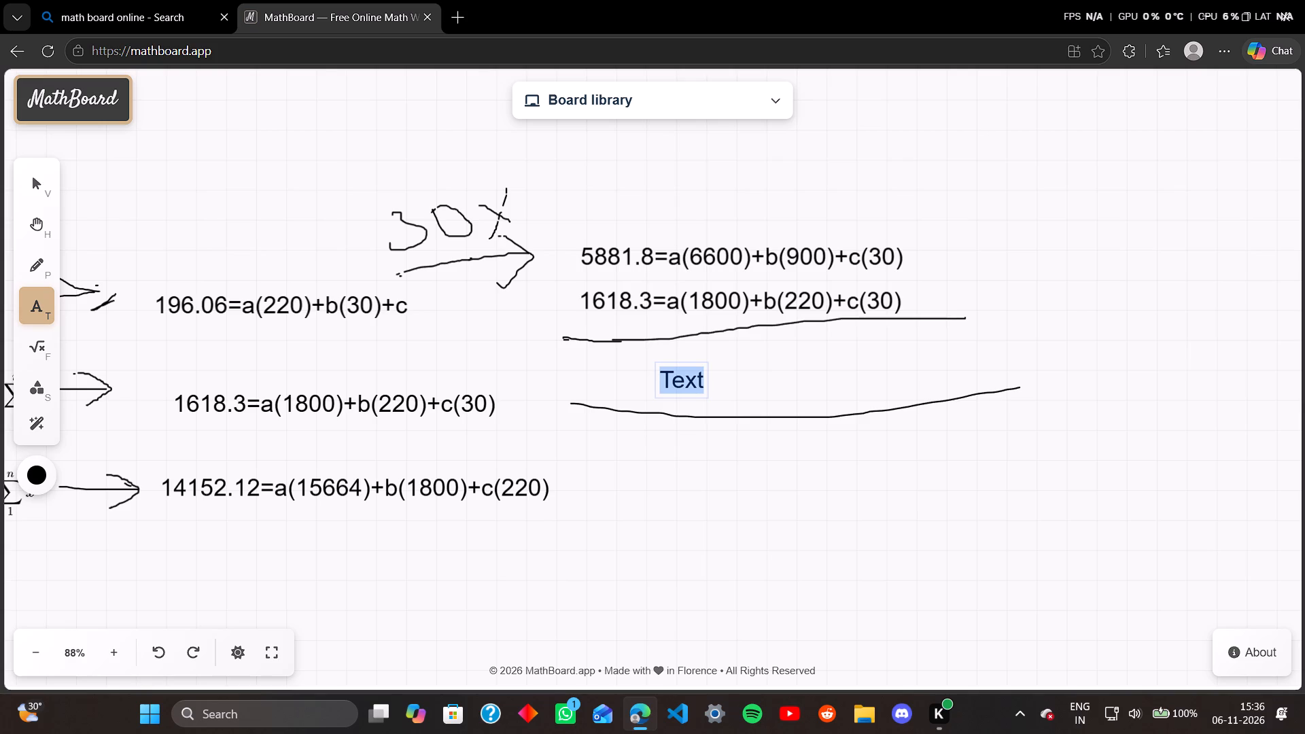
pyautogui.press('4')
pyautogui.press('2')
pyautogui.write('63')
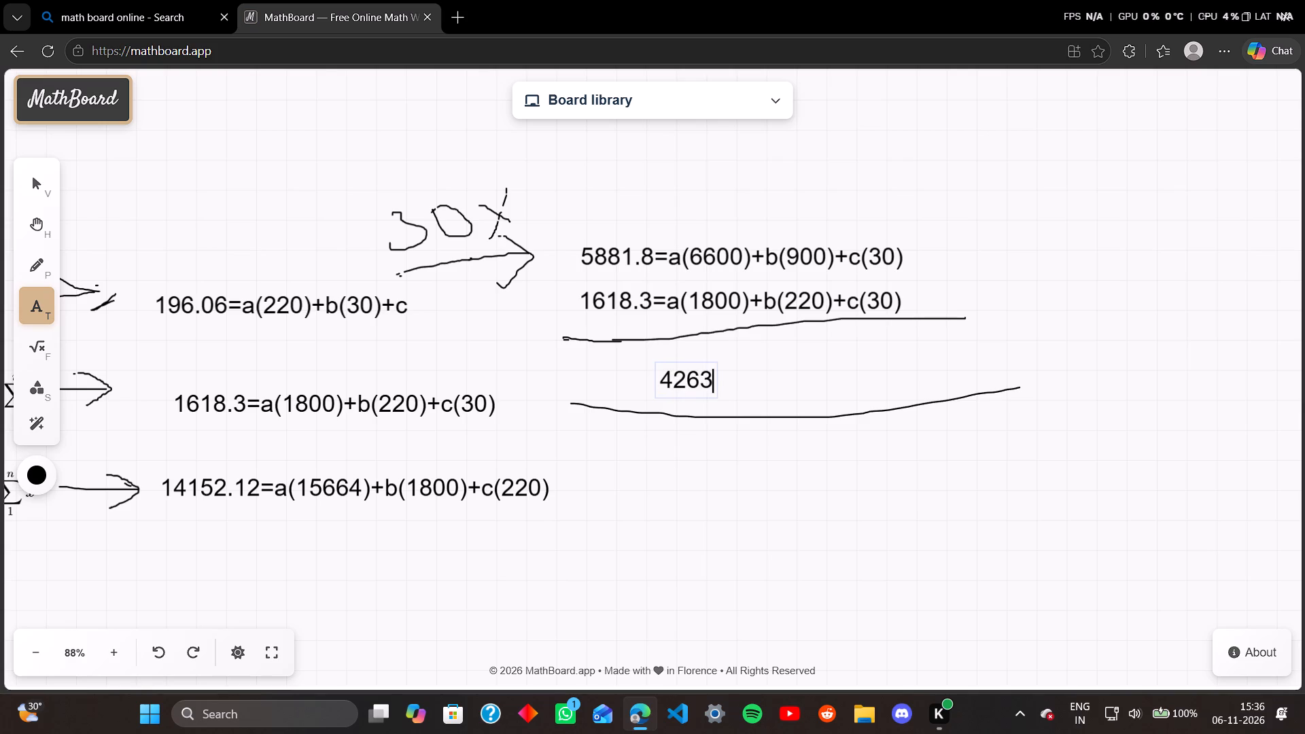
pyautogui.press('.')
pyautogui.press('5')
pyautogui.press('=')
pyautogui.press('a')
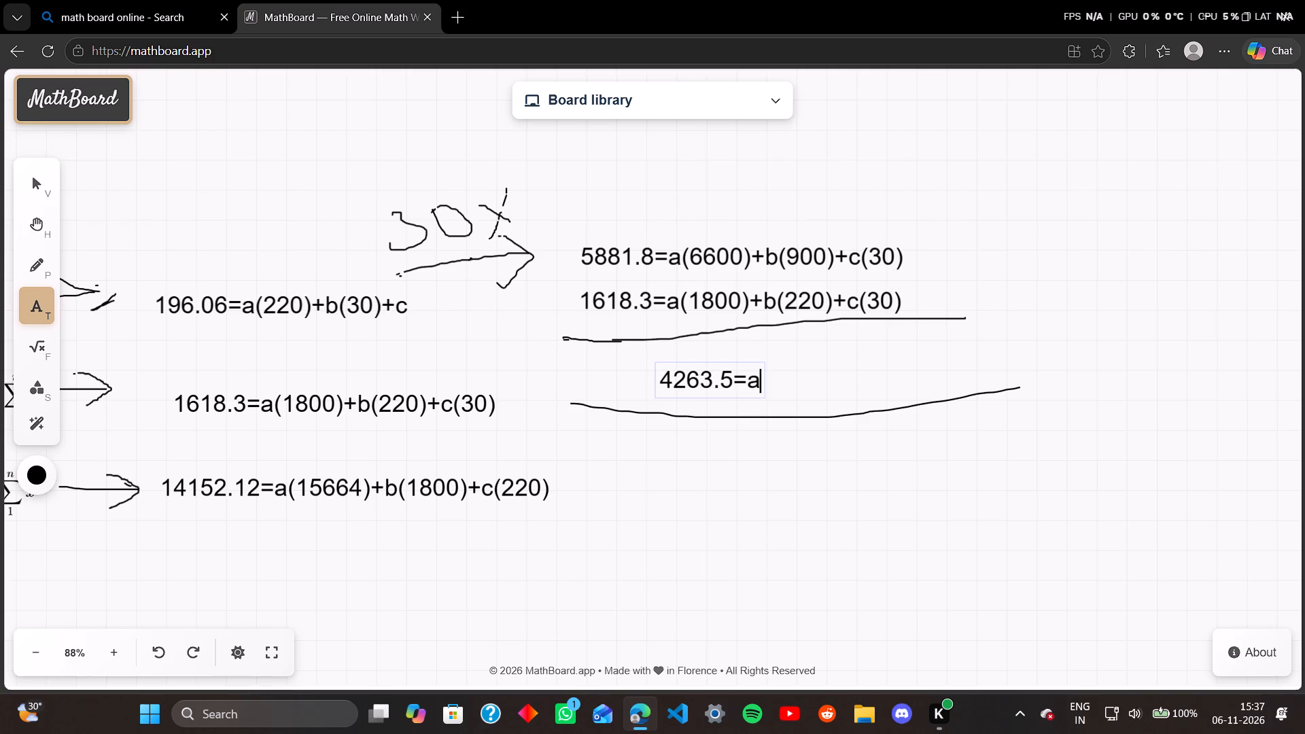
pyautogui.hotkey('shift', '(')
pyautogui.hotkey('shift', ')')
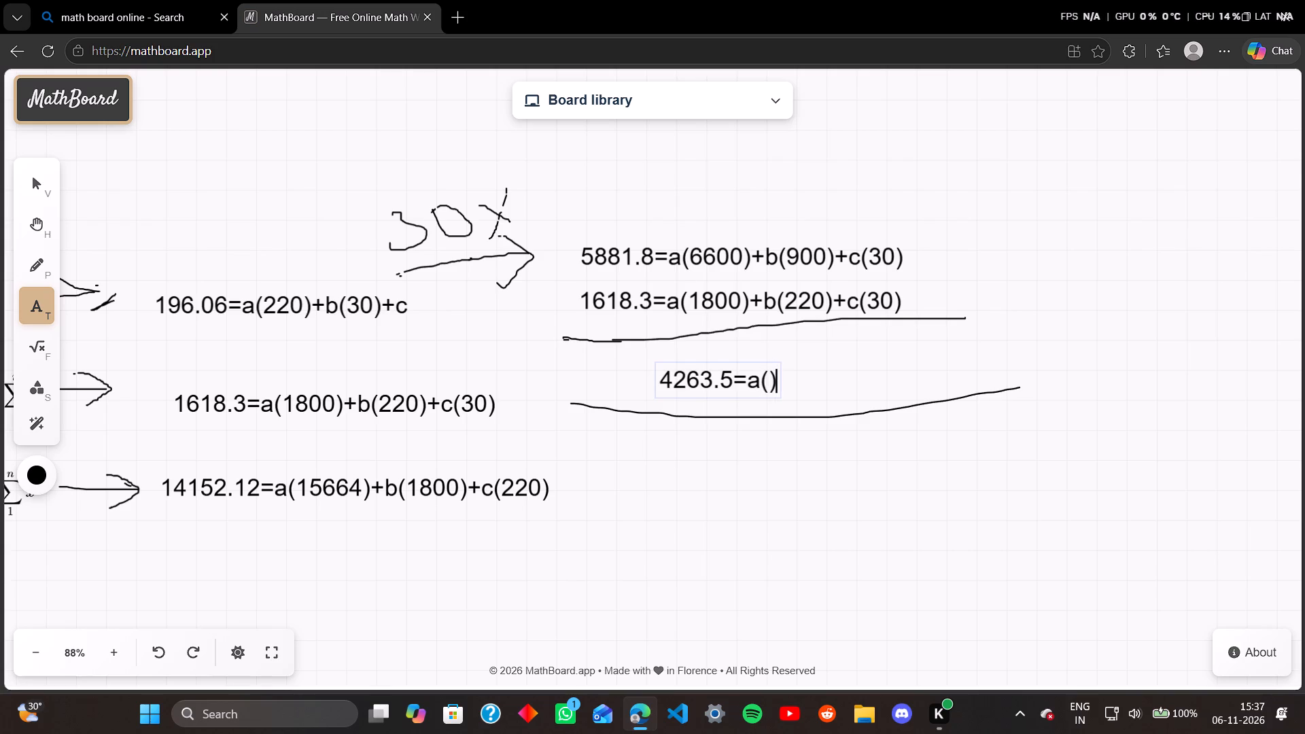
pyautogui.press('BackSpace')
pyautogui.press('4')
pyautogui.write('800')
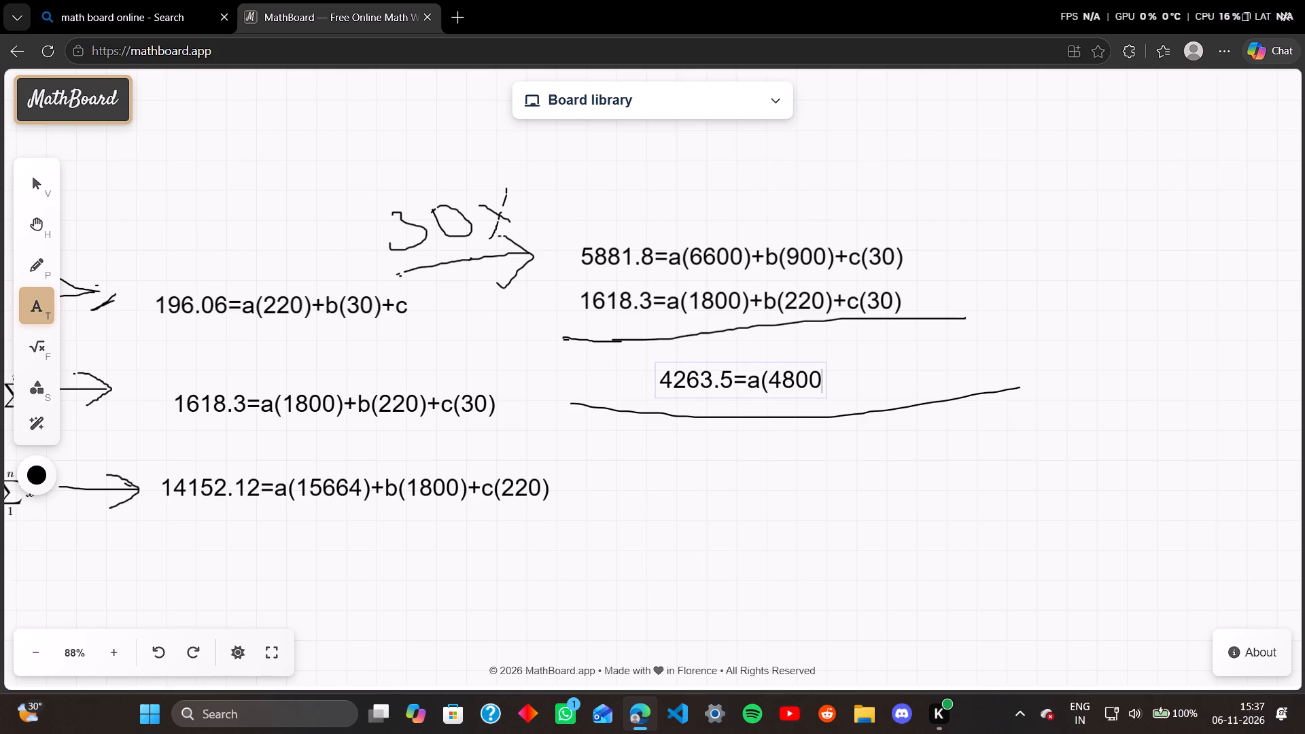
pyautogui.hotkey('shift', ')')
# Append +b(680)+c(60) to the result equation between the lines.
pyautogui.hotkey('shift', '+')
pyautogui.press('b')
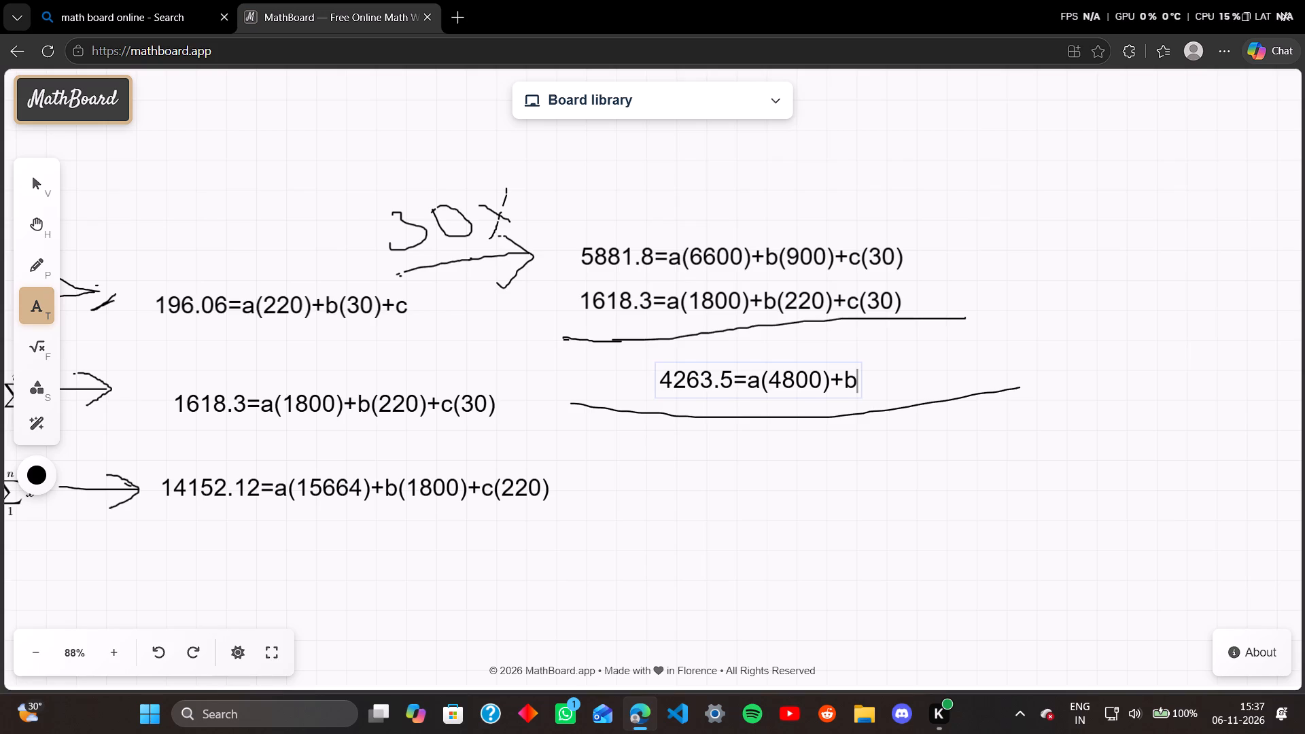
pyautogui.hotkey('shift', '(')
pyautogui.write('680')
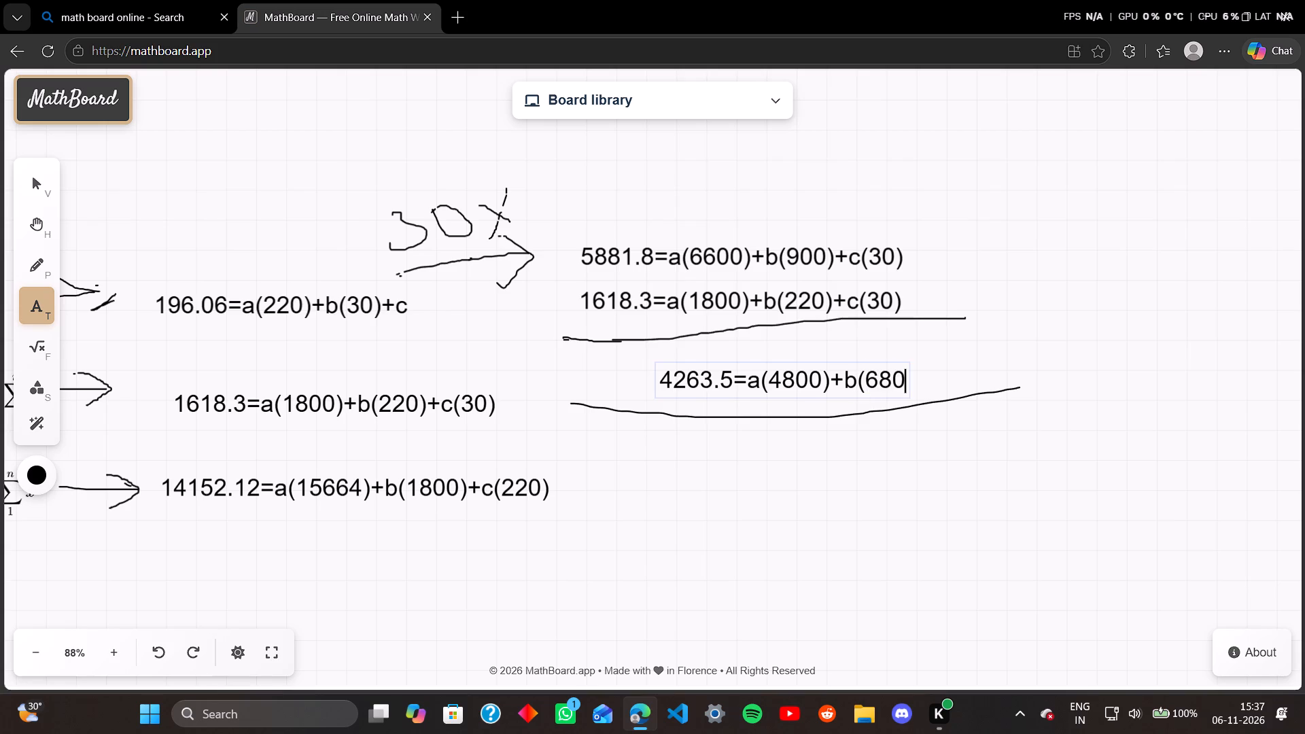
pyautogui.hotkey('shift', ')')
pyautogui.hotkey('shift', '+')
pyautogui.press('c')
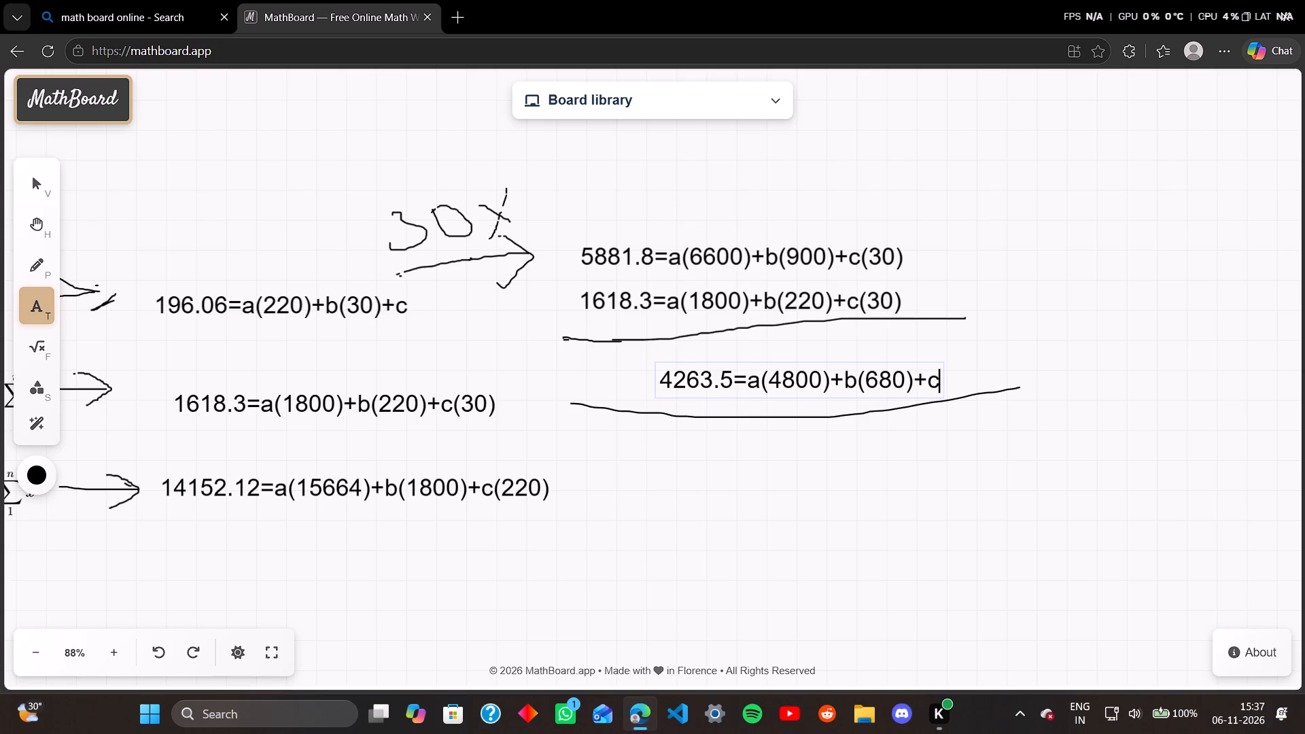
pyautogui.hotkey('shift', '(')
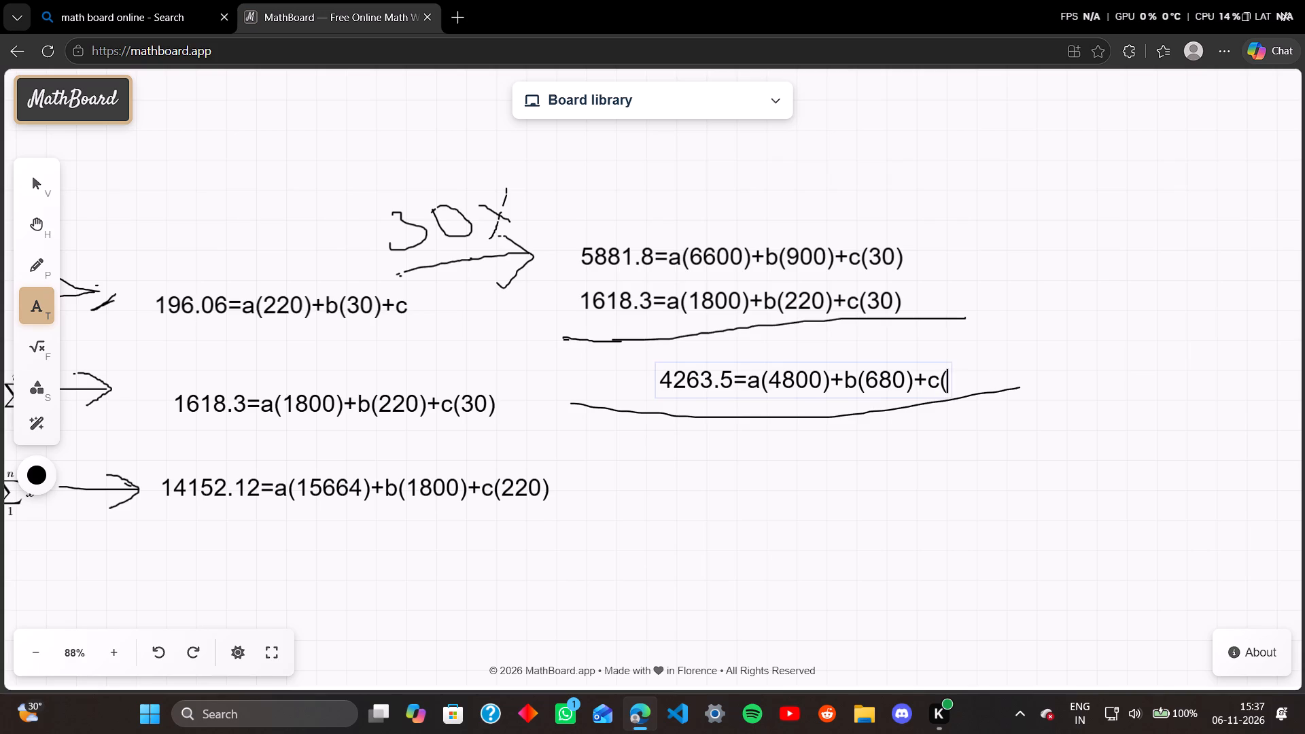
pyautogui.write('60)')
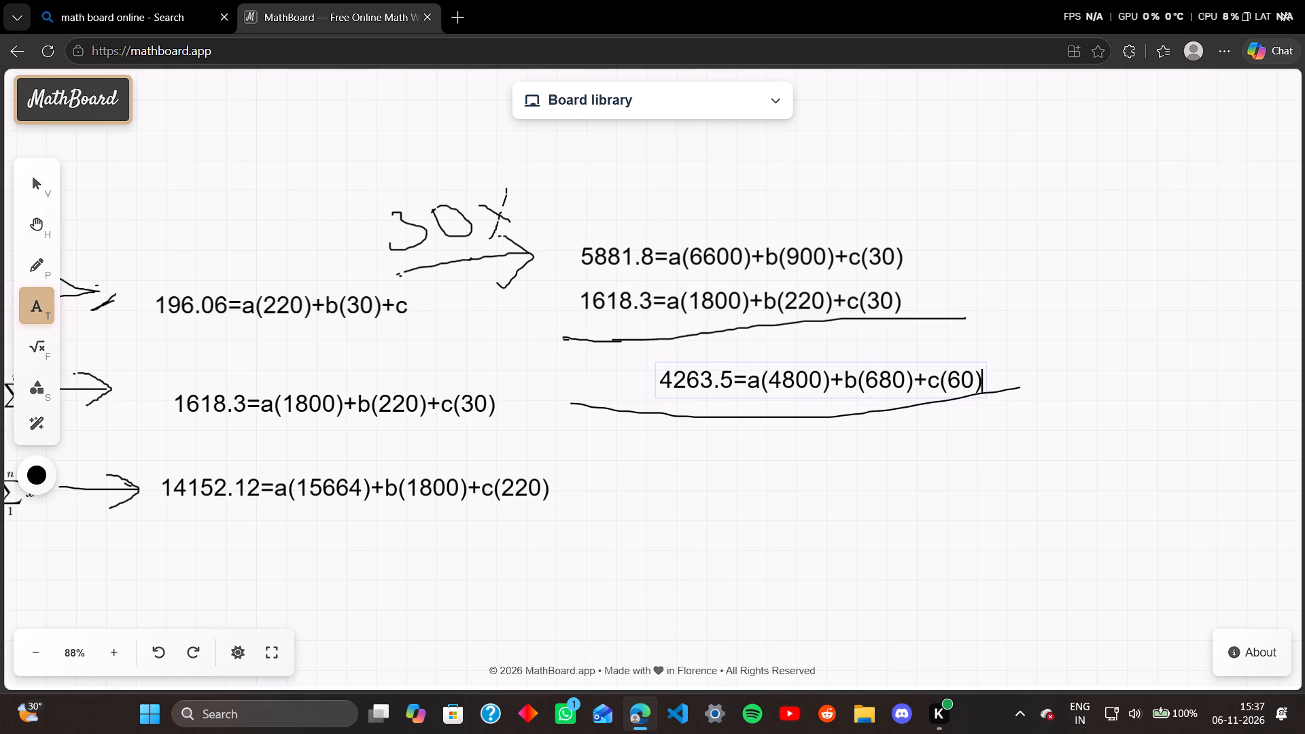
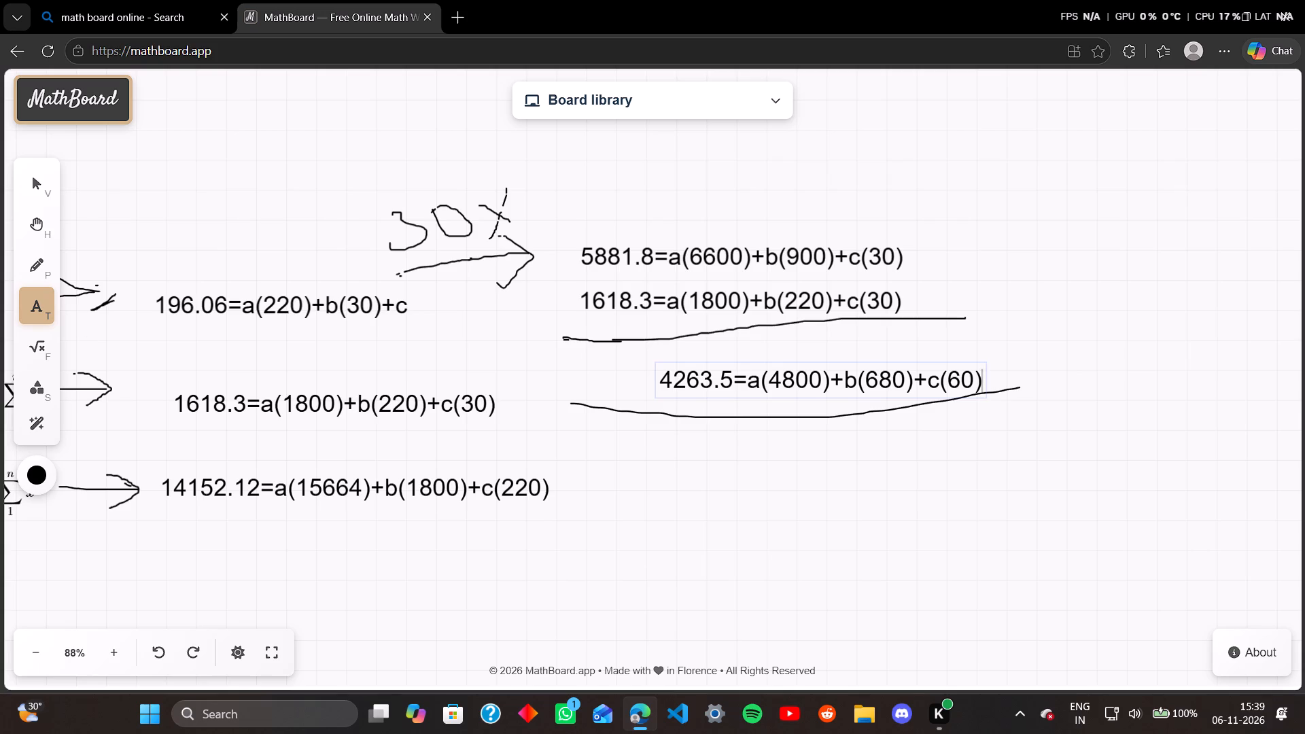
# Remove the +c(60) term from the result equation between the hand-drawn lines, leaving 4263.5=a(4800)+b(680).
pyautogui.scroll(13, 586, 452)
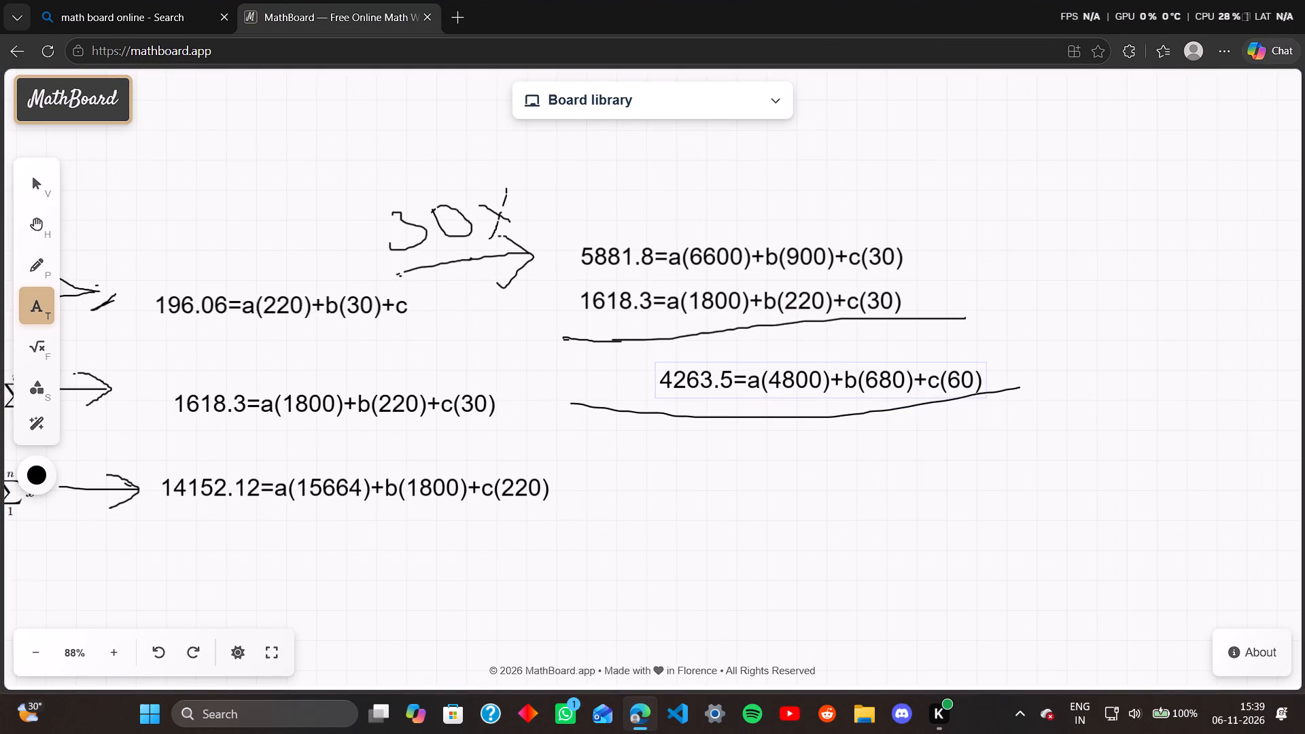
pyautogui.click(905, 330)
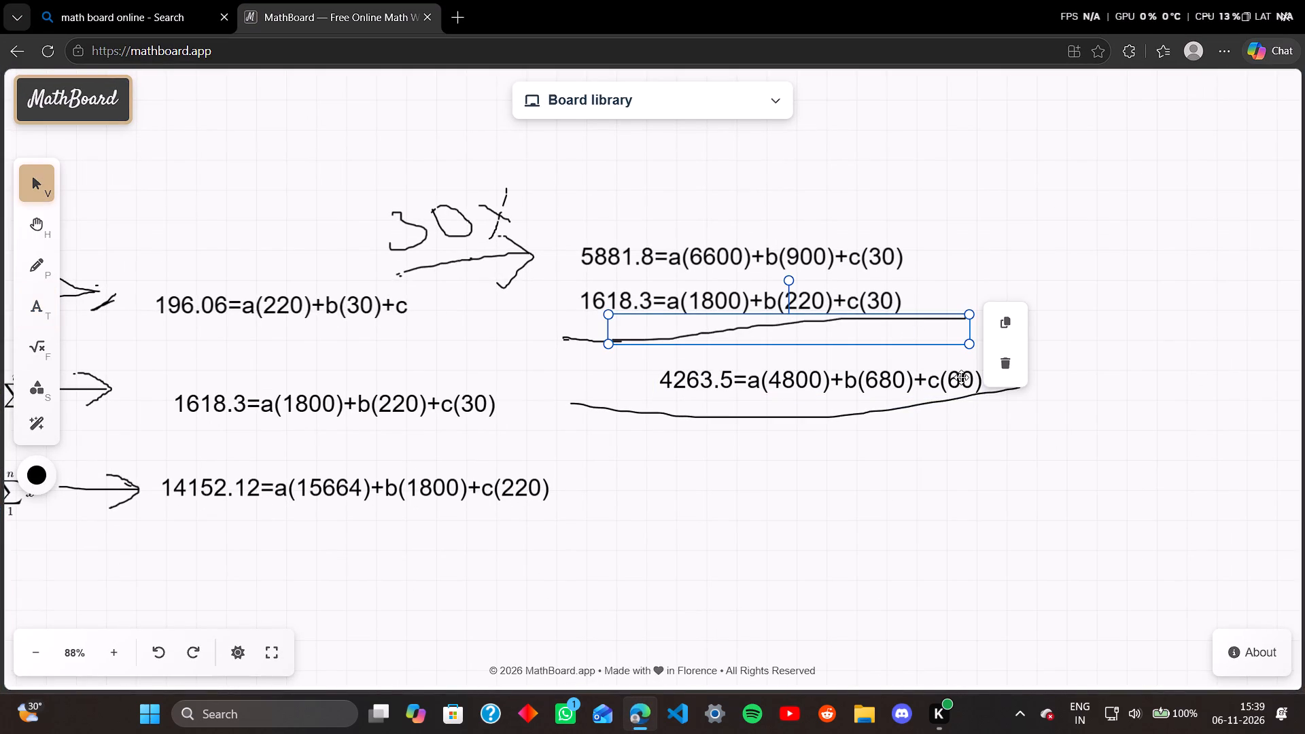
pyautogui.click(973, 381)
pyautogui.doubleClick(983, 385)
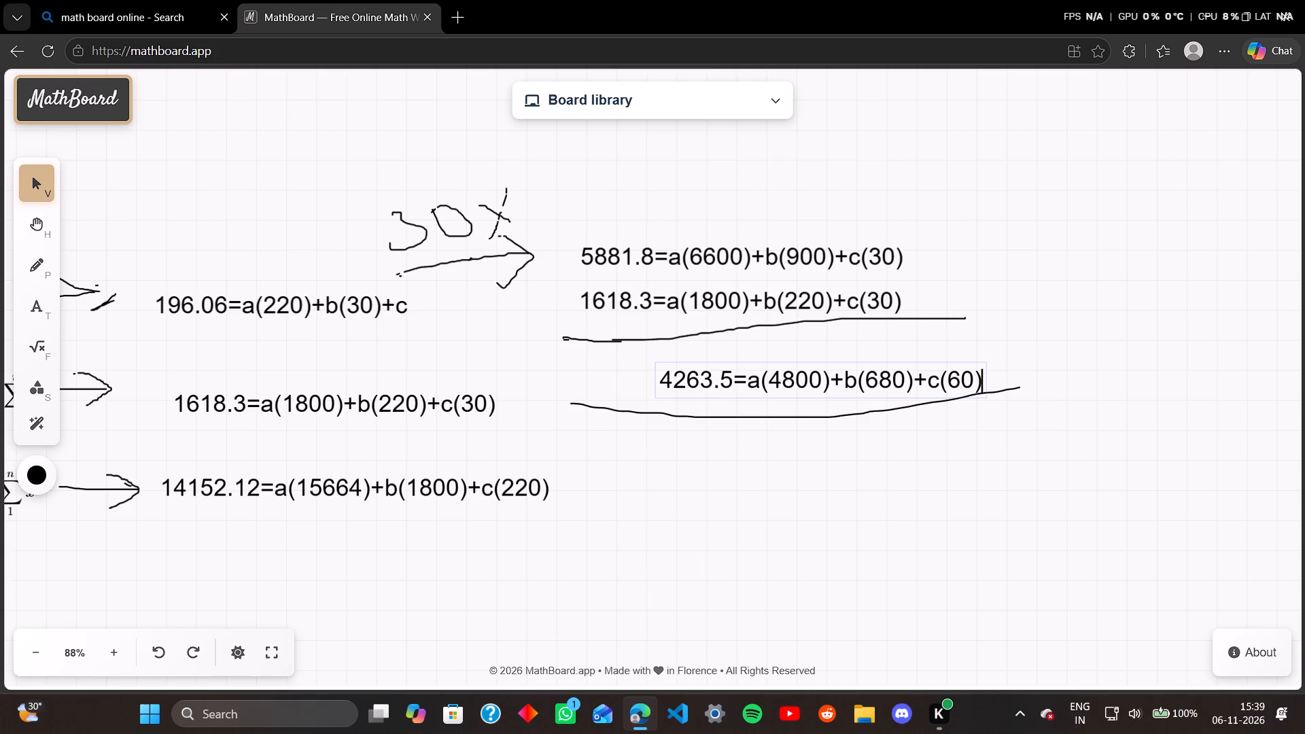
pyautogui.press('BackSpace')
pyautogui.press('BackSpace')
pyautogui.press('BackSpace')
pyautogui.press('BackSpace')
pyautogui.press('BackSpace')
pyautogui.press('BackSpace')
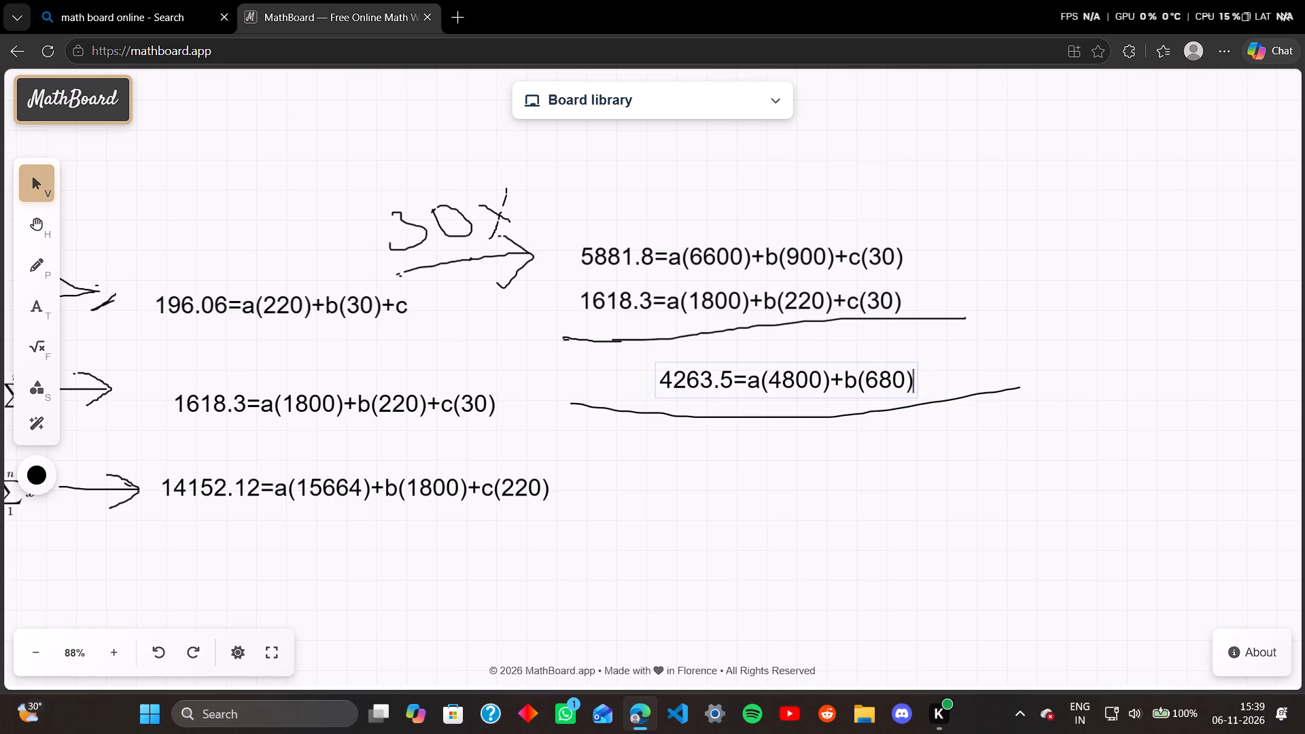
pyautogui.click(591, 452)
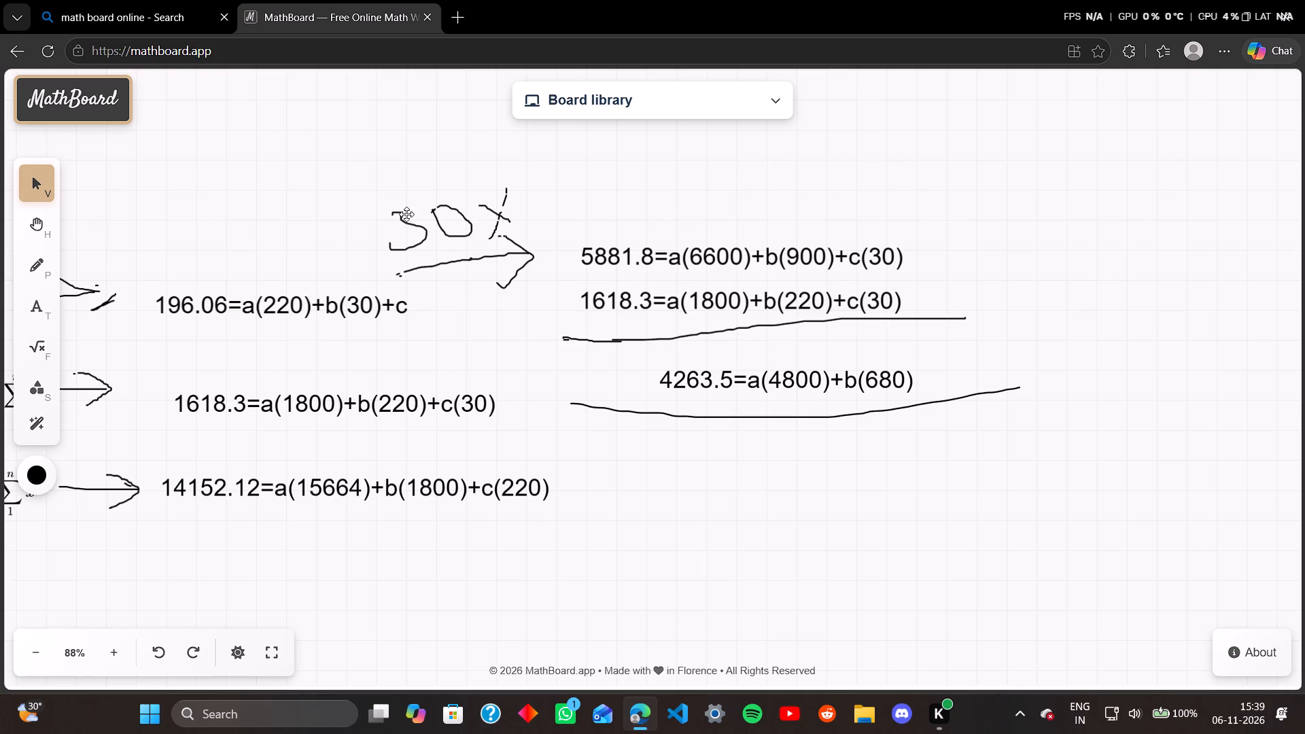
# Duplicate 196.06=a(220)+b(30)+c and place the copy in the empty area to the right of the stacked equations.
pyautogui.click(406, 287)
pyautogui.click(391, 314)
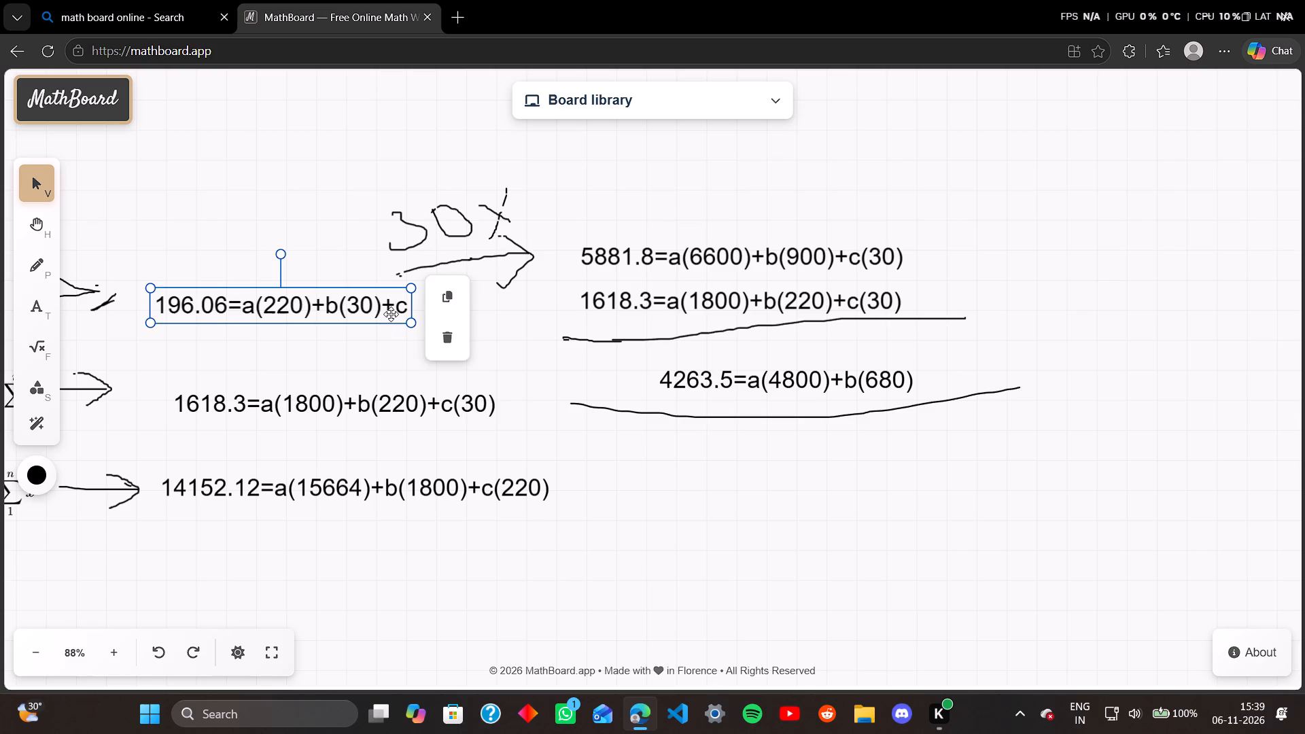
pyautogui.click(447, 296)
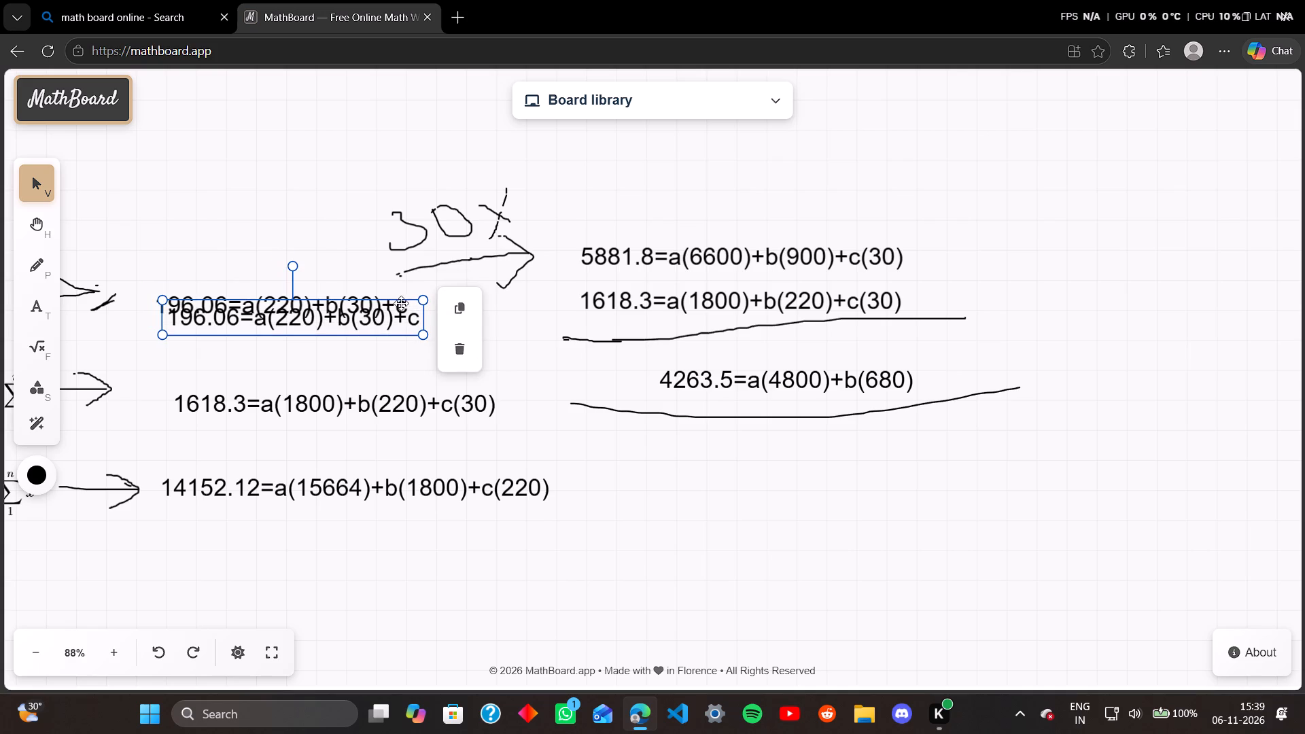
pyautogui.click(399, 303)
pyautogui.moveTo(399, 303); pyautogui.dragTo(421, 378)
pyautogui.click(421, 378)
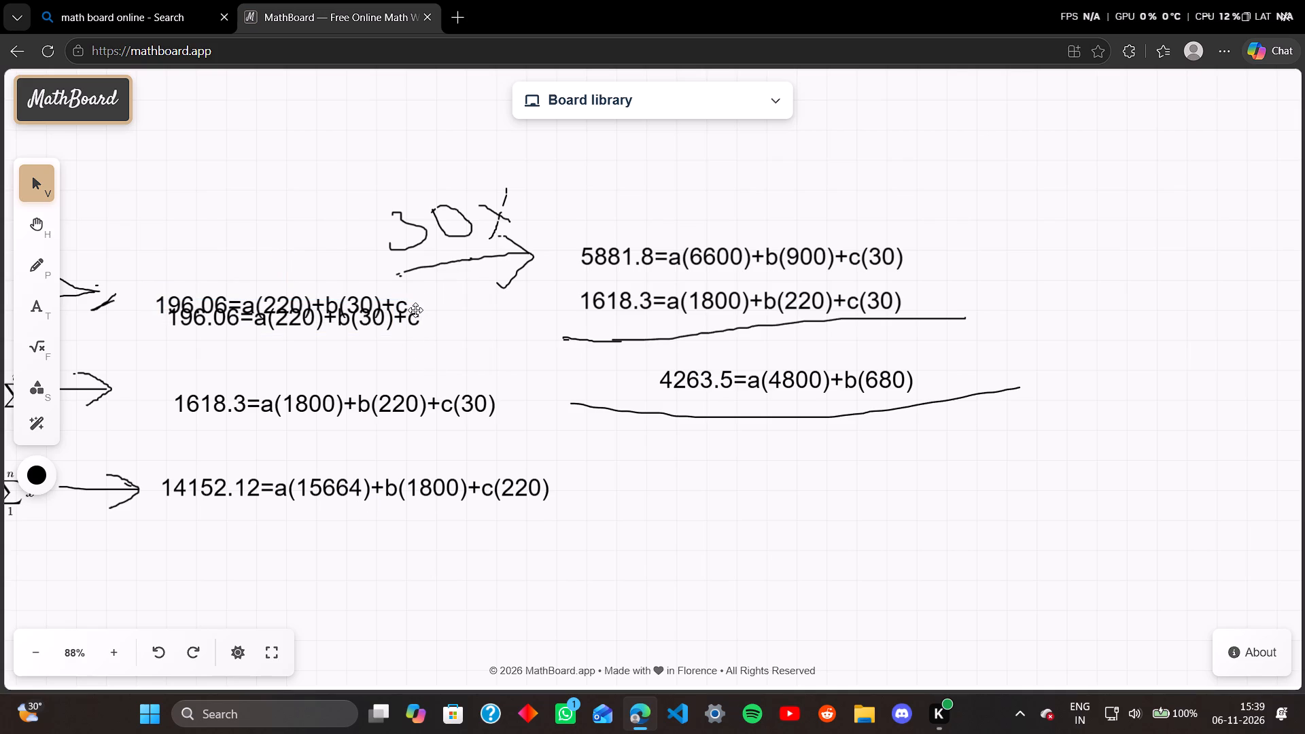
pyautogui.moveTo(415, 310); pyautogui.dragTo(619, 546)
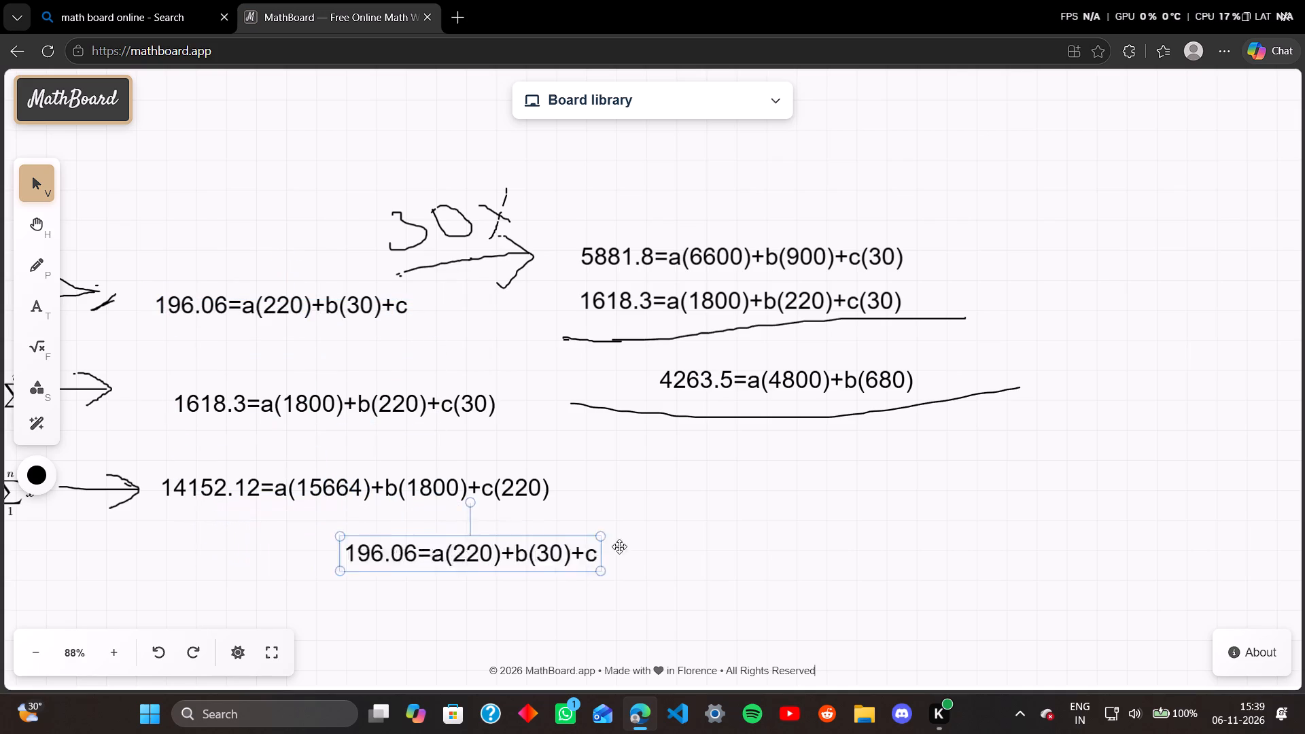
pyautogui.moveTo(619, 546); pyautogui.dragTo(1168, 283)
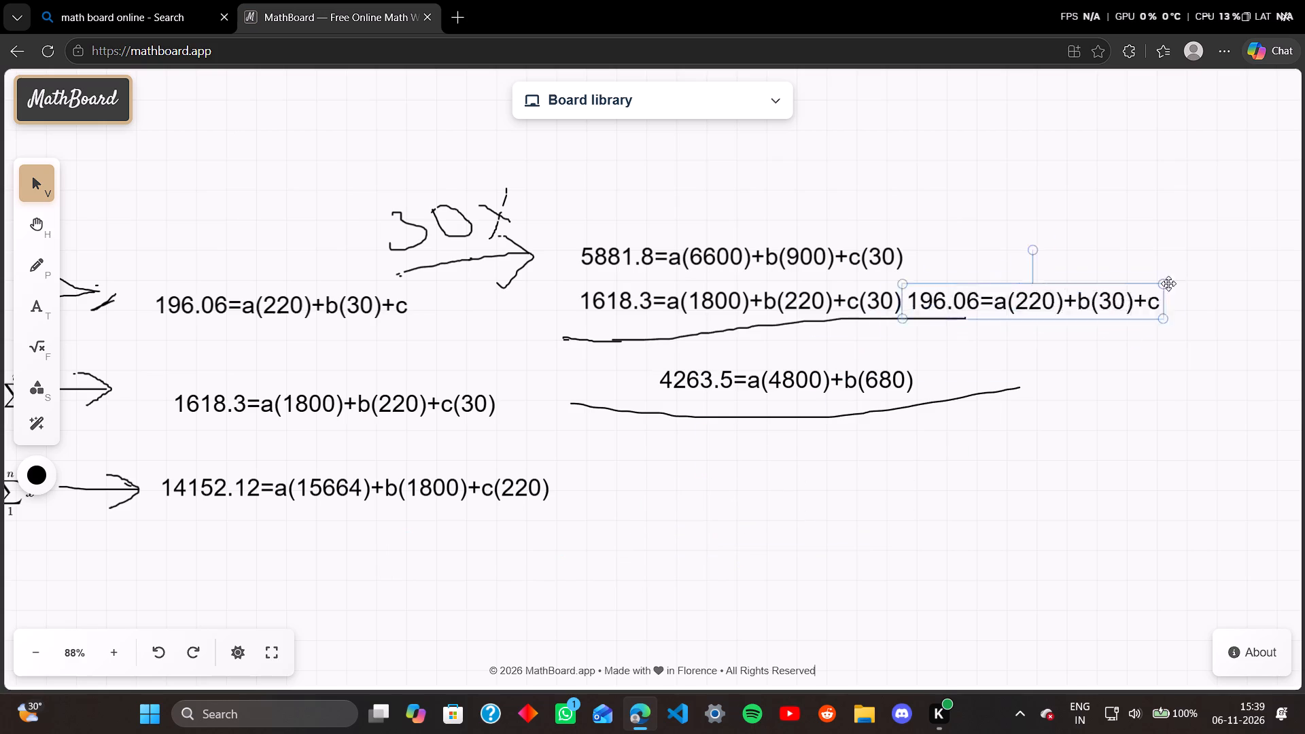
pyautogui.moveTo(1168, 283); pyautogui.dragTo(1287, 231)
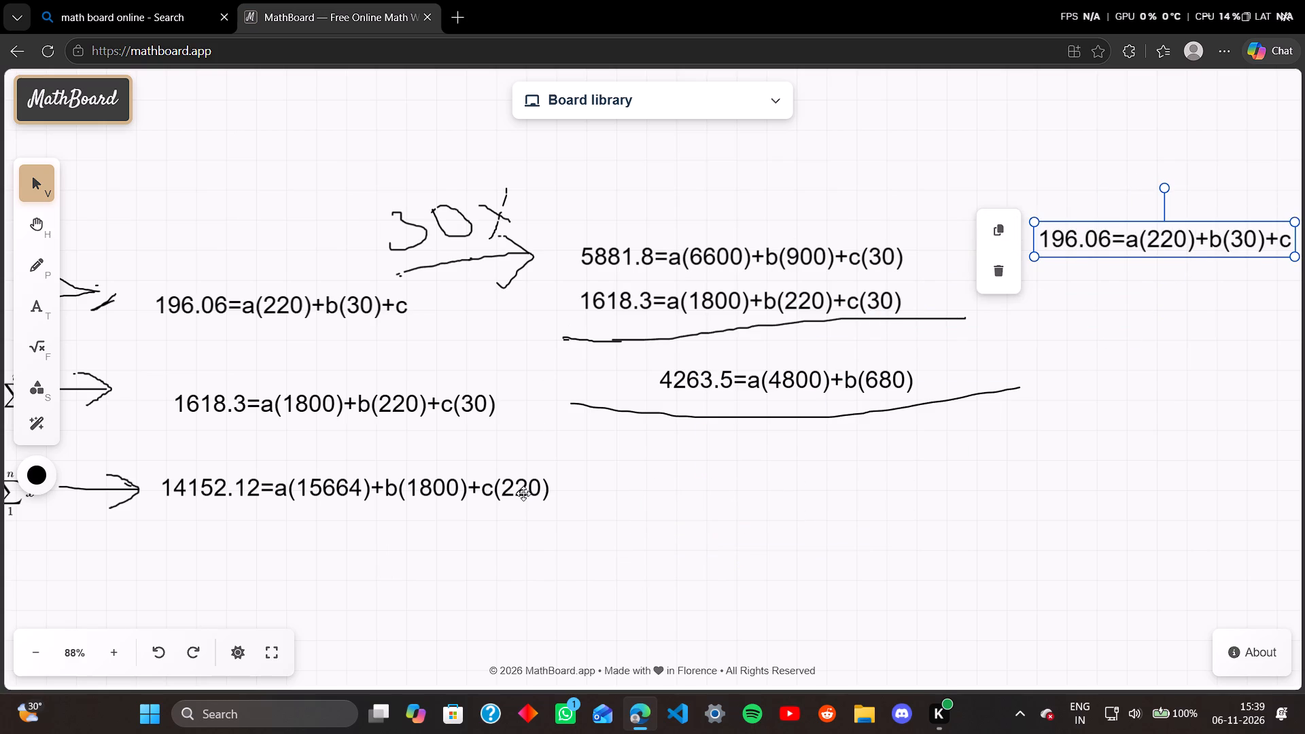
# Duplicate 14152.12=a(15664)+b(1800)+c(220) and place the copy beneath the copied 196.06 equation, clear of the earlier subtraction work.
pyautogui.click(523, 494)
pyautogui.click(576, 477)
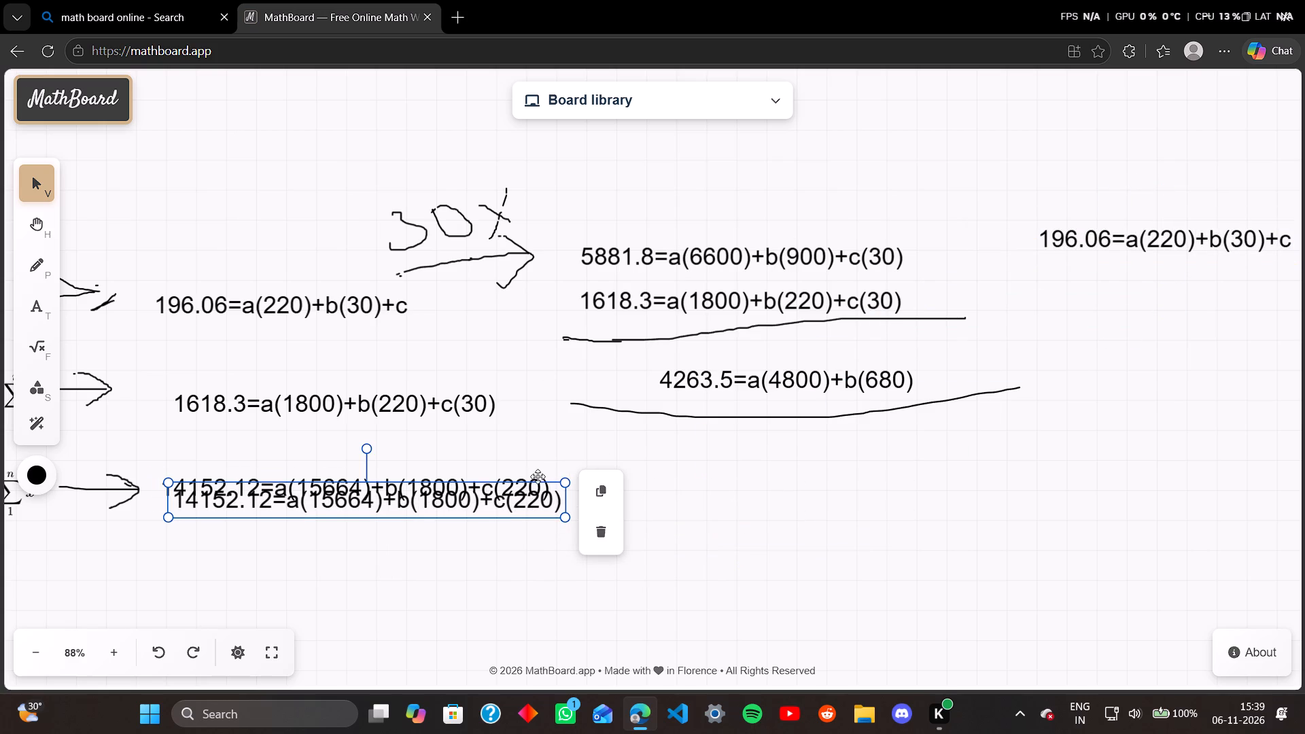
pyautogui.moveTo(540, 484); pyautogui.dragTo(1304, 289)
pyautogui.click(43, 232)
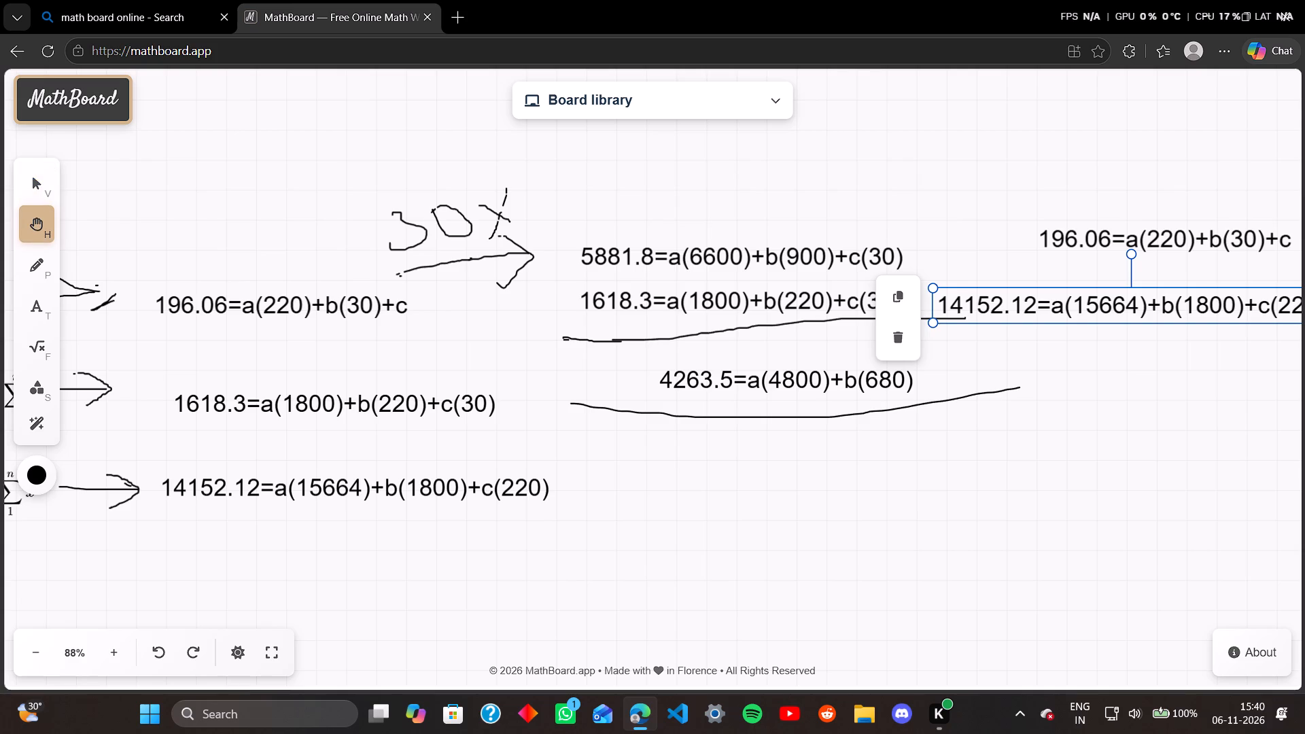
pyautogui.moveTo(920, 466); pyautogui.dragTo(556, 466)
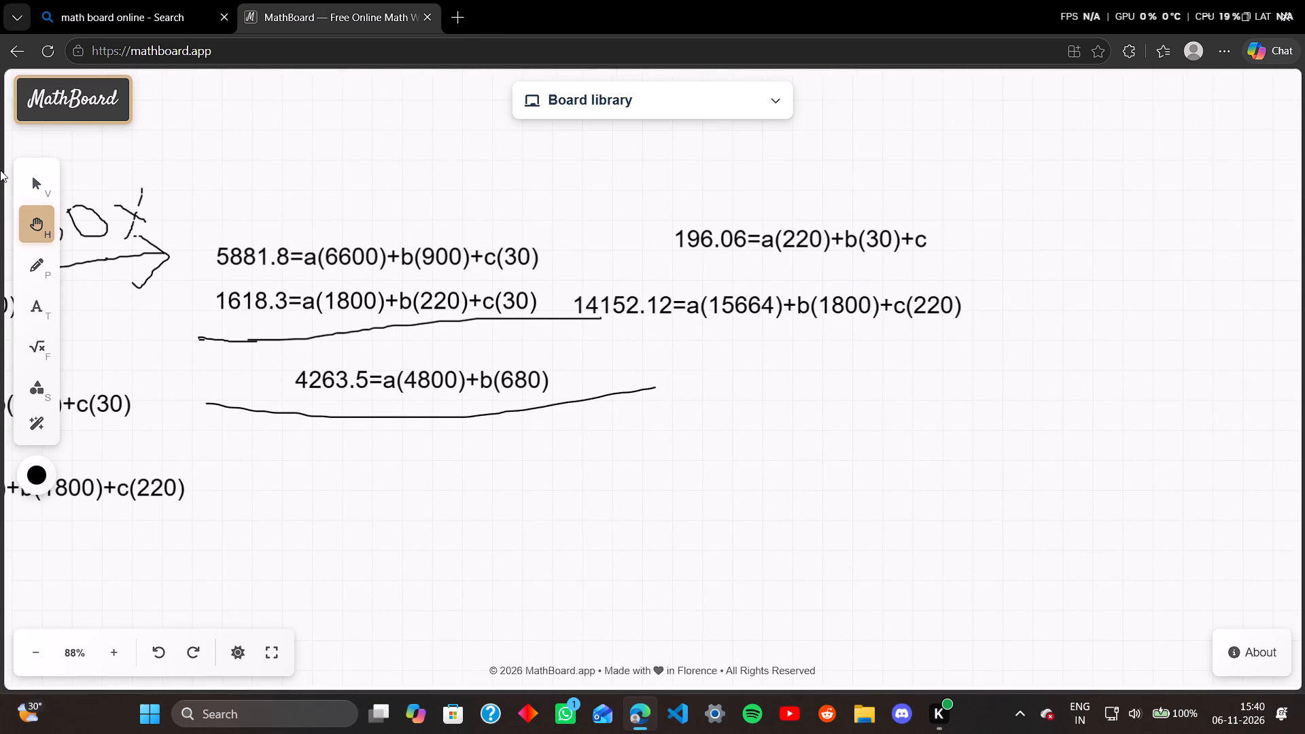
pyautogui.click(34, 189)
pyautogui.click(672, 309)
pyautogui.moveTo(672, 309); pyautogui.dragTo(759, 298)
pyautogui.moveTo(762, 298); pyautogui.dragTo(776, 295)
pyautogui.click(733, 340)
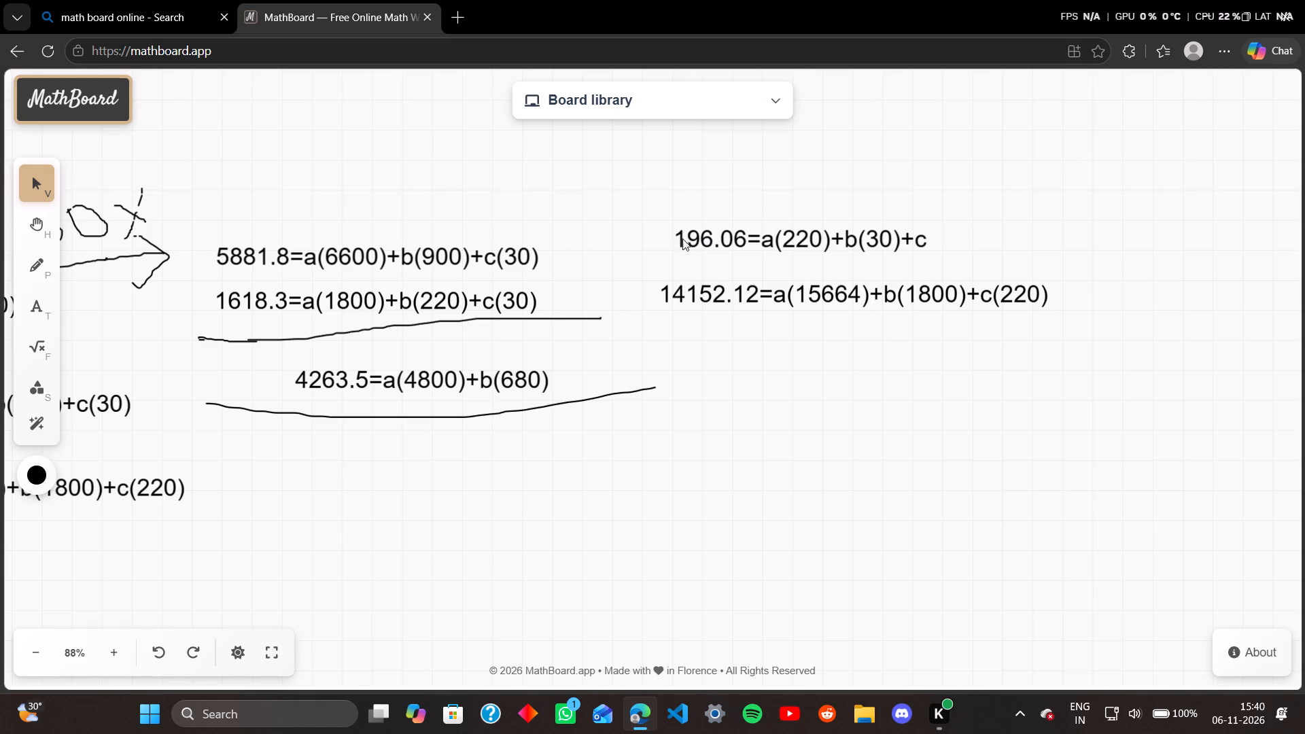
# Replace the value before the equals sign in the copied 196.06 equation with 43133.2.
pyautogui.click(733, 237)
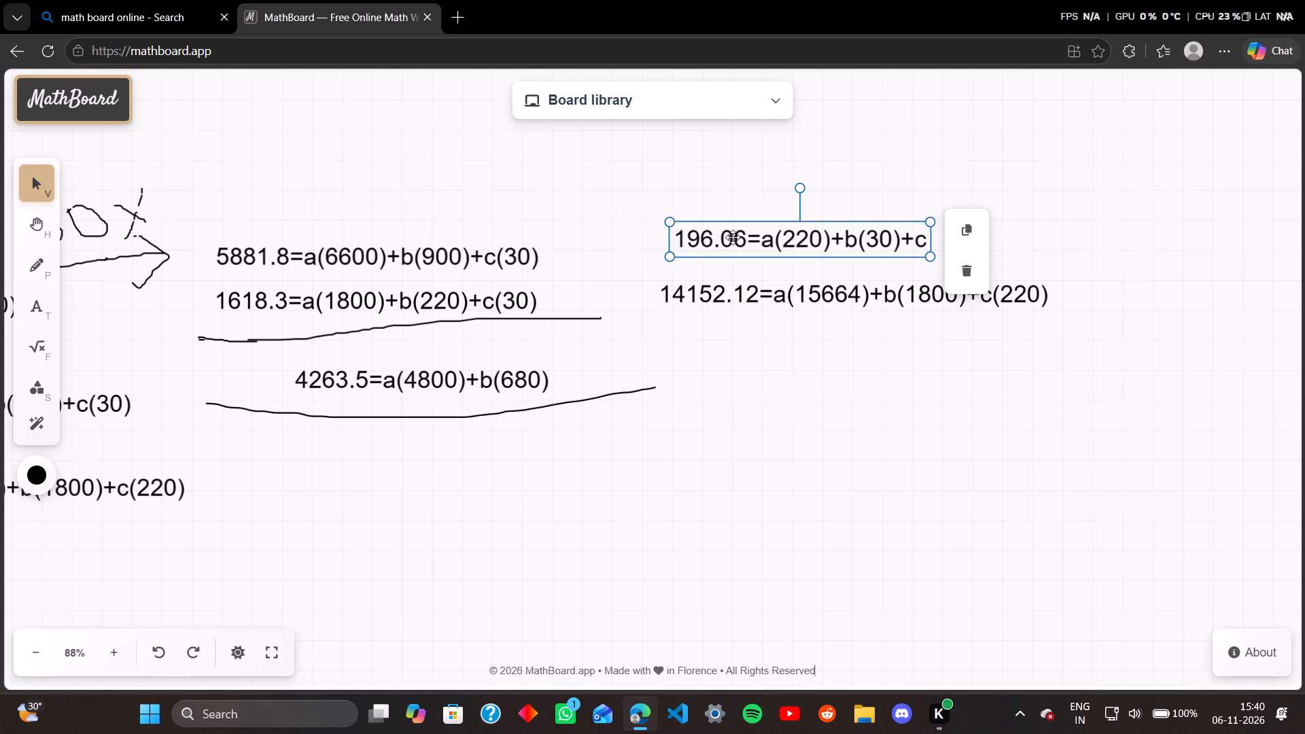
pyautogui.click(741, 238)
pyautogui.press('BackSpace')
pyautogui.press('BackSpace')
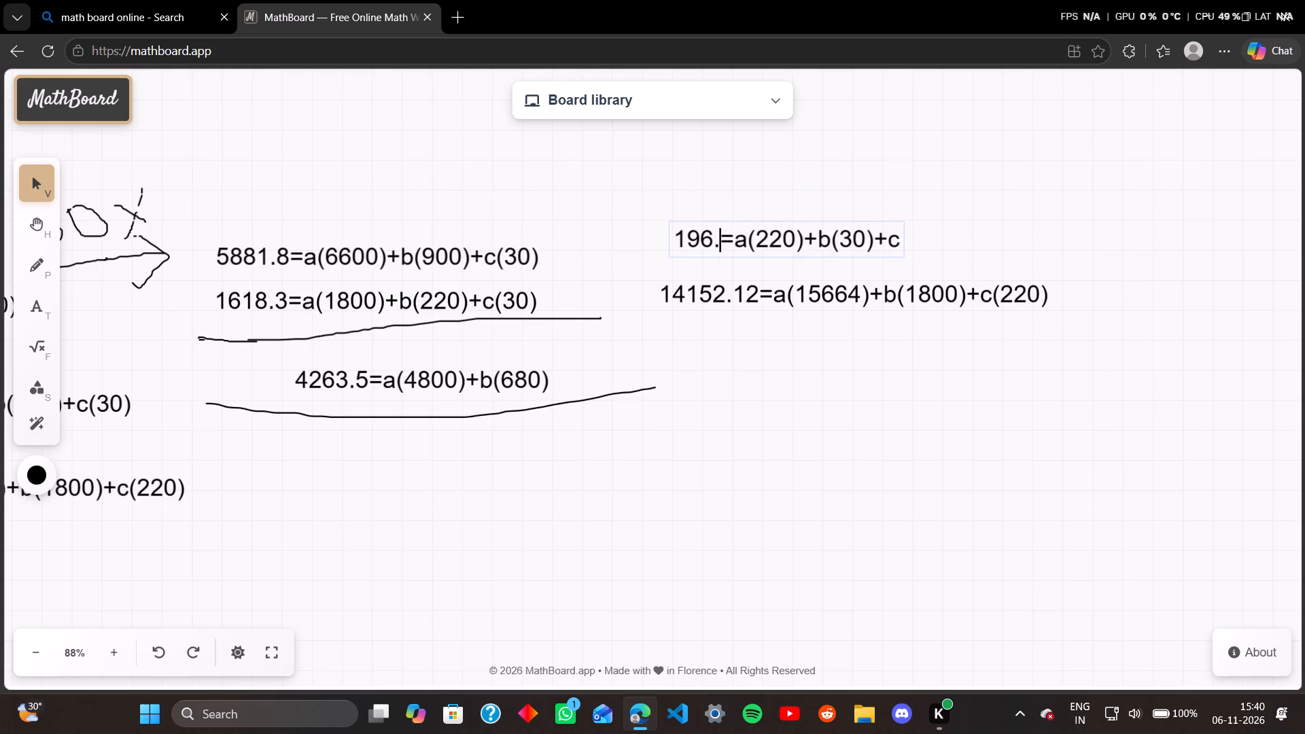
pyautogui.press('BackSpace')
pyautogui.press('BackSpace')
pyautogui.press('BackSpace')
pyautogui.press('BackSpace')
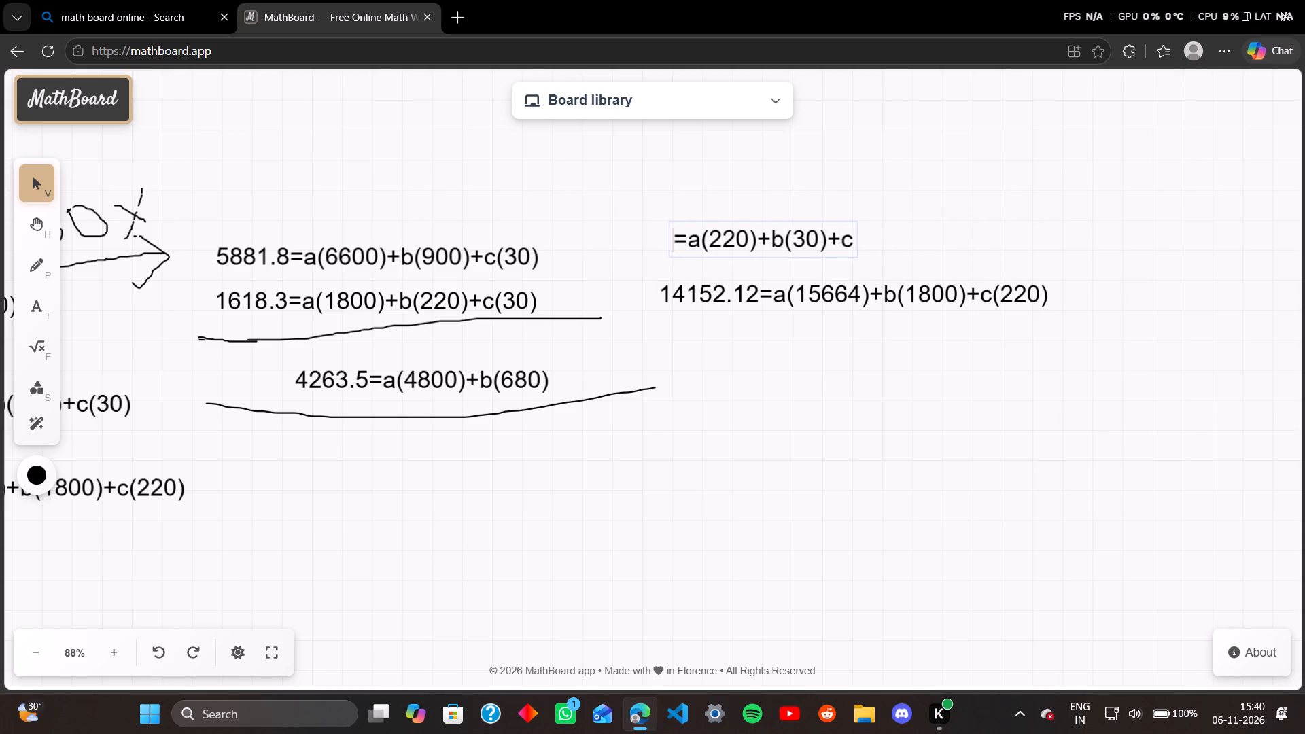
pyautogui.write('43')
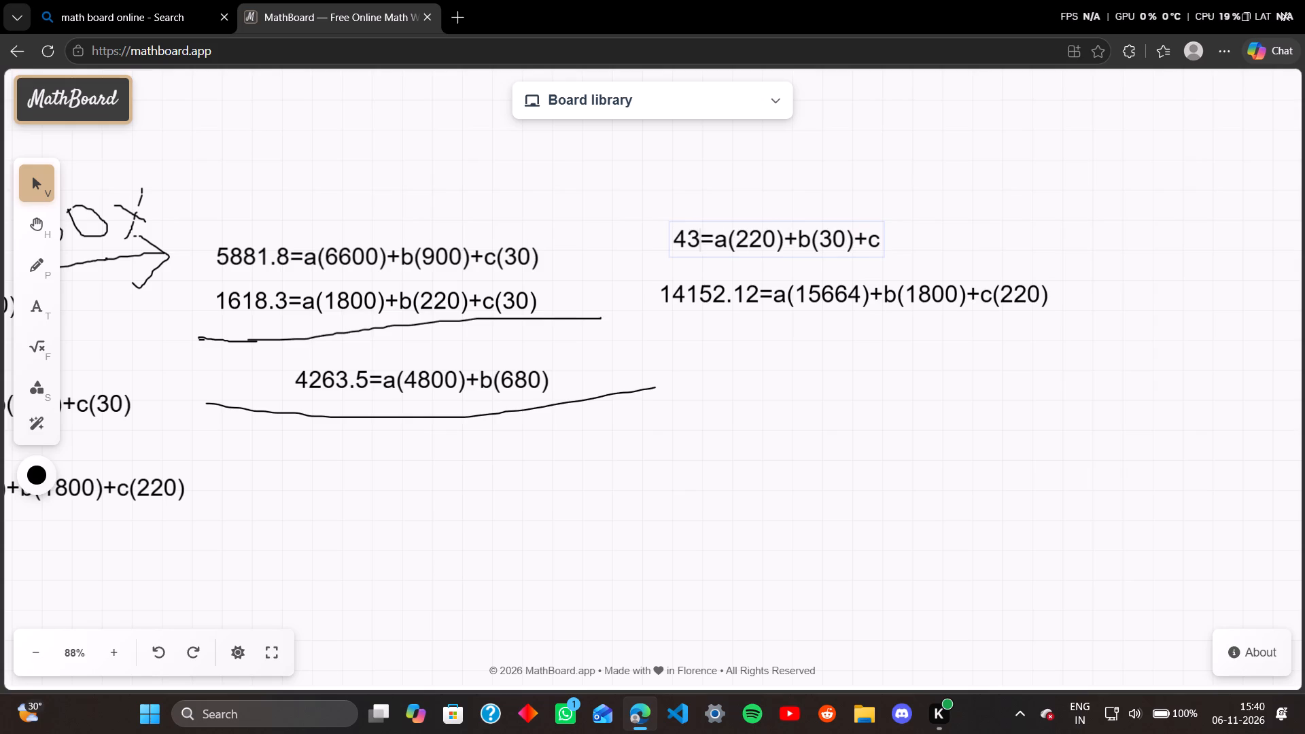
pyautogui.write('133')
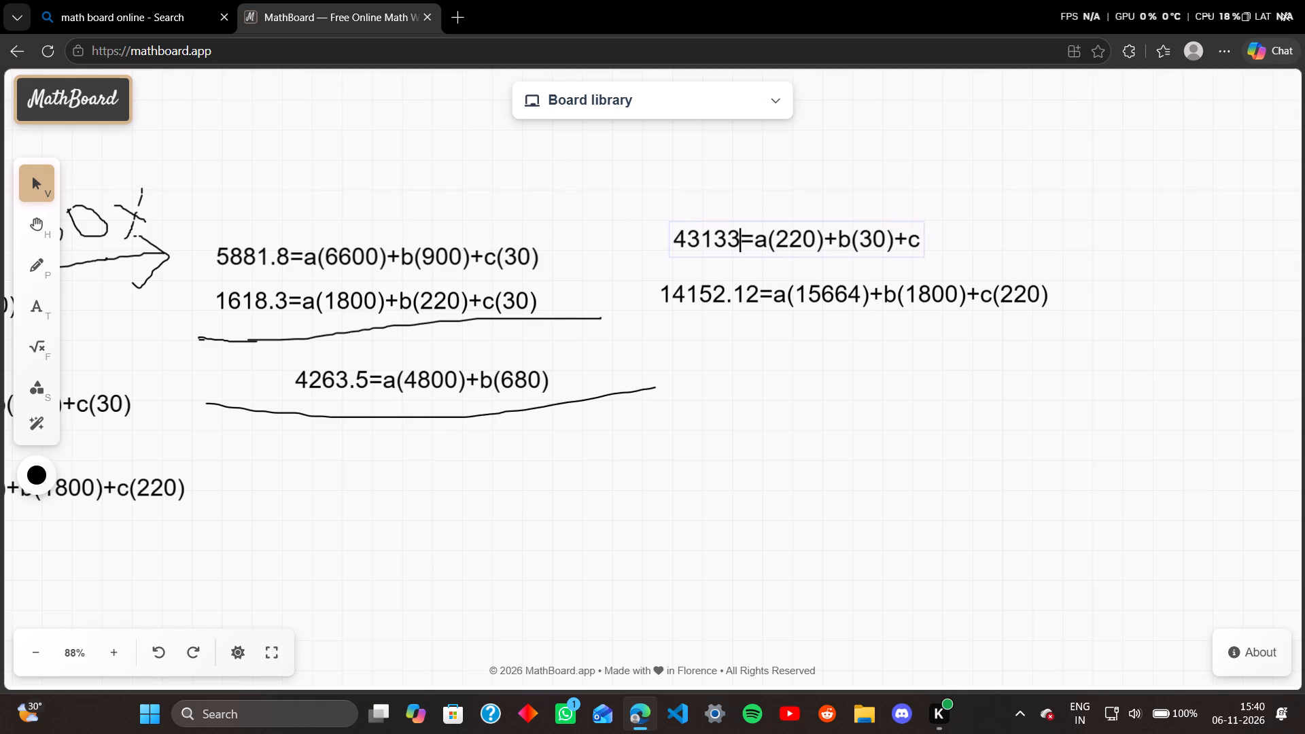
pyautogui.write('.2')
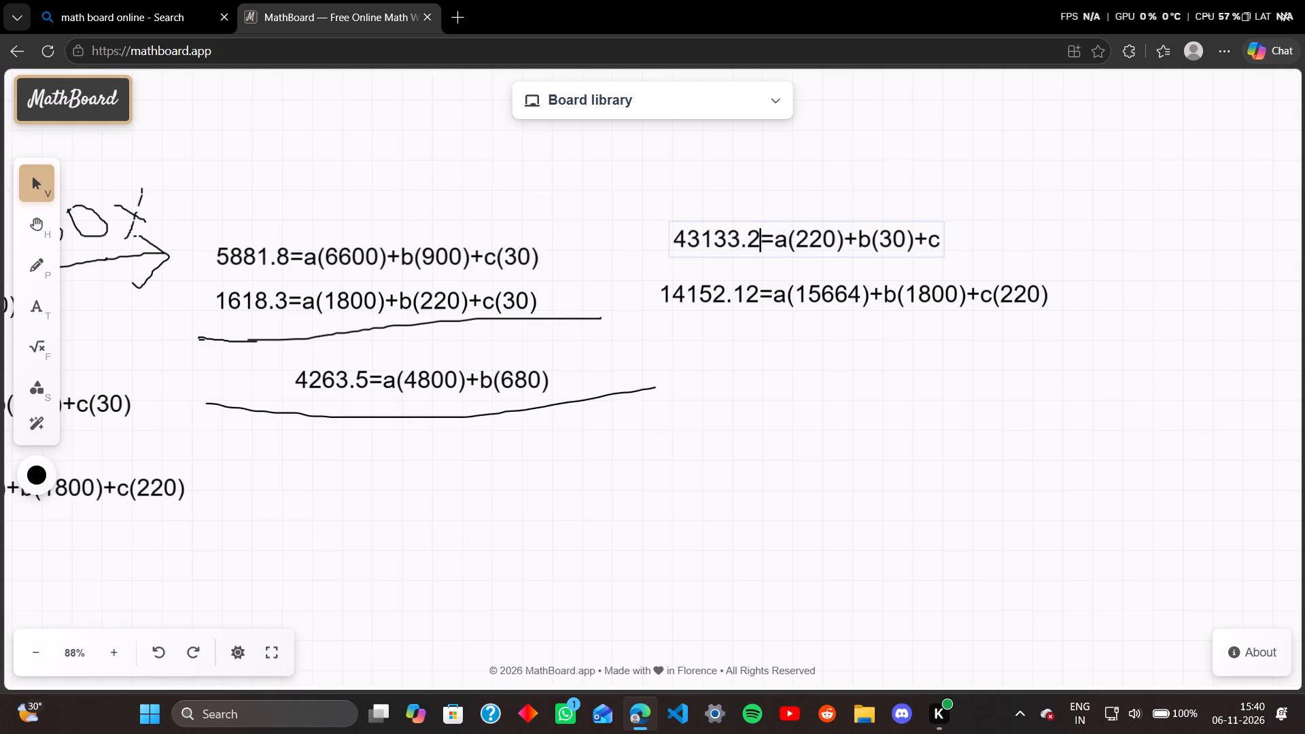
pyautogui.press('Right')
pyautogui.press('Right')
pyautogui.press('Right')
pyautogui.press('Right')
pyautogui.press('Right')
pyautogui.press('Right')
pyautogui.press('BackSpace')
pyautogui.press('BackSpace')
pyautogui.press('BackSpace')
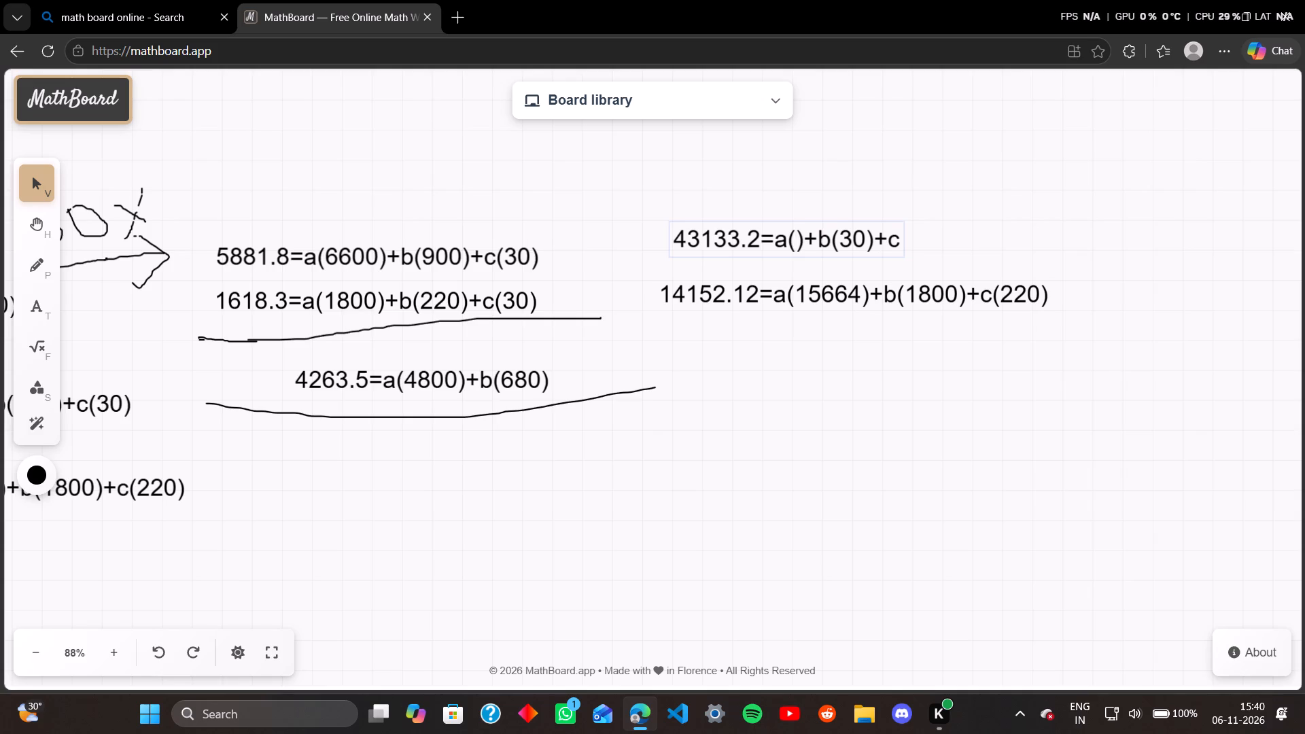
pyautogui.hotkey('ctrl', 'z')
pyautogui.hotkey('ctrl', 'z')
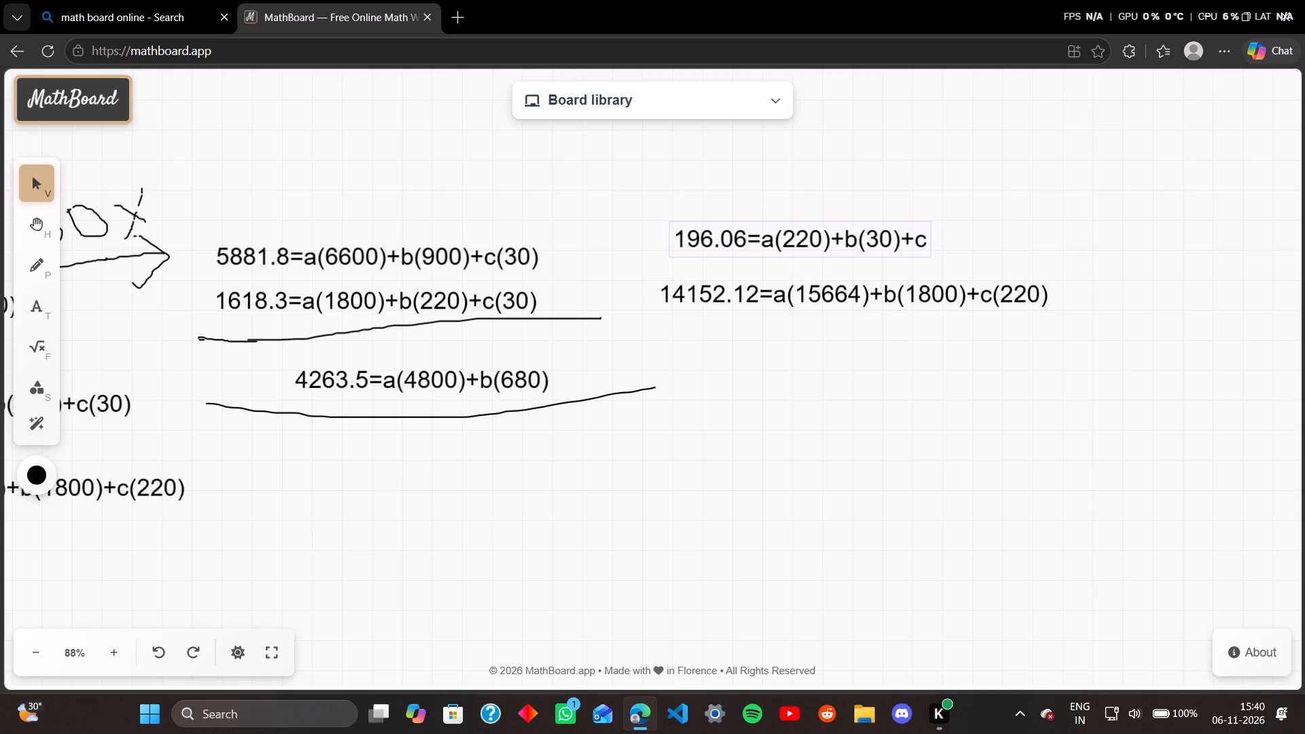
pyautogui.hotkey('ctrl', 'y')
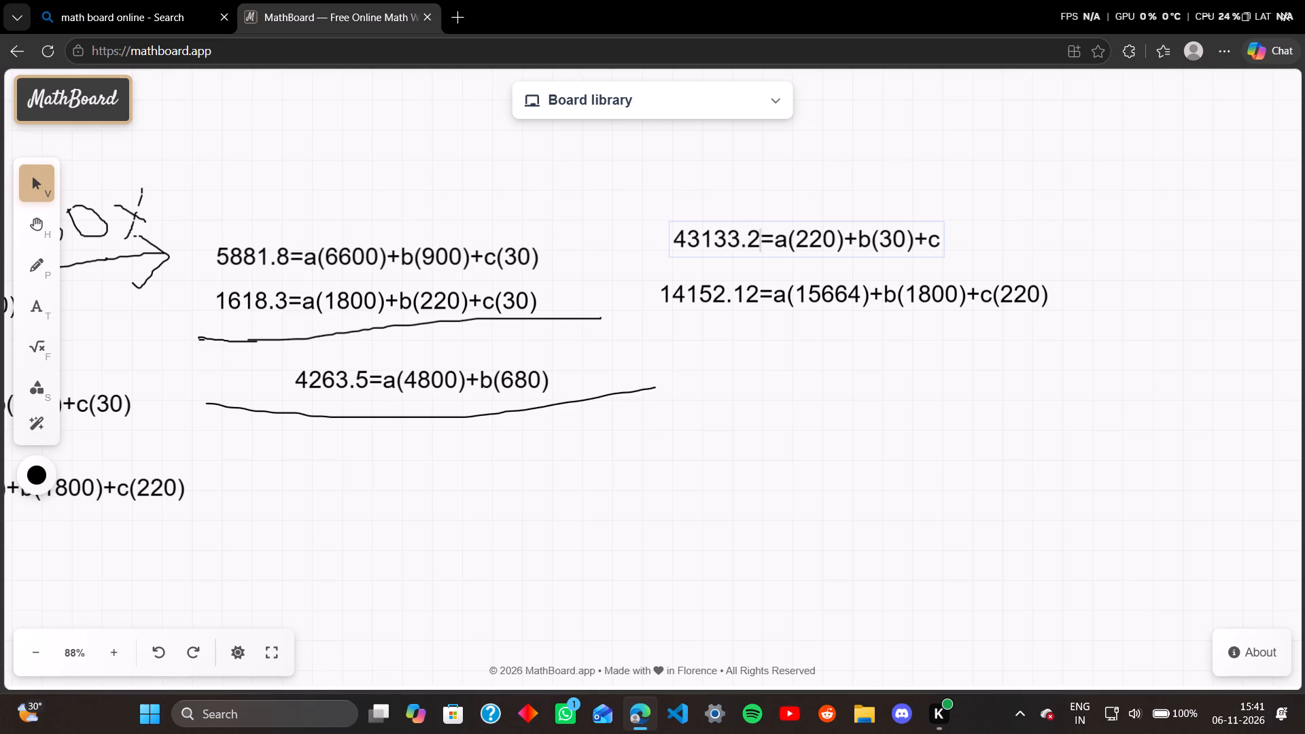
# Change the coefficient of a in the 43133.2 equation to 48400.
pyautogui.press('Right')
pyautogui.press('Right')
pyautogui.press('Right')
pyautogui.press('Right')
pyautogui.press('Right')
pyautogui.press('Right')
pyautogui.press('BackSpace')
pyautogui.press('BackSpace')
pyautogui.press('BackSpace')
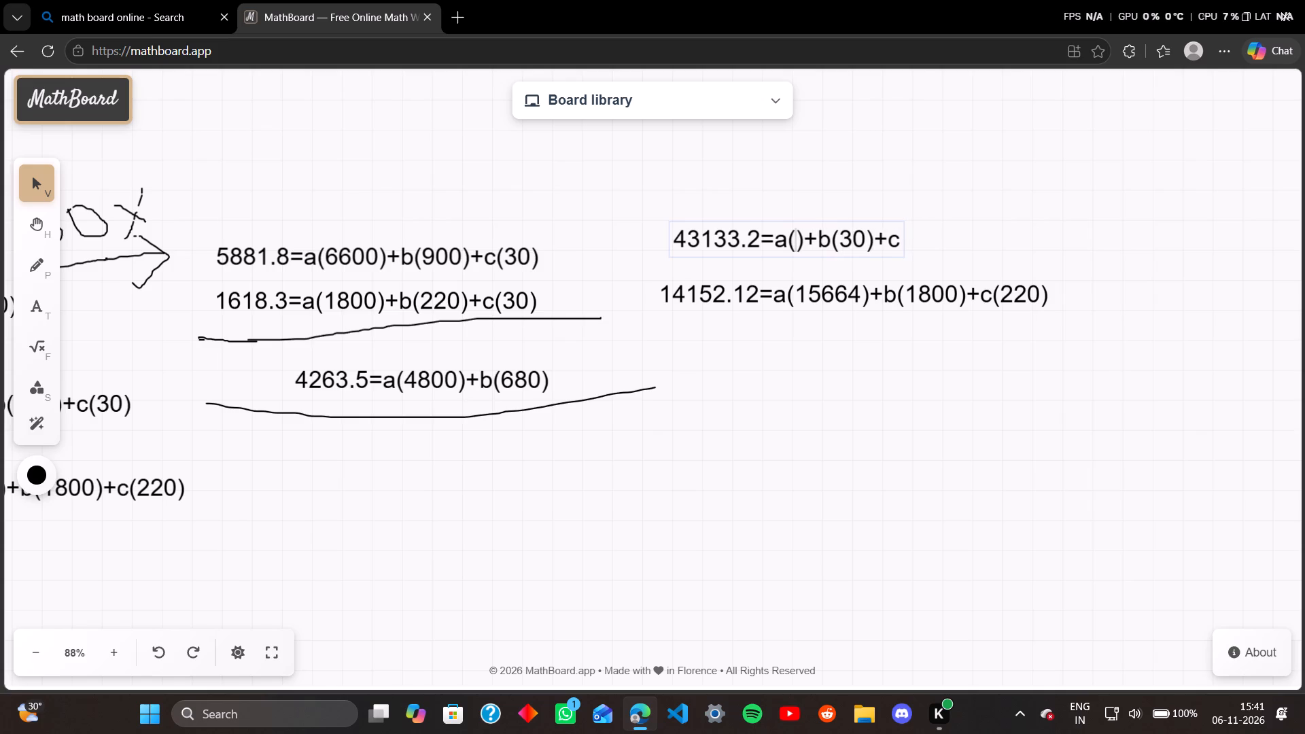
pyautogui.write('48')
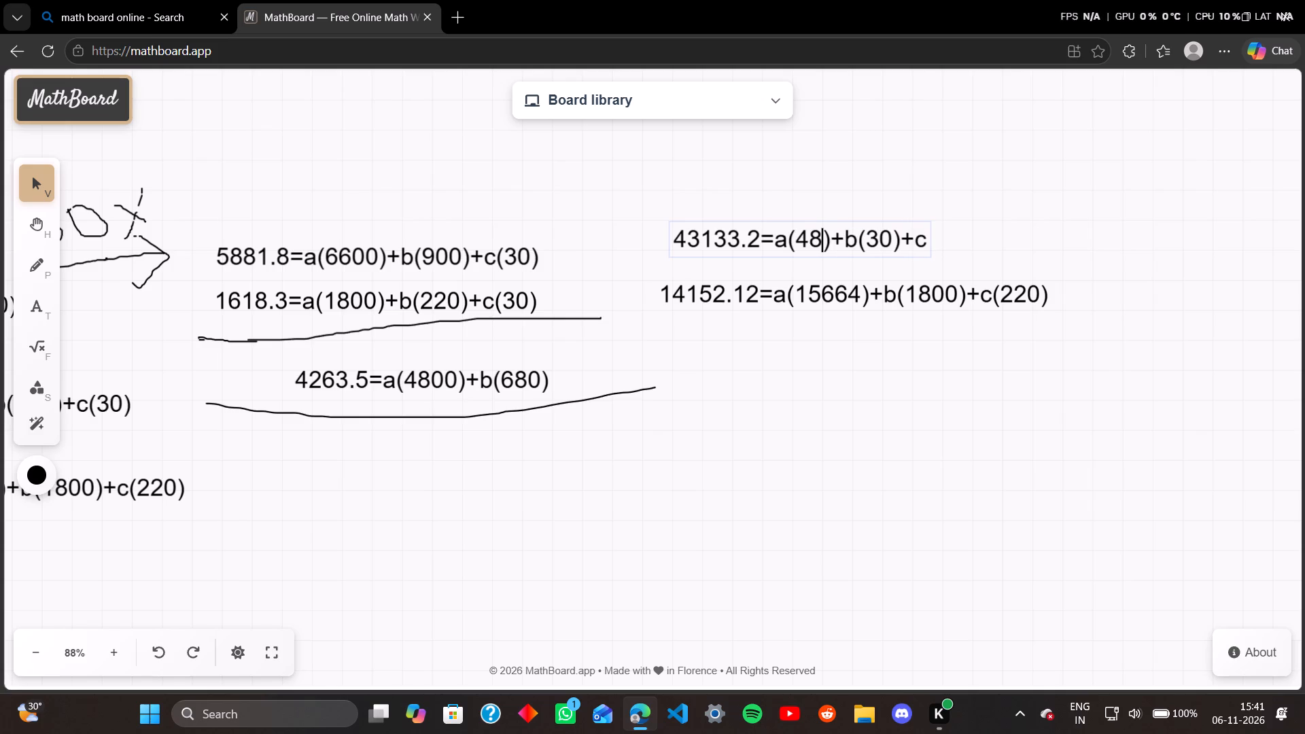
pyautogui.write('400')
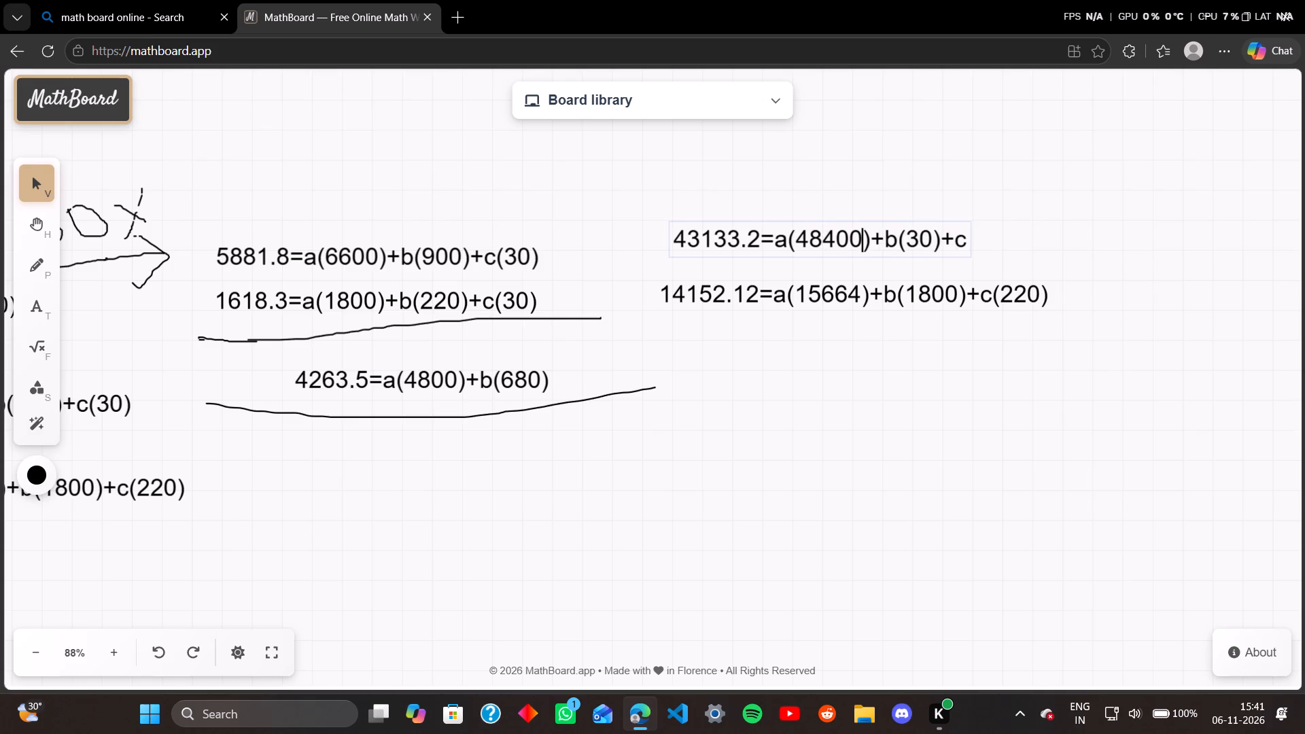
# Change the coefficient of b in the 43133.2 equation to 6600.
pyautogui.press('Right')
pyautogui.press('Right')
pyautogui.press('Right')
pyautogui.press('Right')
pyautogui.press('Right')
pyautogui.press('Right')
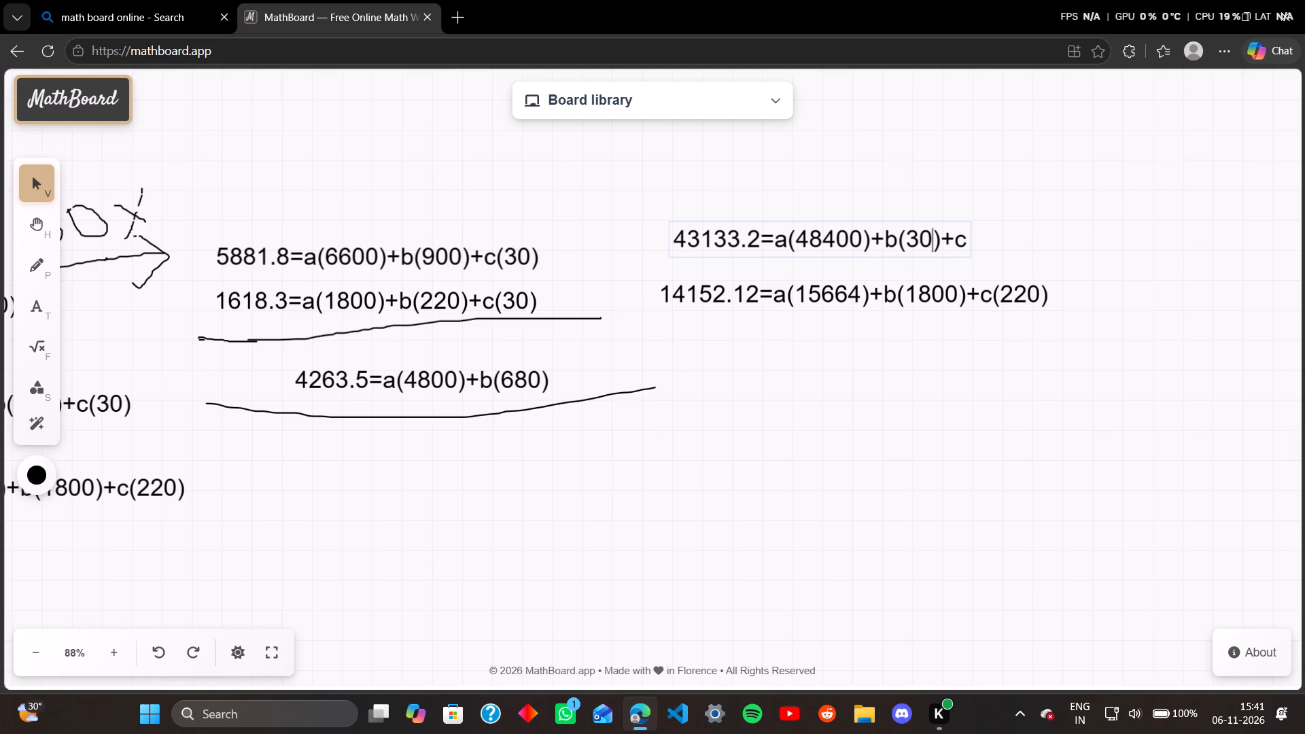
pyautogui.press('BackSpace')
pyautogui.press('BackSpace')
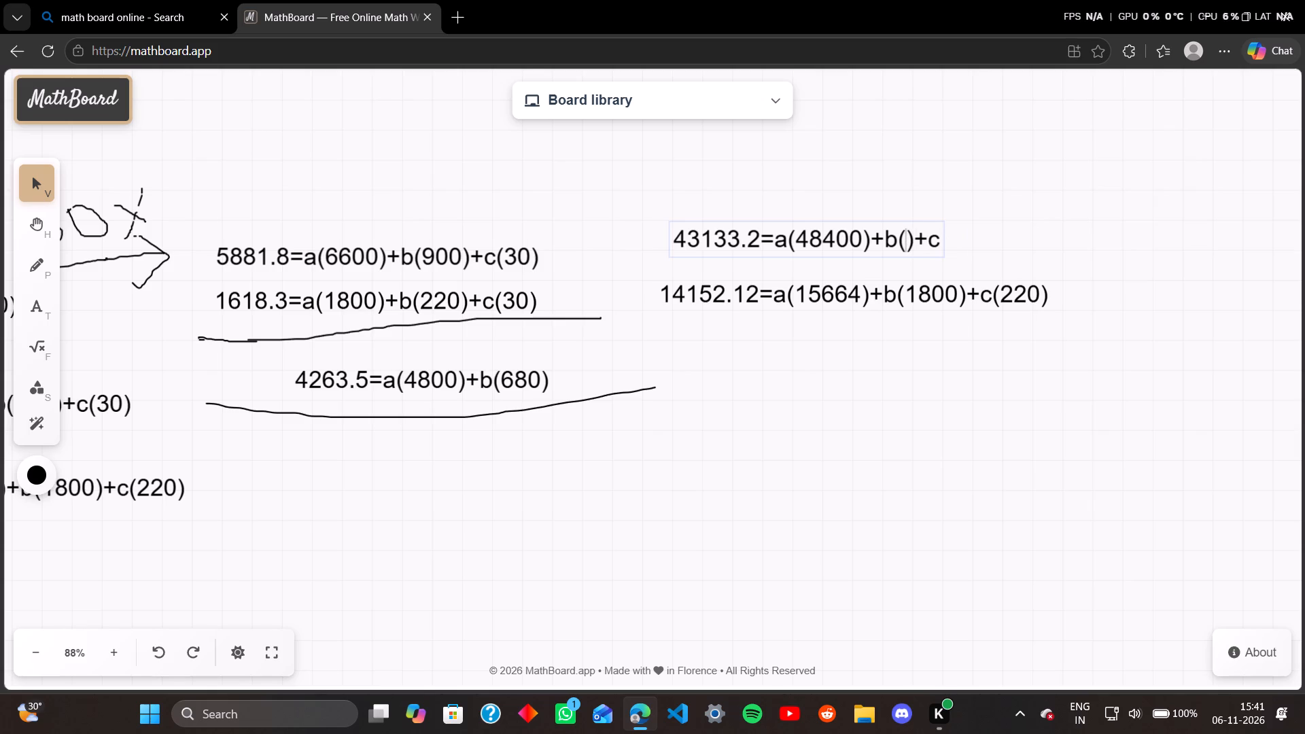
pyautogui.write('66')
pyautogui.write('00')
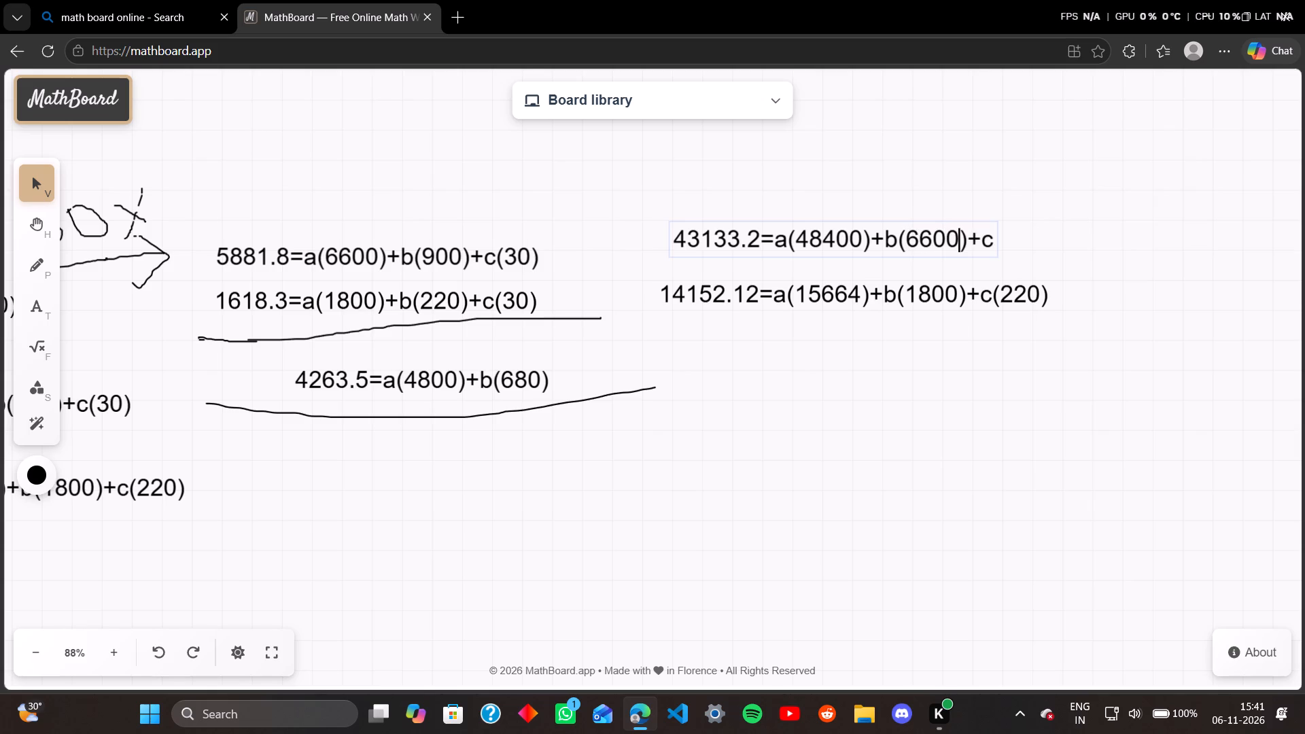
pyautogui.press('Insert')
pyautogui.press('Insert')
pyautogui.press('Insert')
# Add the coefficient (220) after c at the end of the 43133.2 equation.
pyautogui.press('Right')
pyautogui.press('Right')
pyautogui.press('Right')
pyautogui.hotkey('shift', '(')
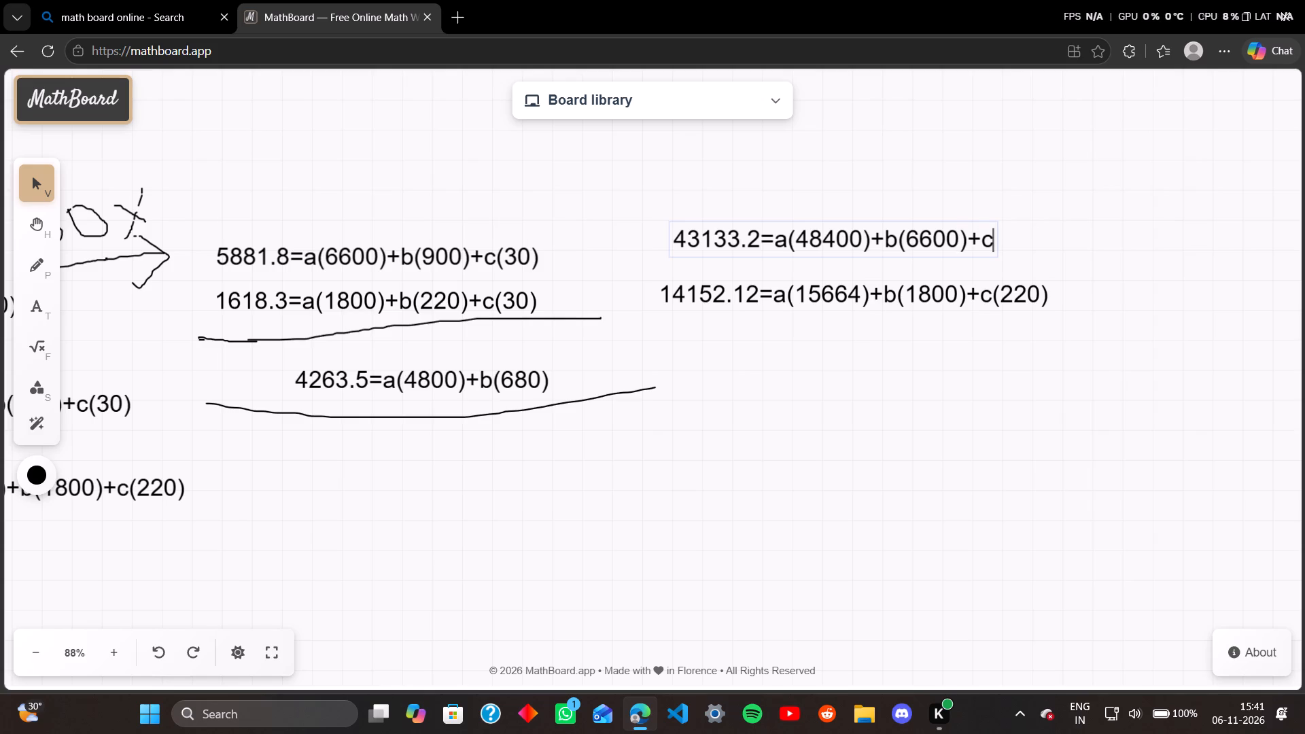
pyautogui.write('22')
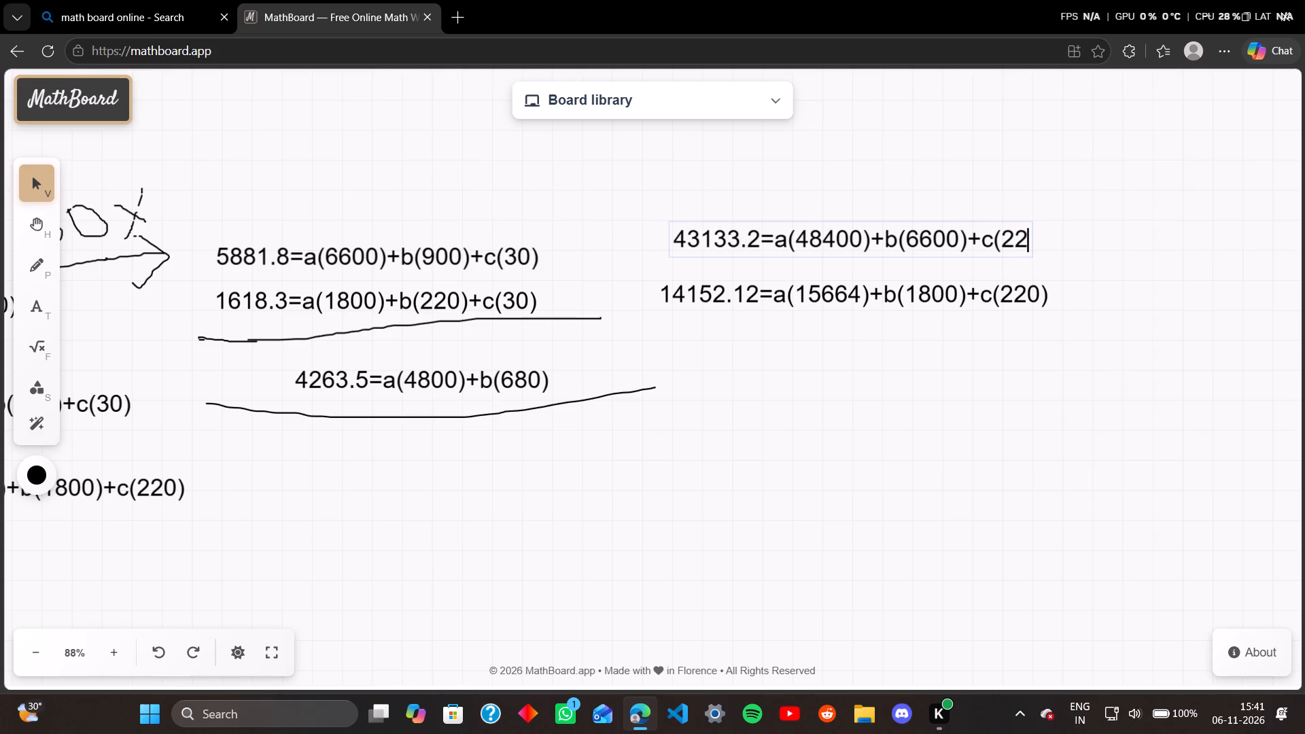
pyautogui.press('0')
pyautogui.hotkey('shift', ')')
# Draw a freehand subtraction line with the Pen beneath the 14152.12 equation, spanning its full width.
pyautogui.click(39, 254)
pyautogui.click(669, 318)
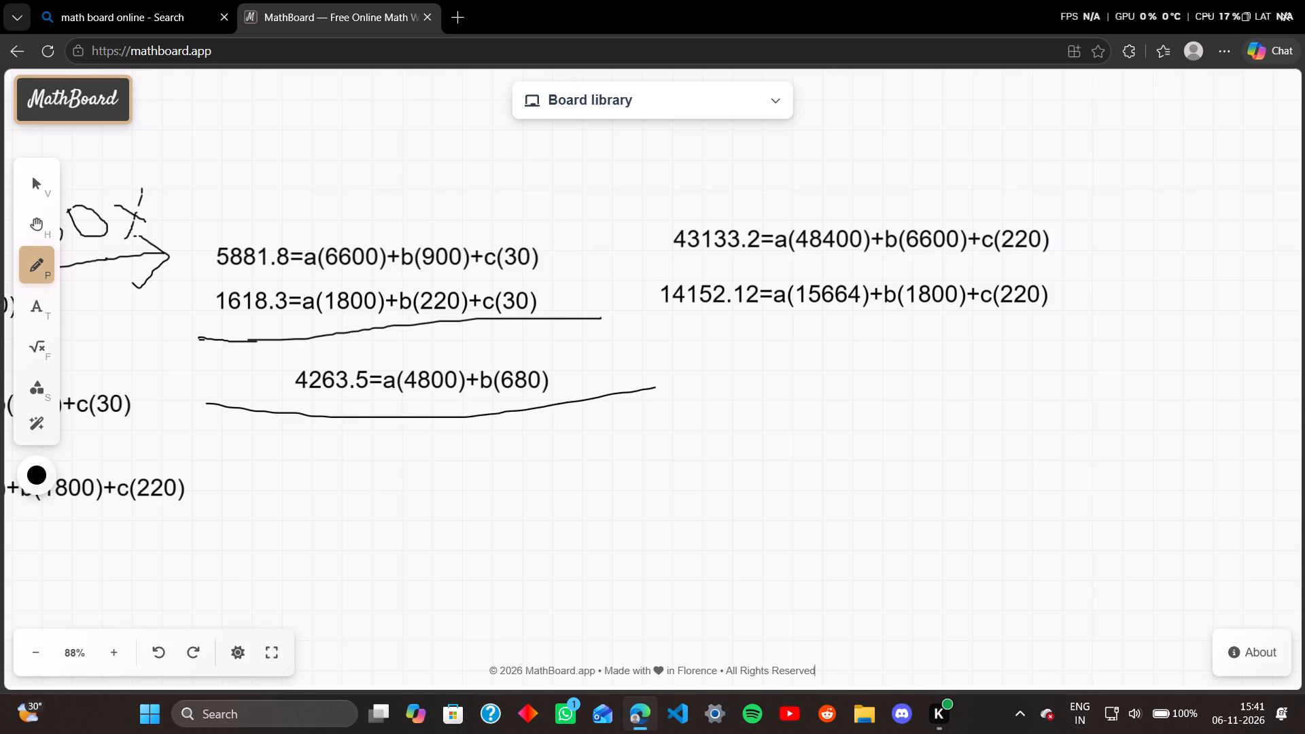
pyautogui.click(934, 327)
pyautogui.click(668, 318)
pyautogui.moveTo(673, 319); pyautogui.dragTo(1074, 311)
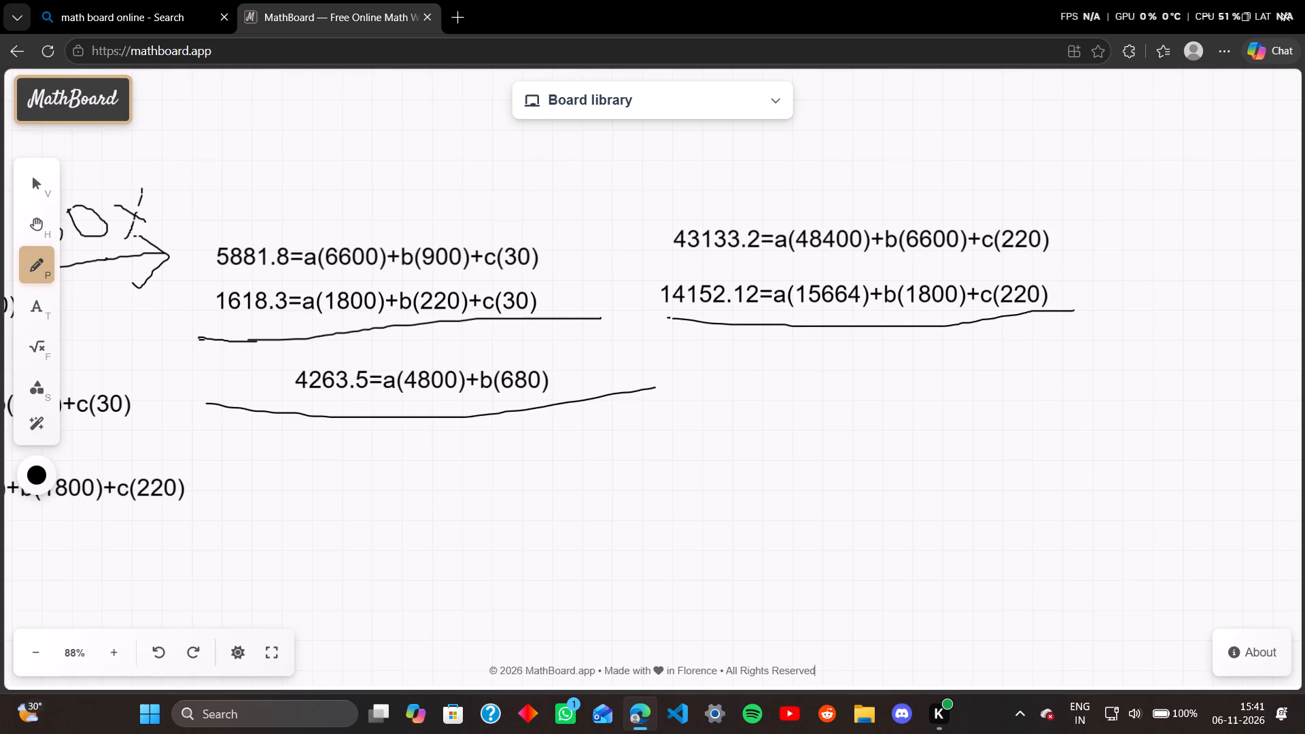
# Draw a second, longer freehand line below the 14152.12 equation's underline, leaving room between them for the result.
pyautogui.click(689, 394)
pyautogui.moveTo(723, 394); pyautogui.dragTo(847, 397)
pyautogui.moveTo(877, 402); pyautogui.dragTo(950, 411)
pyautogui.moveTo(1163, 415); pyautogui.dragTo(1184, 414)
pyautogui.click(1193, 412)
pyautogui.moveTo(1193, 412); pyautogui.dragTo(1116, 410)
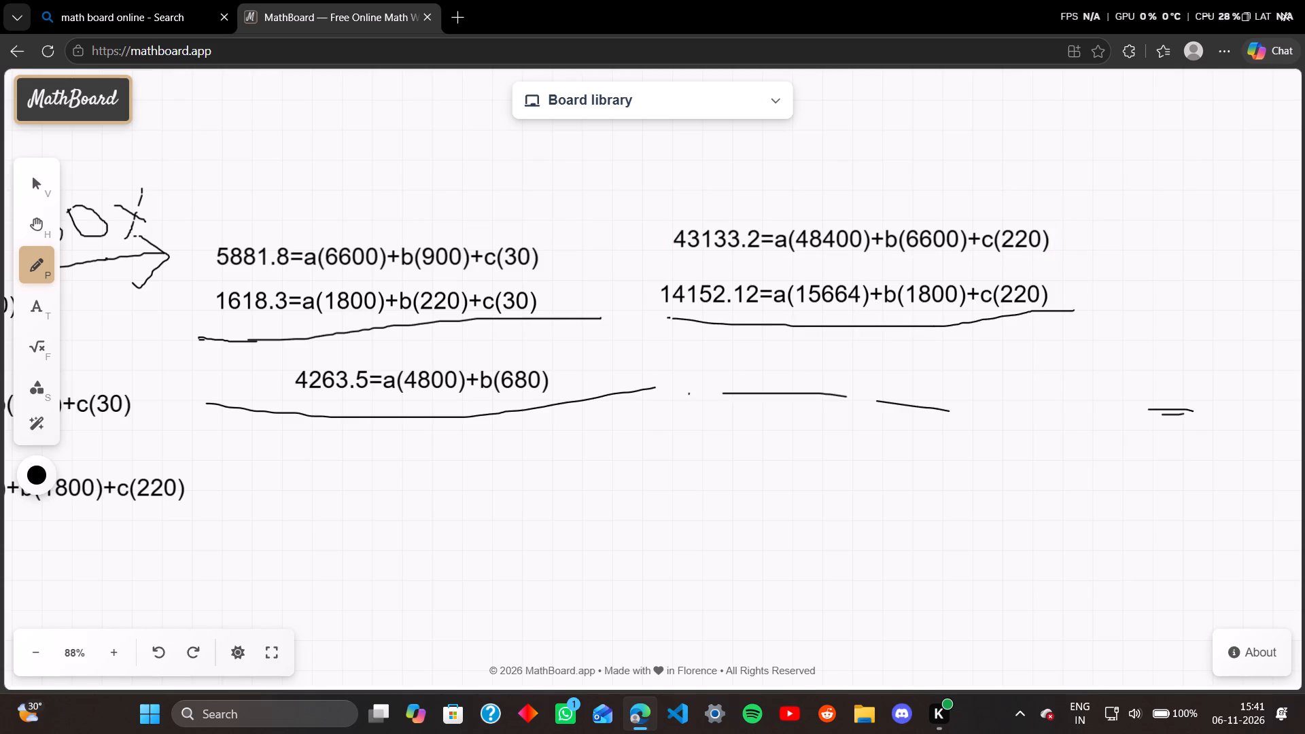
pyautogui.moveTo(1116, 410); pyautogui.dragTo(675, 396)
pyautogui.click(674, 396)
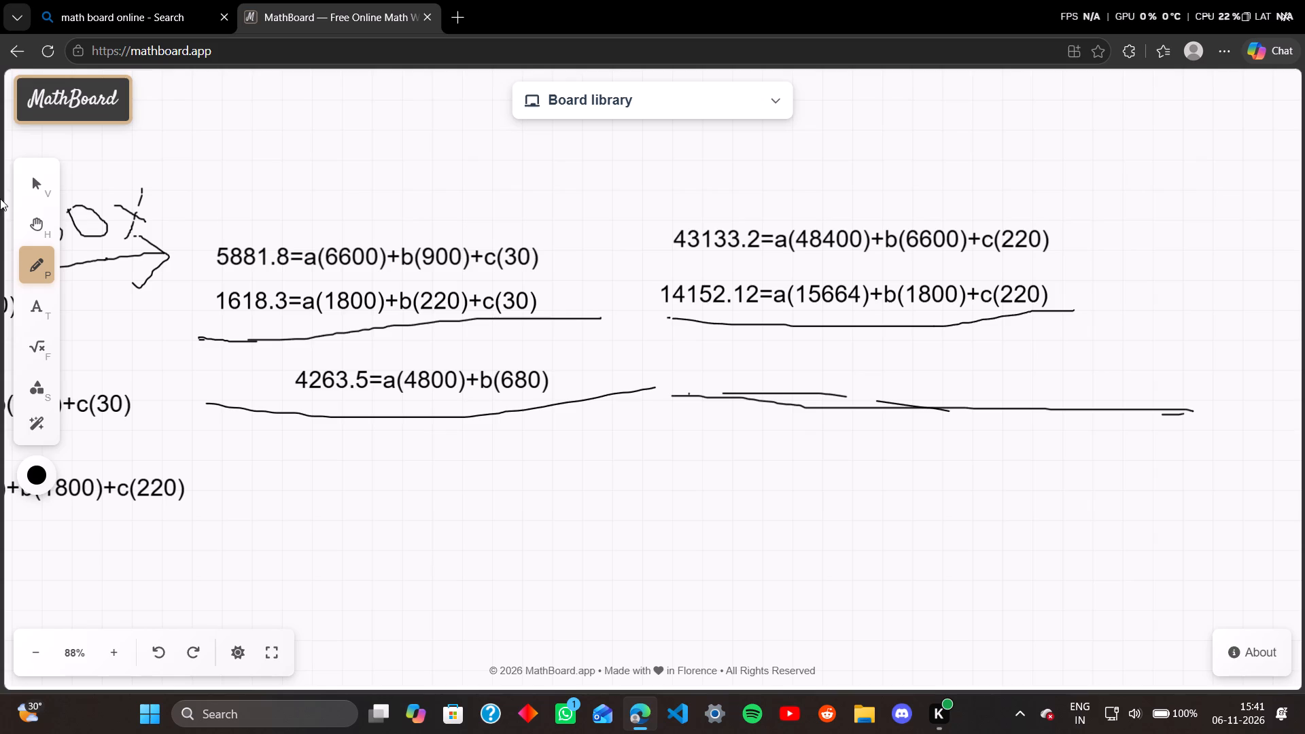
pyautogui.click(43, 187)
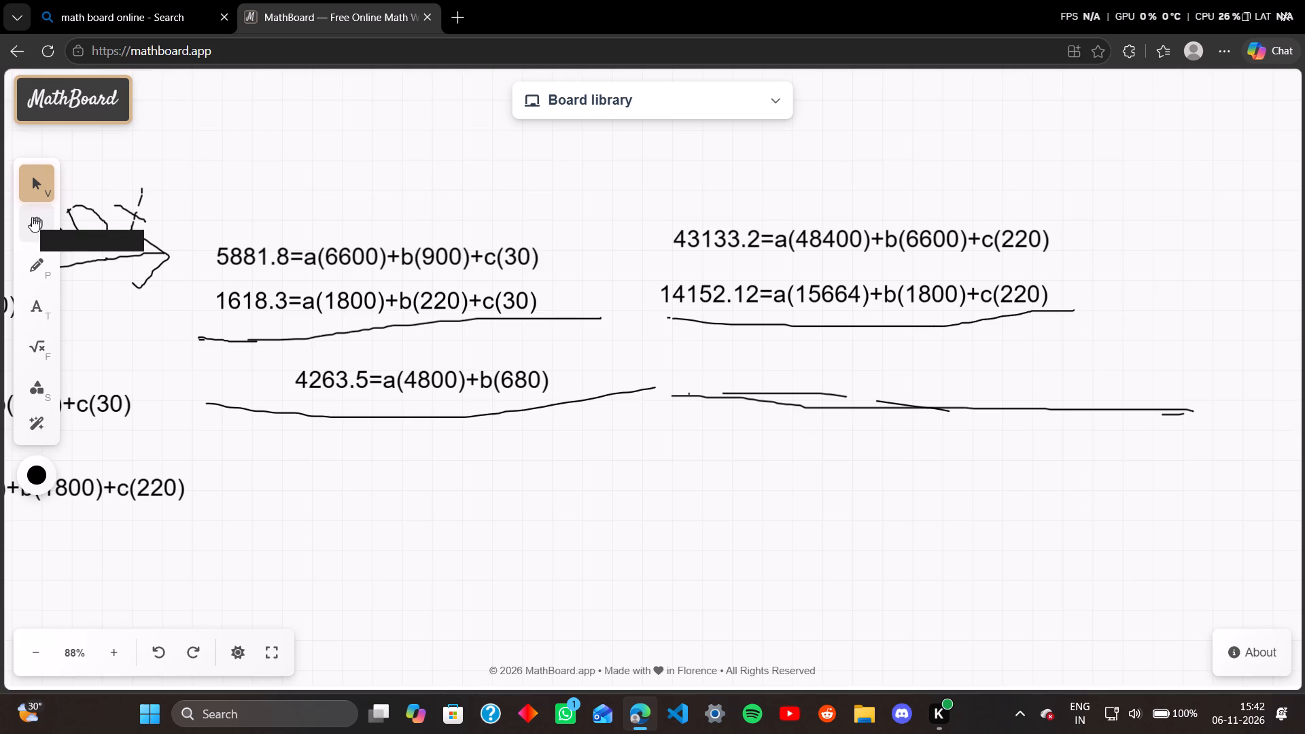
# Add a text below the second freehand line and enter the left side of the subtraction result, 28981.08=.
pyautogui.doubleClick(39, 304)
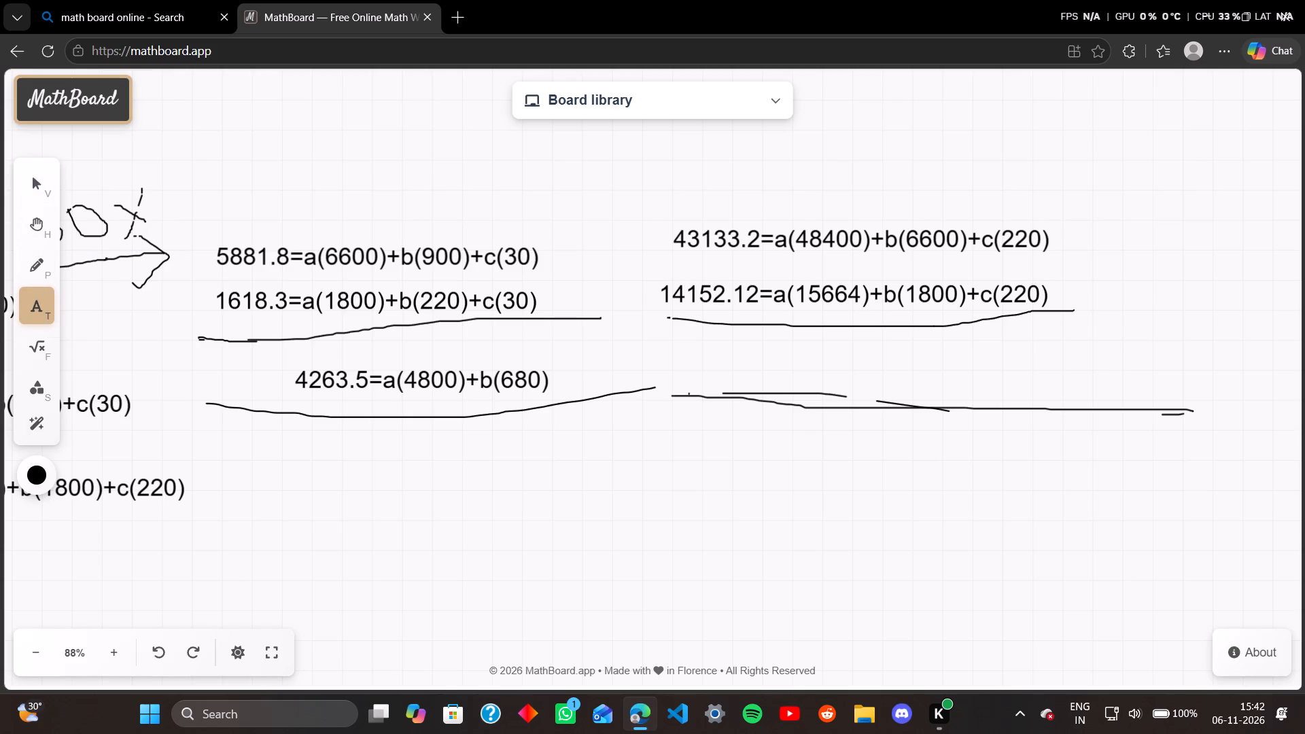
pyautogui.click(628, 431)
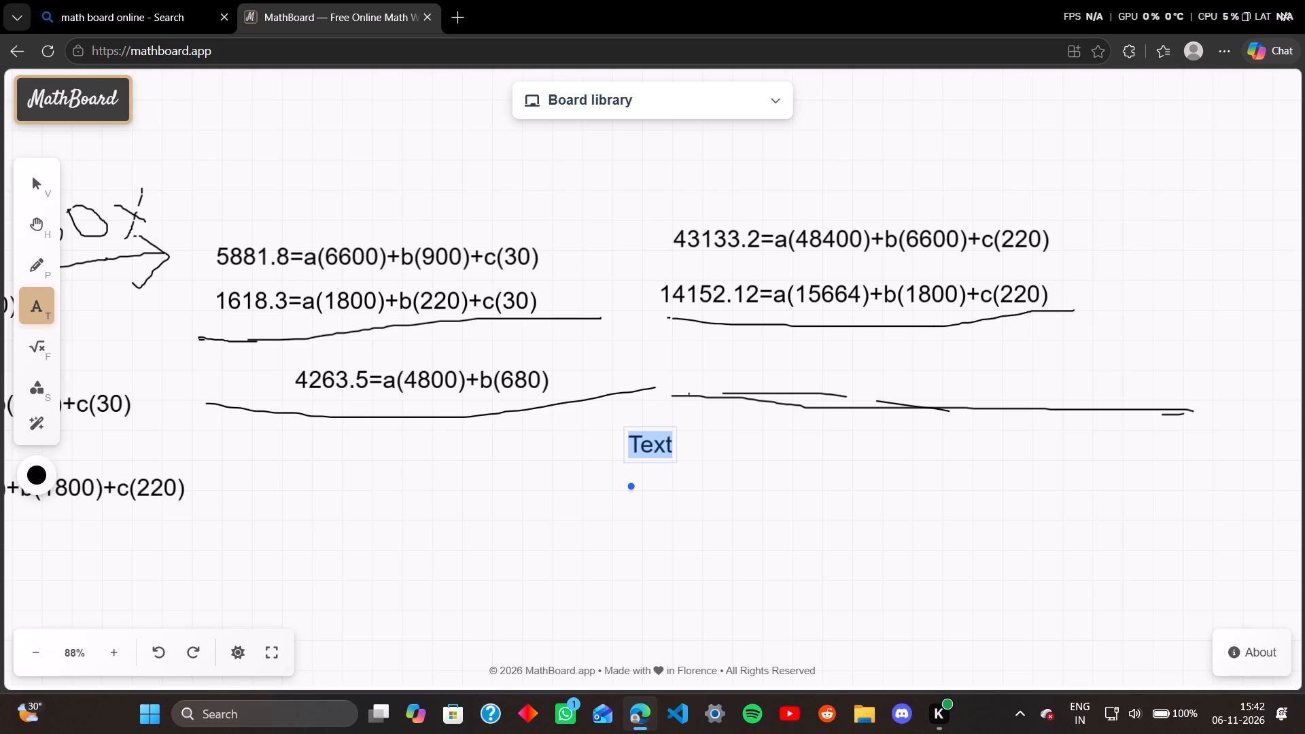
pyautogui.press('BackSpace')
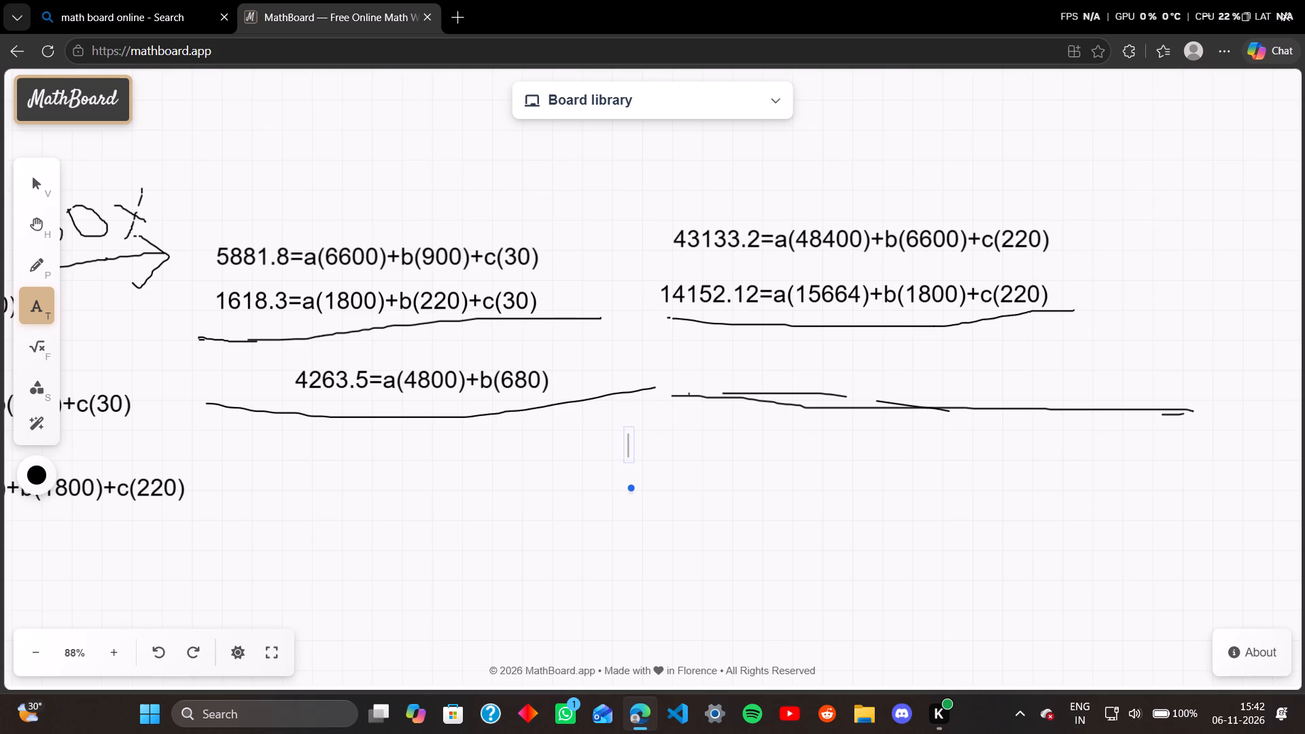
pyautogui.press('2')
pyautogui.press('8')
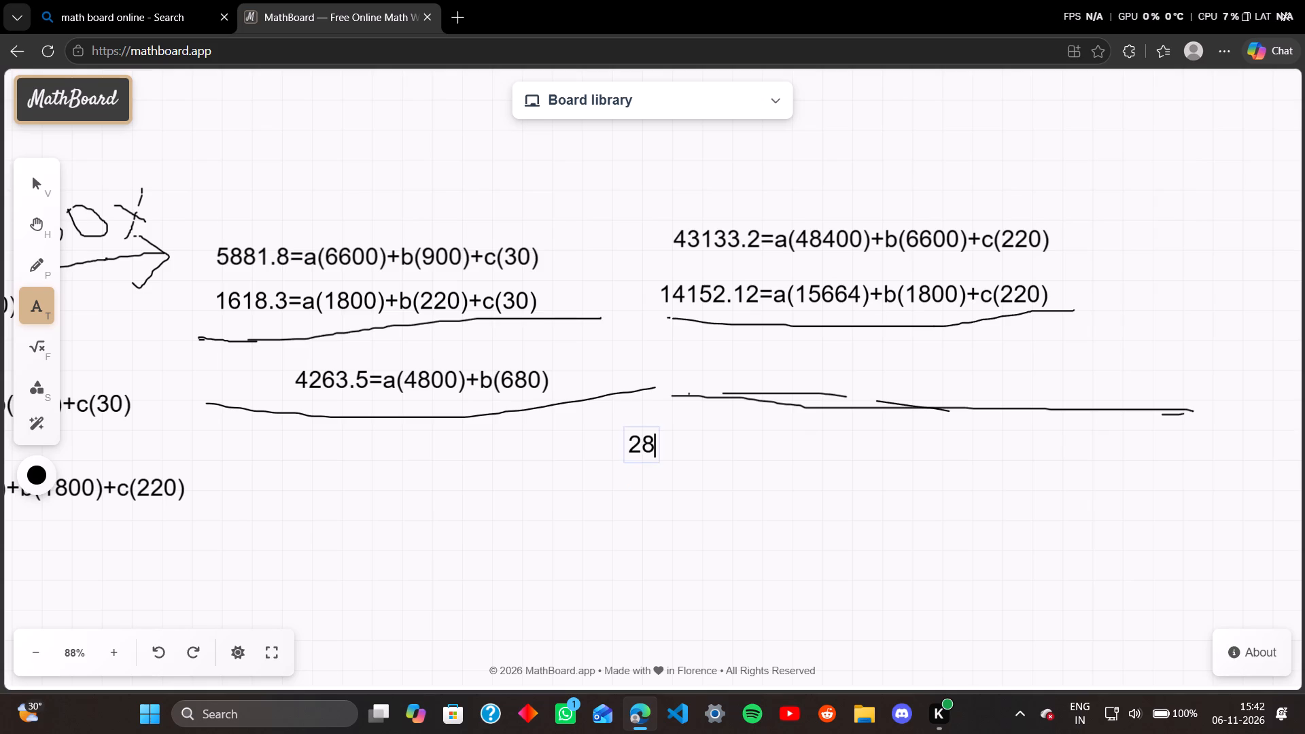
pyautogui.press('9')
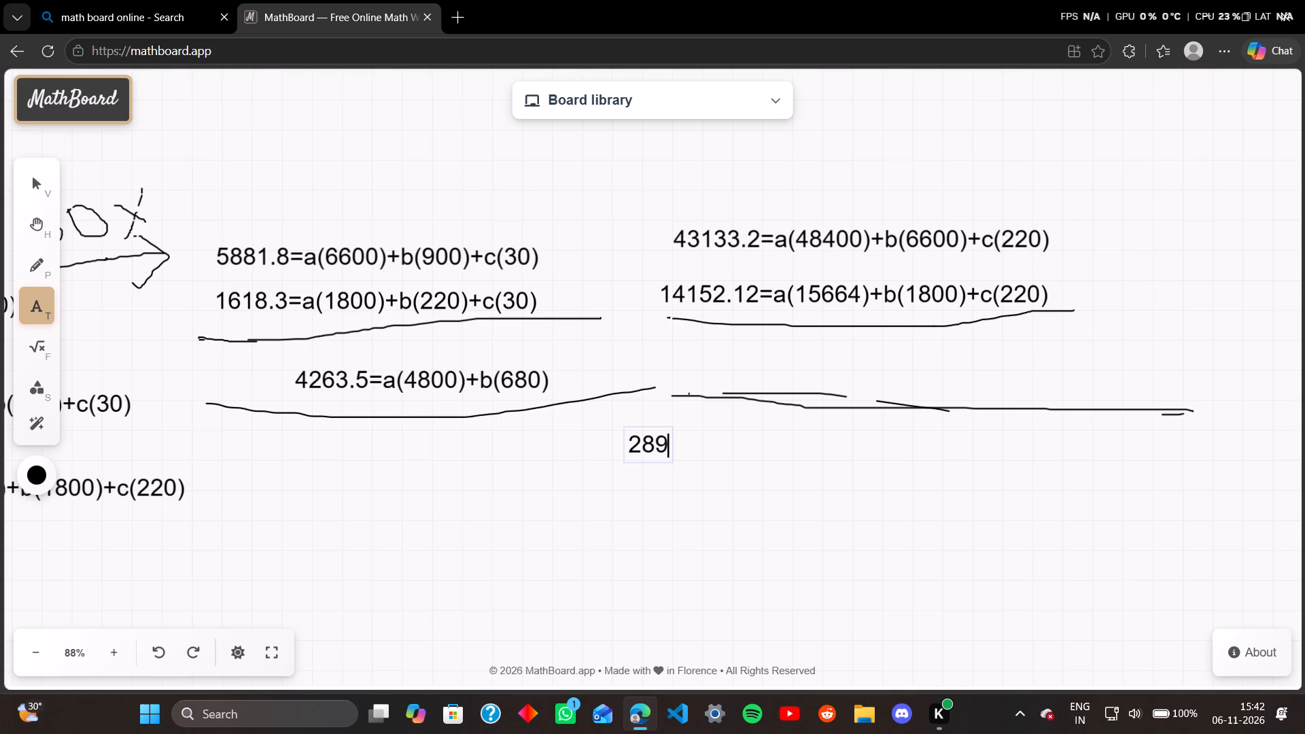
pyautogui.write('81')
pyautogui.write('.08')
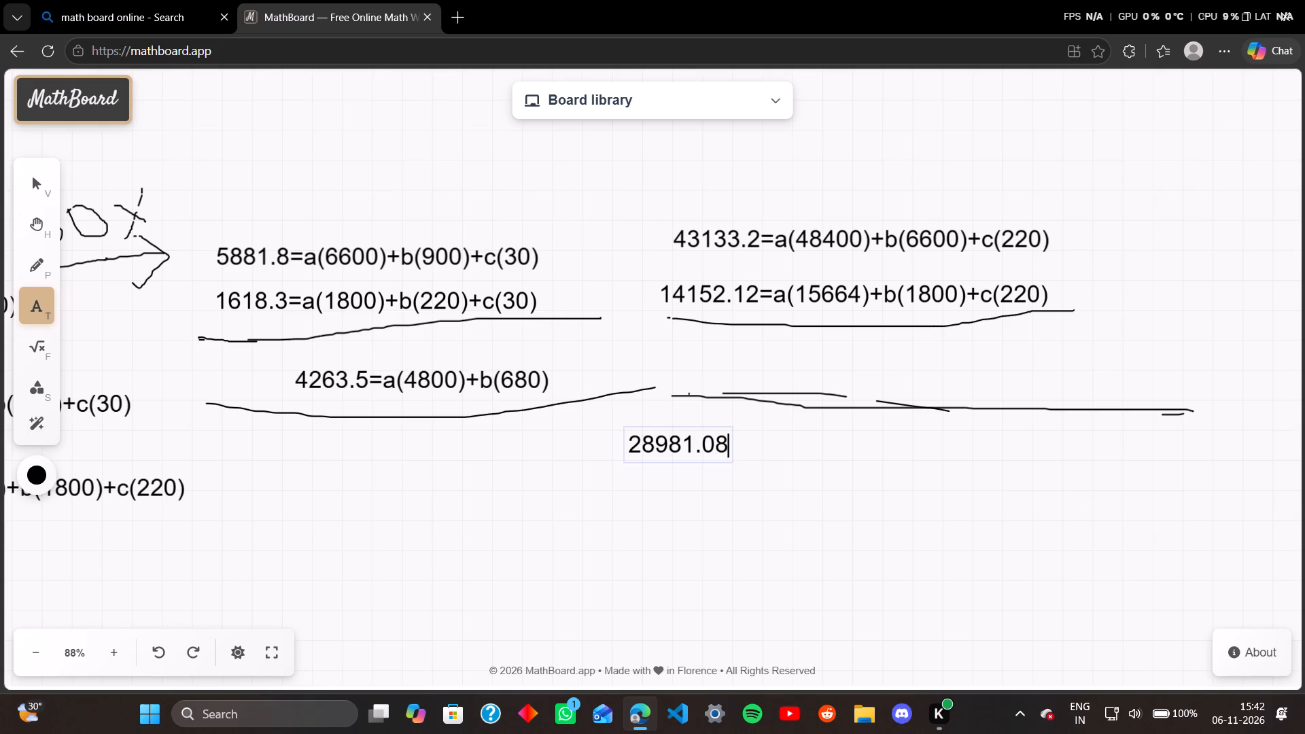
pyautogui.press('=')
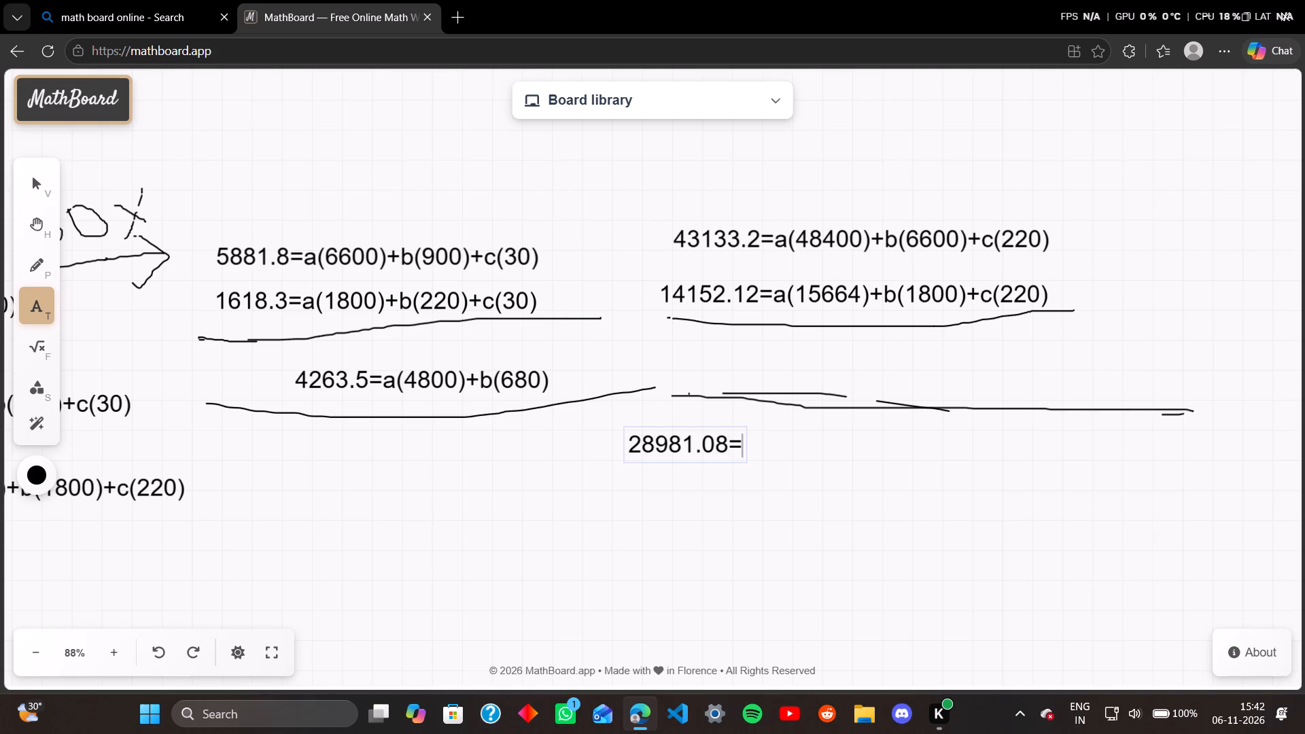
# Complete the 28981.08 equation with a(32736)+b(4800) on its right side.
pyautogui.press('a')
pyautogui.hotkey('shift', '(')
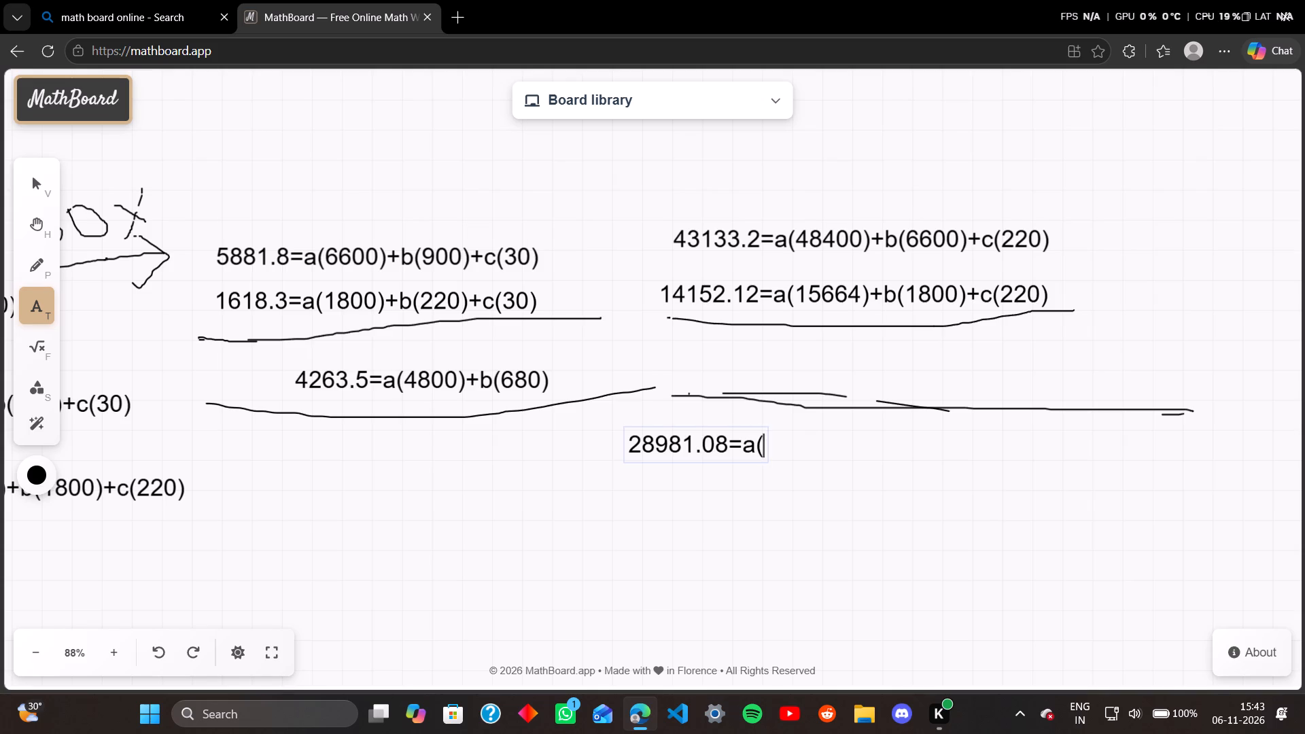
pyautogui.write('32')
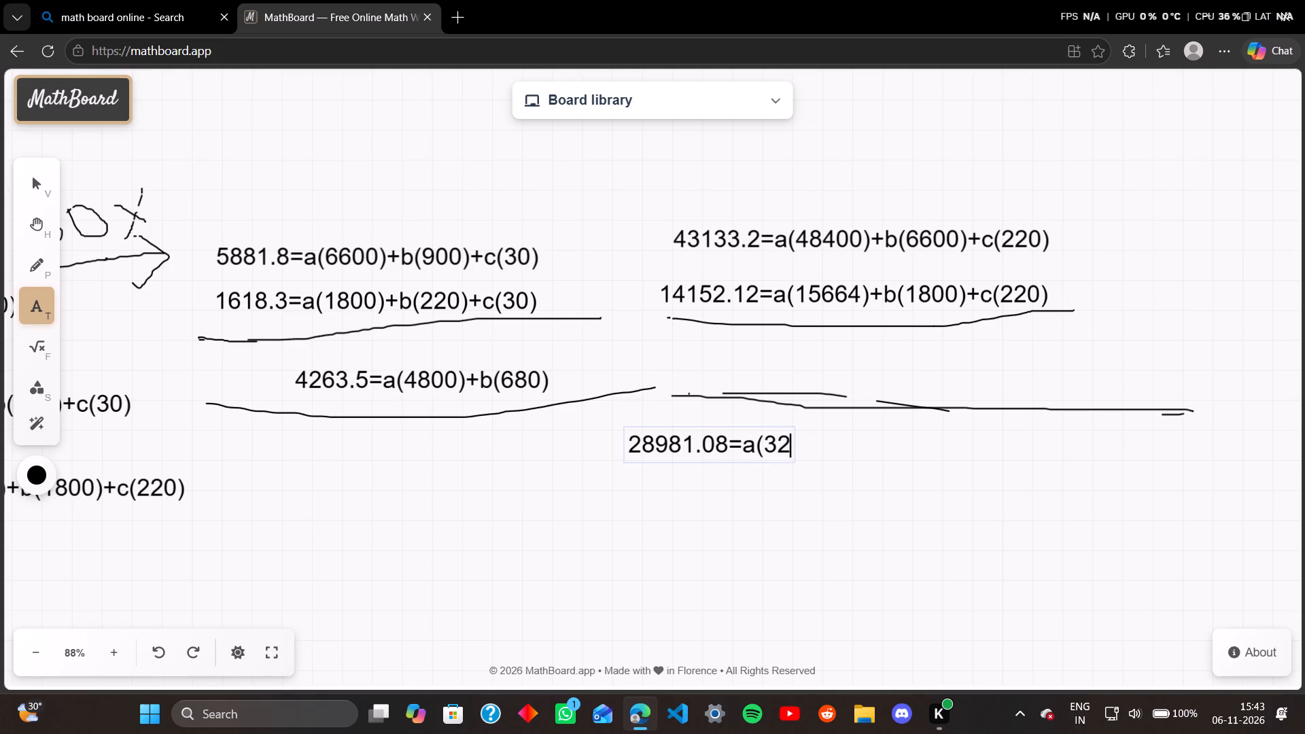
pyautogui.press('7')
pyautogui.press('3')
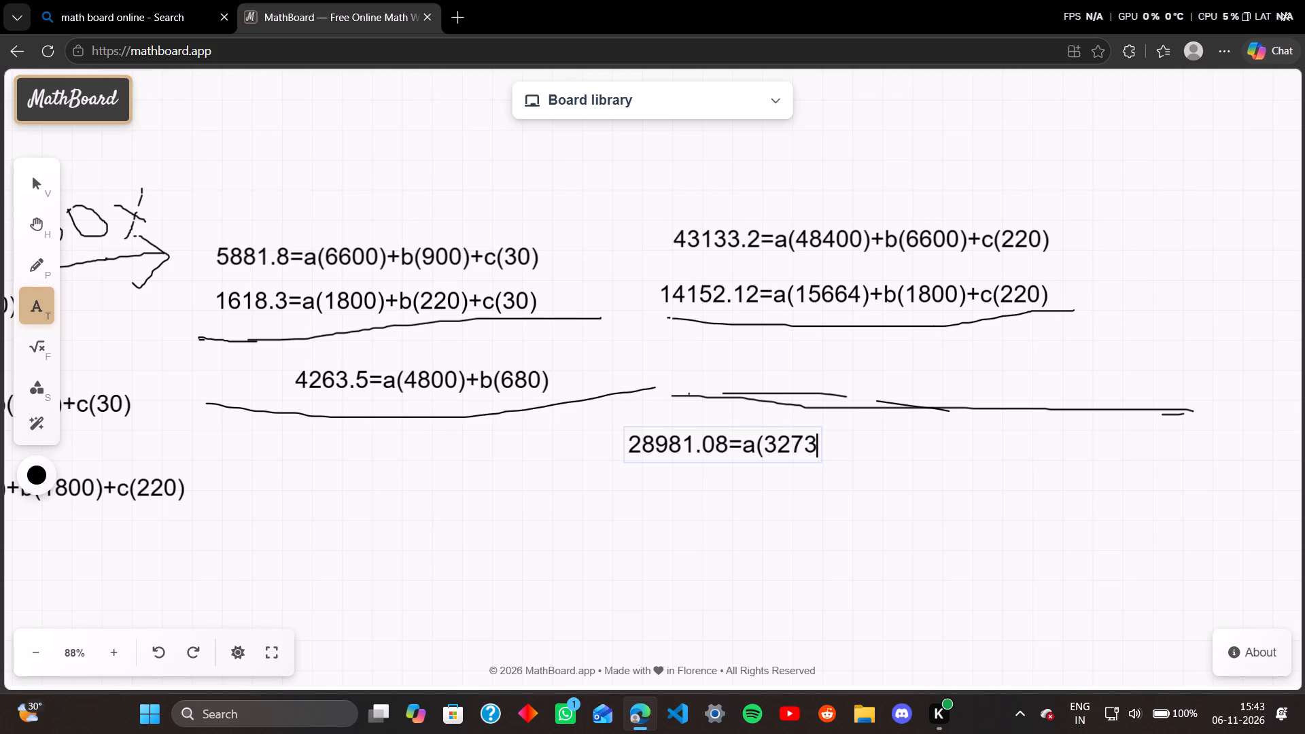
pyautogui.press('6')
pyautogui.hotkey('shift', ')')
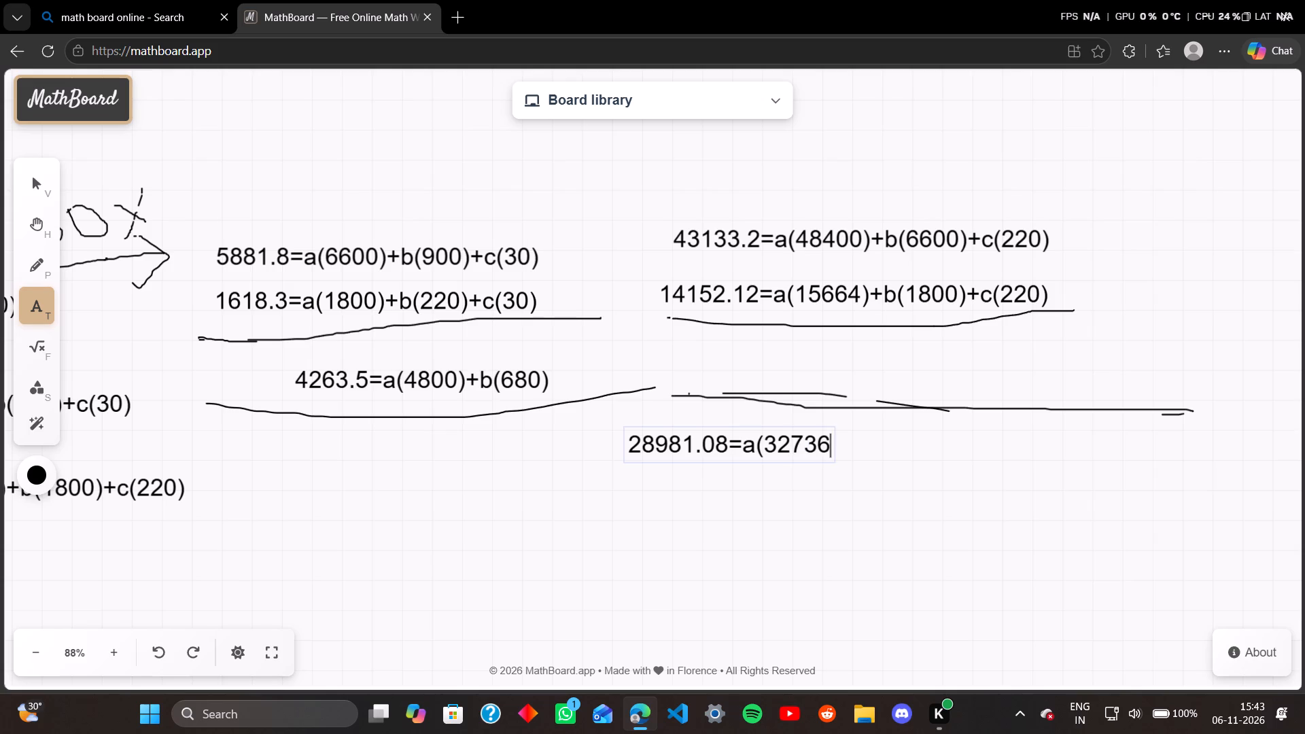
pyautogui.hotkey('shift', '+')
pyautogui.press('b')
pyautogui.hotkey('shift', '(')
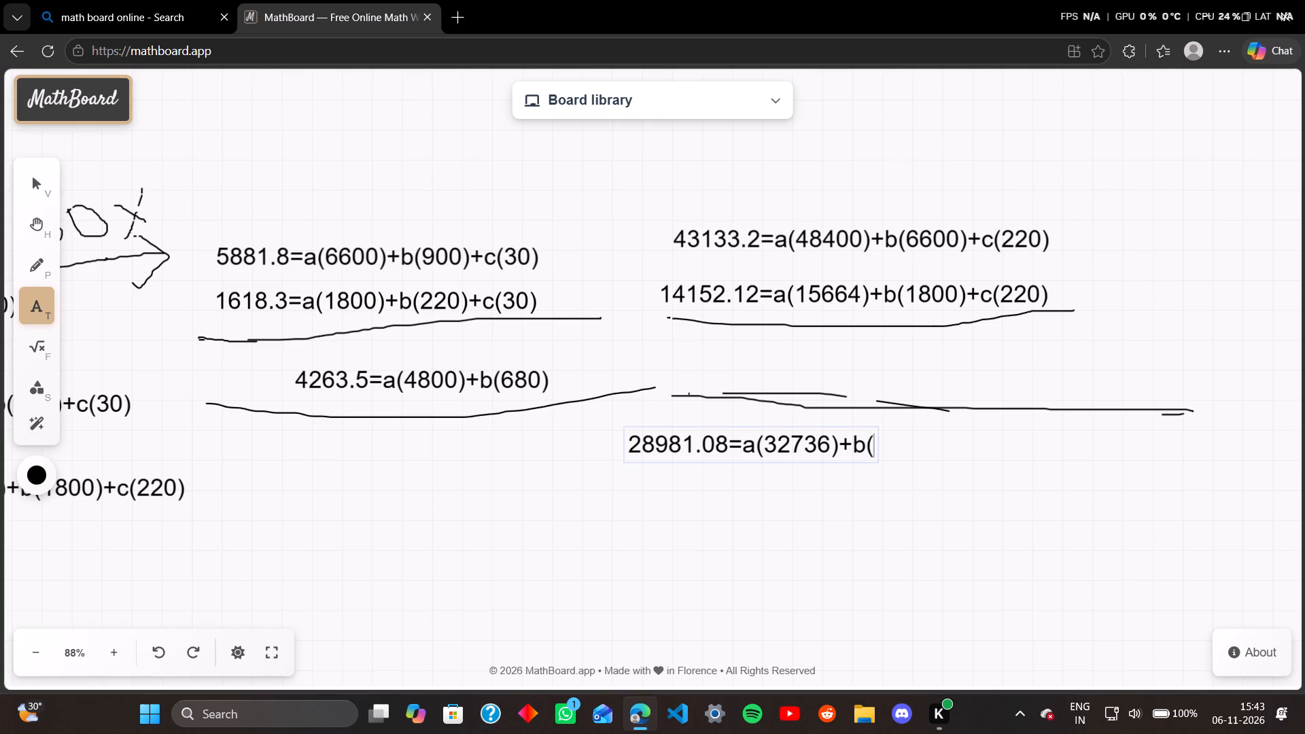
pyautogui.press('4')
pyautogui.write('800')
pyautogui.hotkey('shift', ')')
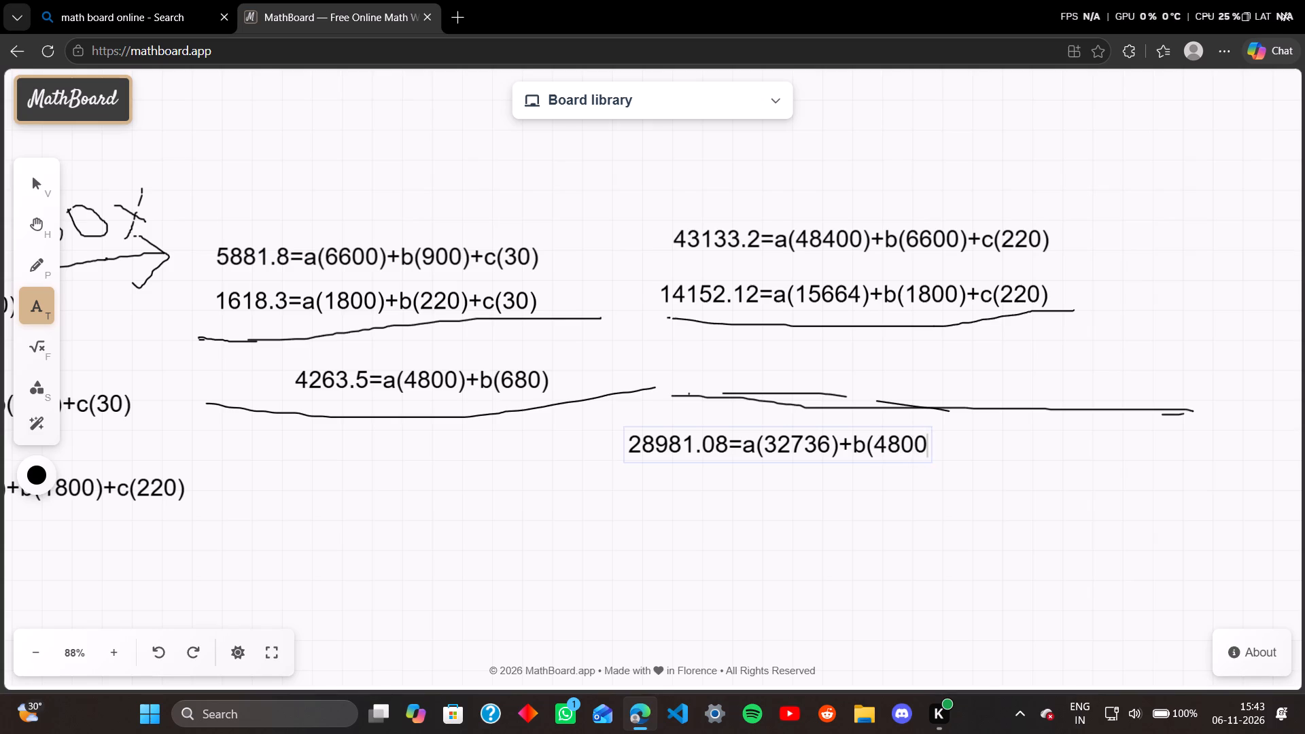
pyautogui.hotkey('shift', '+')
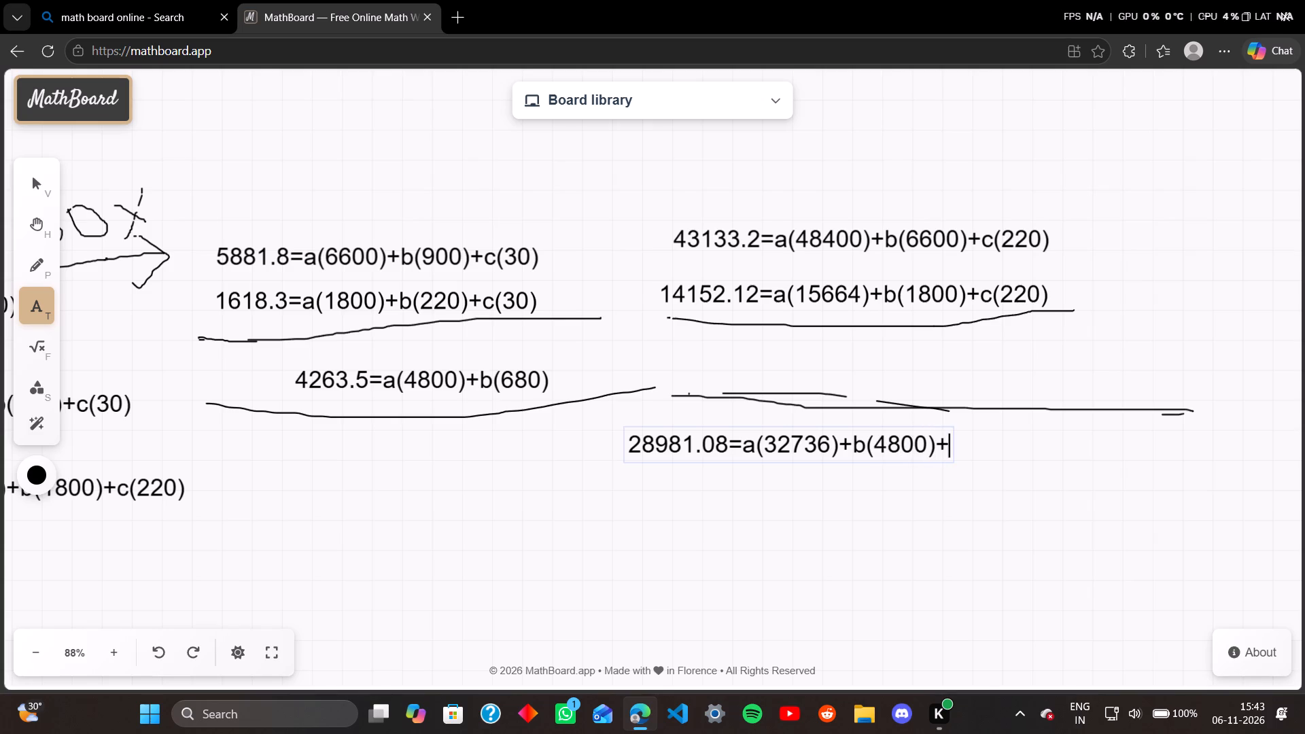
pyautogui.press('BackSpace')
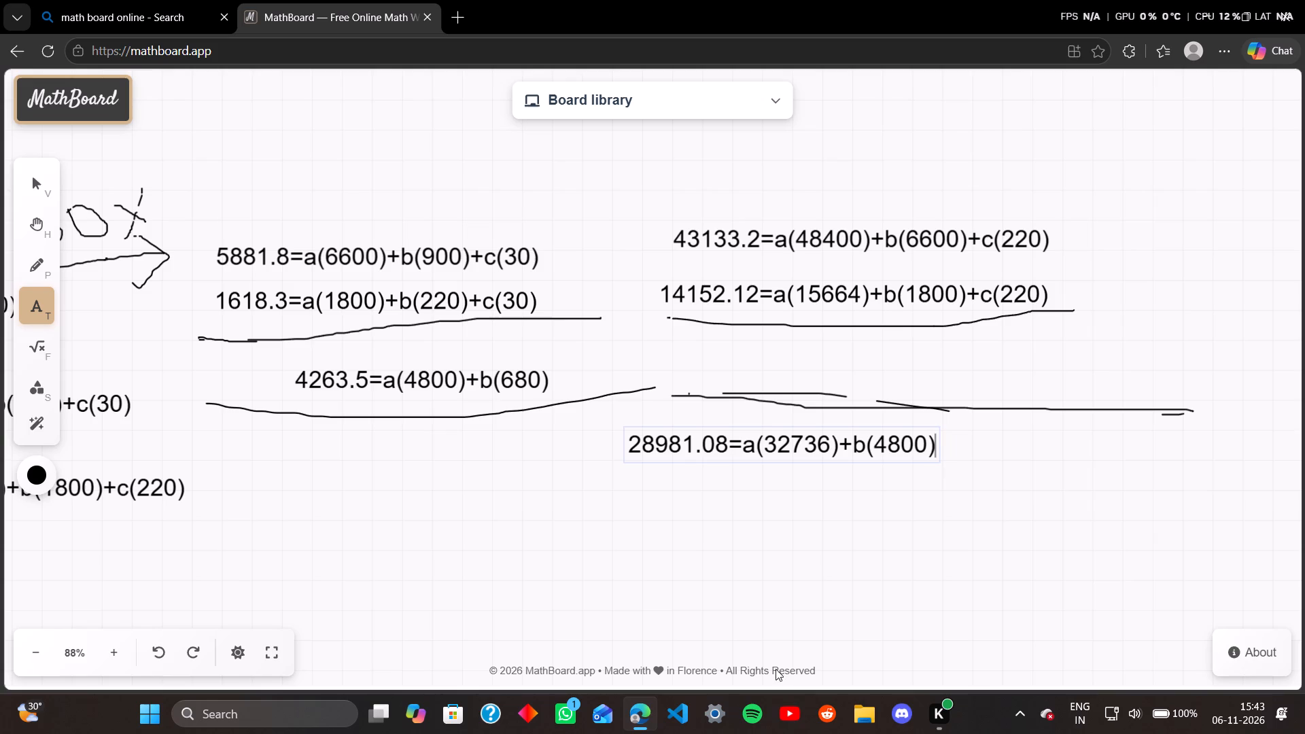
pyautogui.click(801, 433)
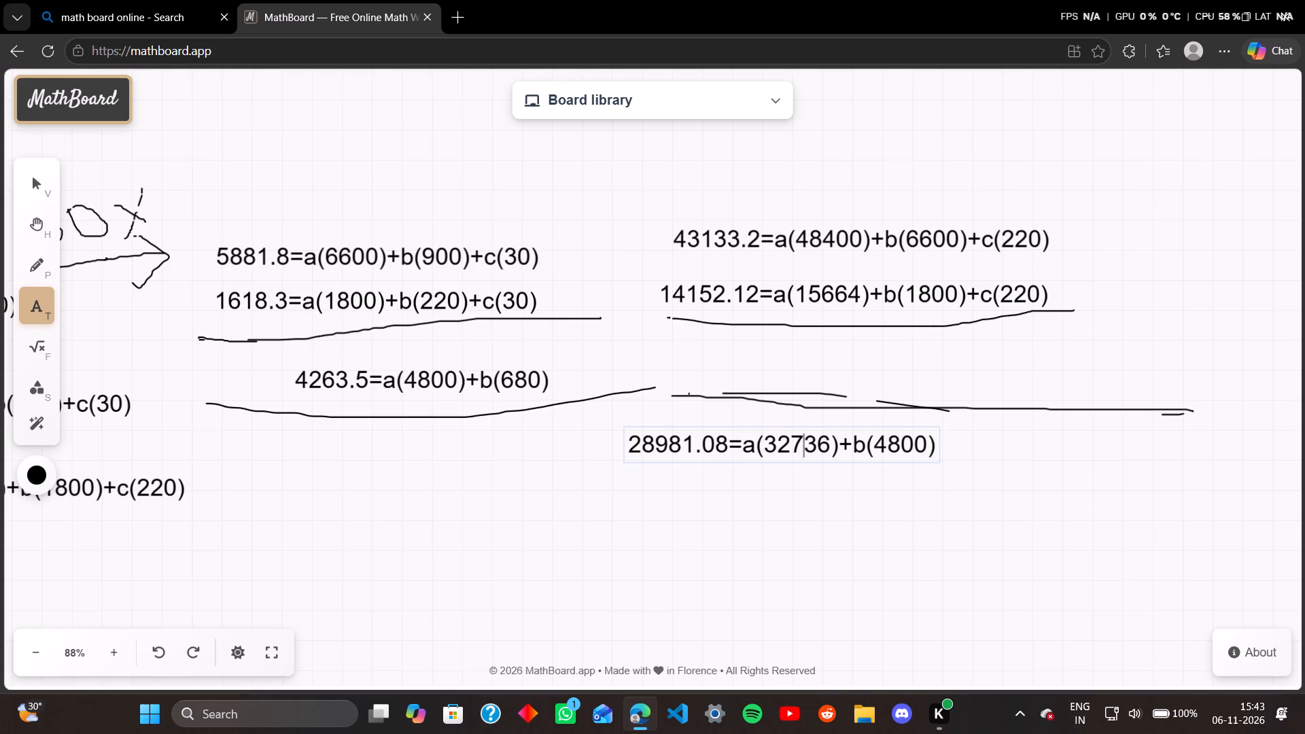
pyautogui.click(801, 424)
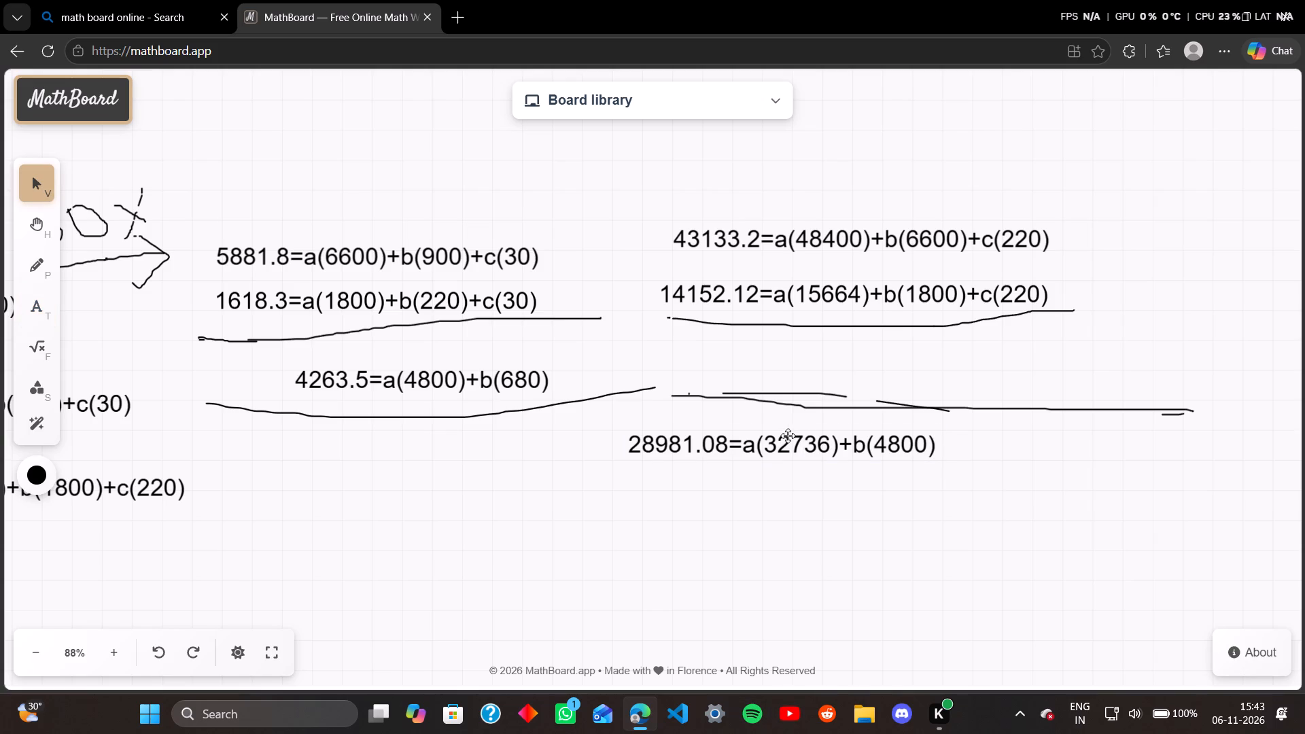
# Move 28981.08=a(32736)+b(4800) up between the two freehand lines below the 14152.12 equation.
pyautogui.moveTo(785, 436); pyautogui.dragTo(867, 362)
pyautogui.moveTo(867, 362); pyautogui.dragTo(892, 354)
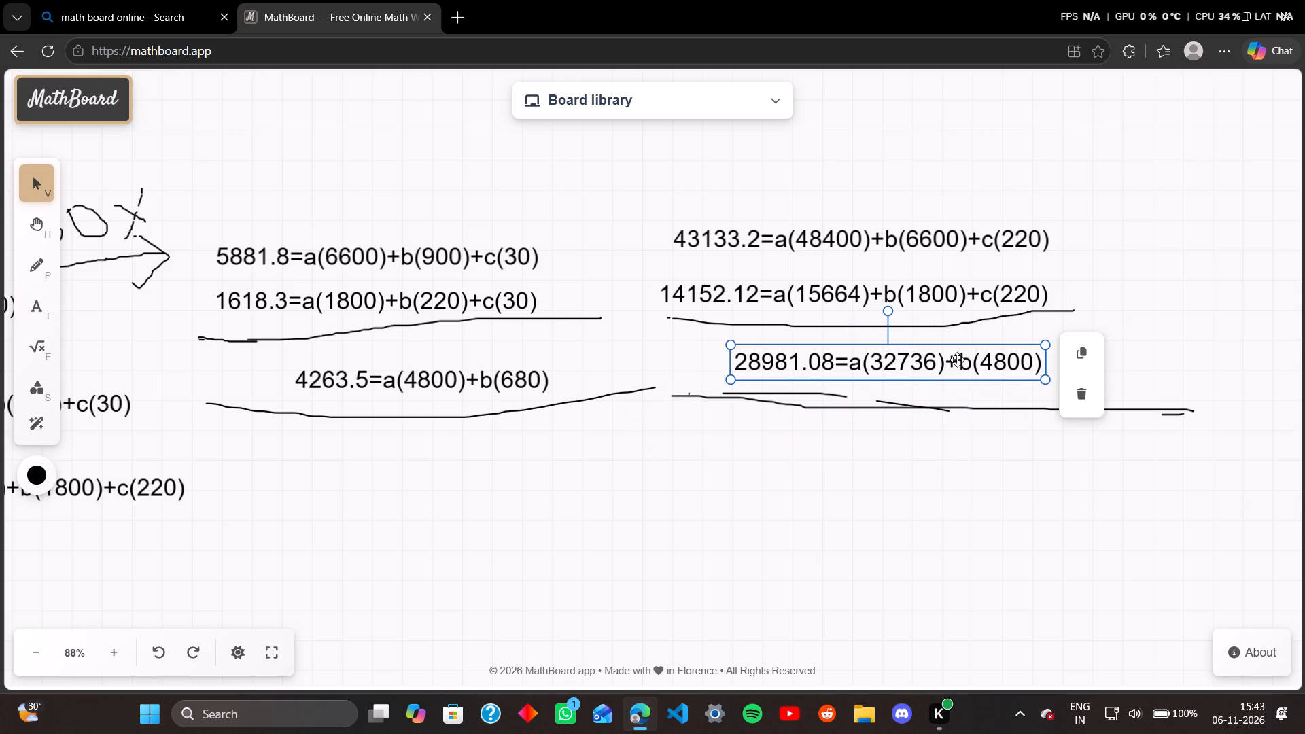
# Duplicate 28981.08=a(32736)+b(4800) and place one copy in the empty area below and between the two subtraction workings.
pyautogui.click(1082, 353)
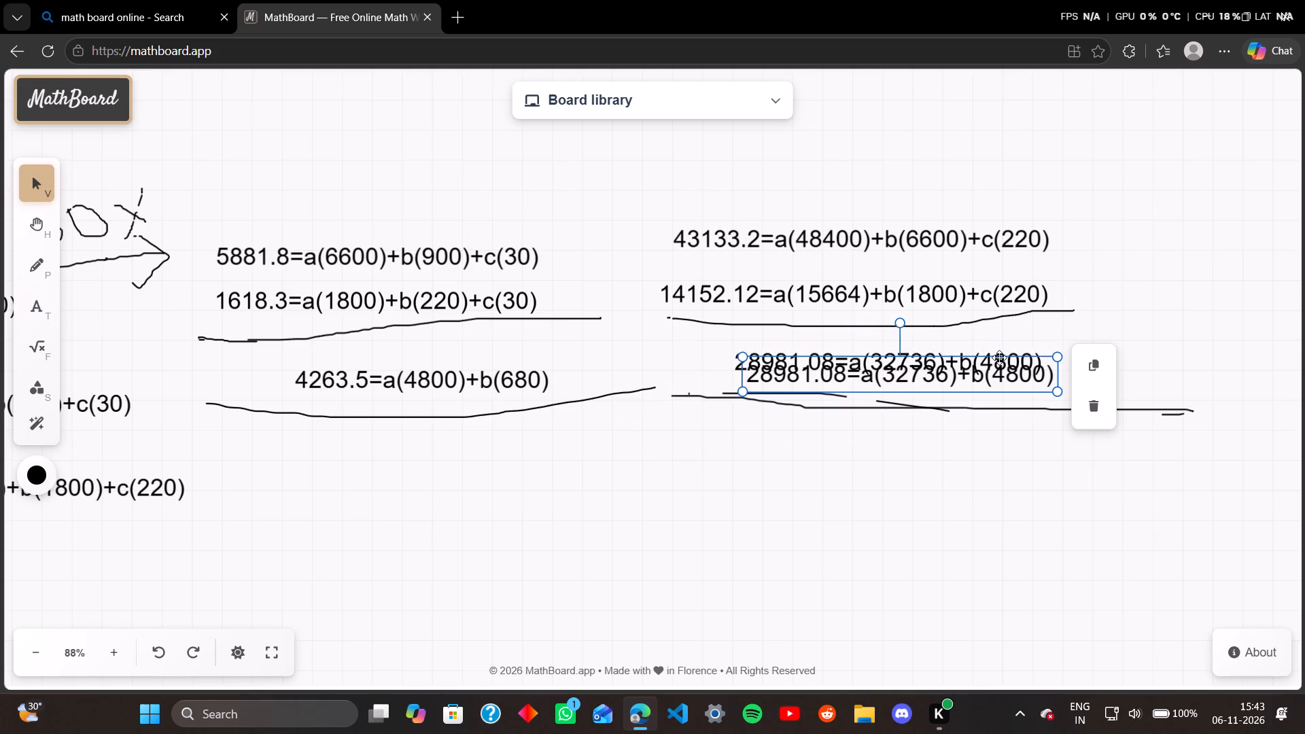
pyautogui.moveTo(998, 357); pyautogui.dragTo(560, 443)
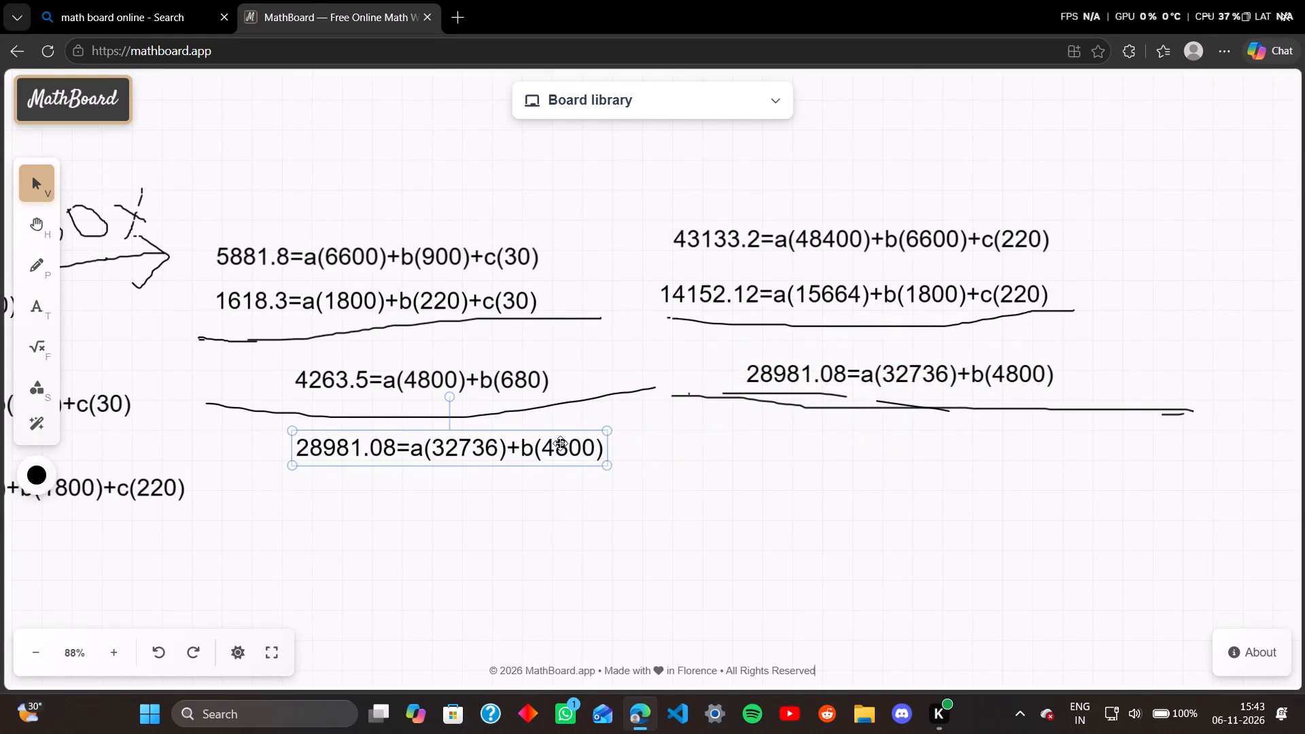
pyautogui.moveTo(560, 443); pyautogui.dragTo(616, 440)
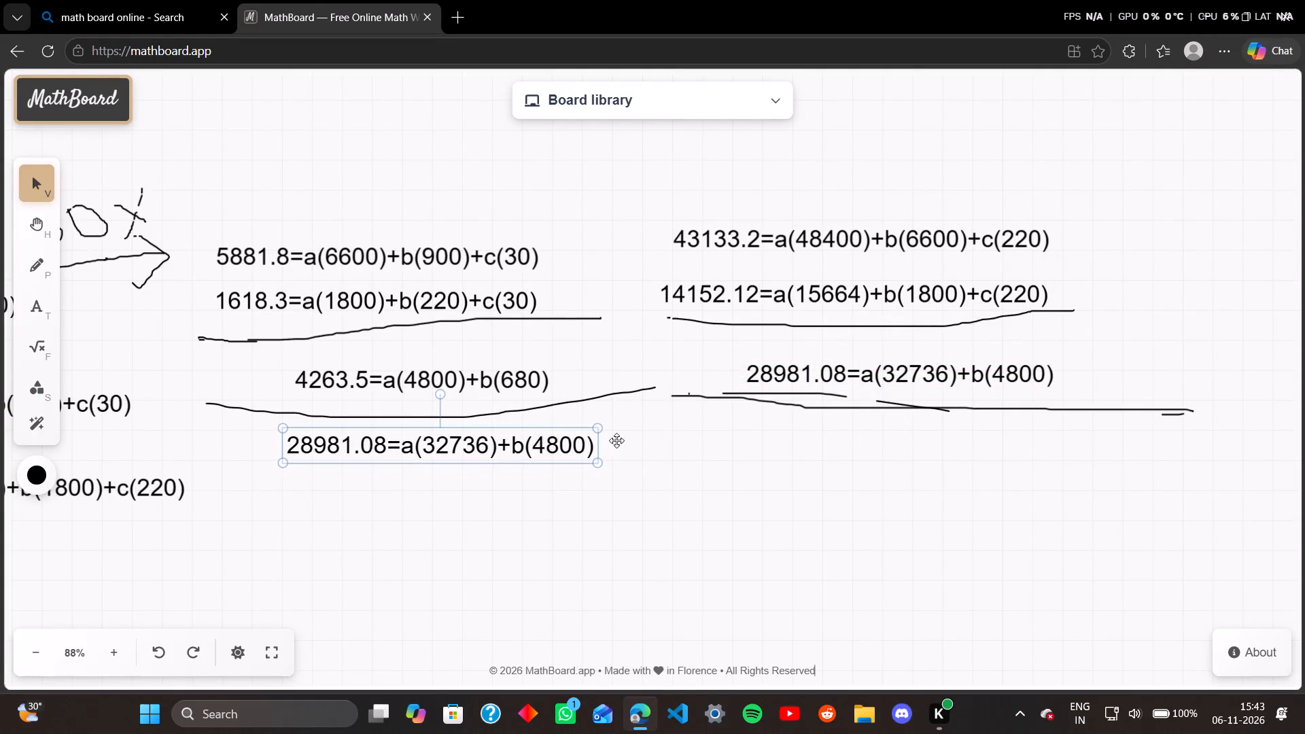
pyautogui.moveTo(616, 440); pyautogui.dragTo(714, 457)
# Move 4263.5=a(4800)+b(680) directly below the lower copy of 28981.08=a(32736)+b(4800).
pyautogui.click(529, 375)
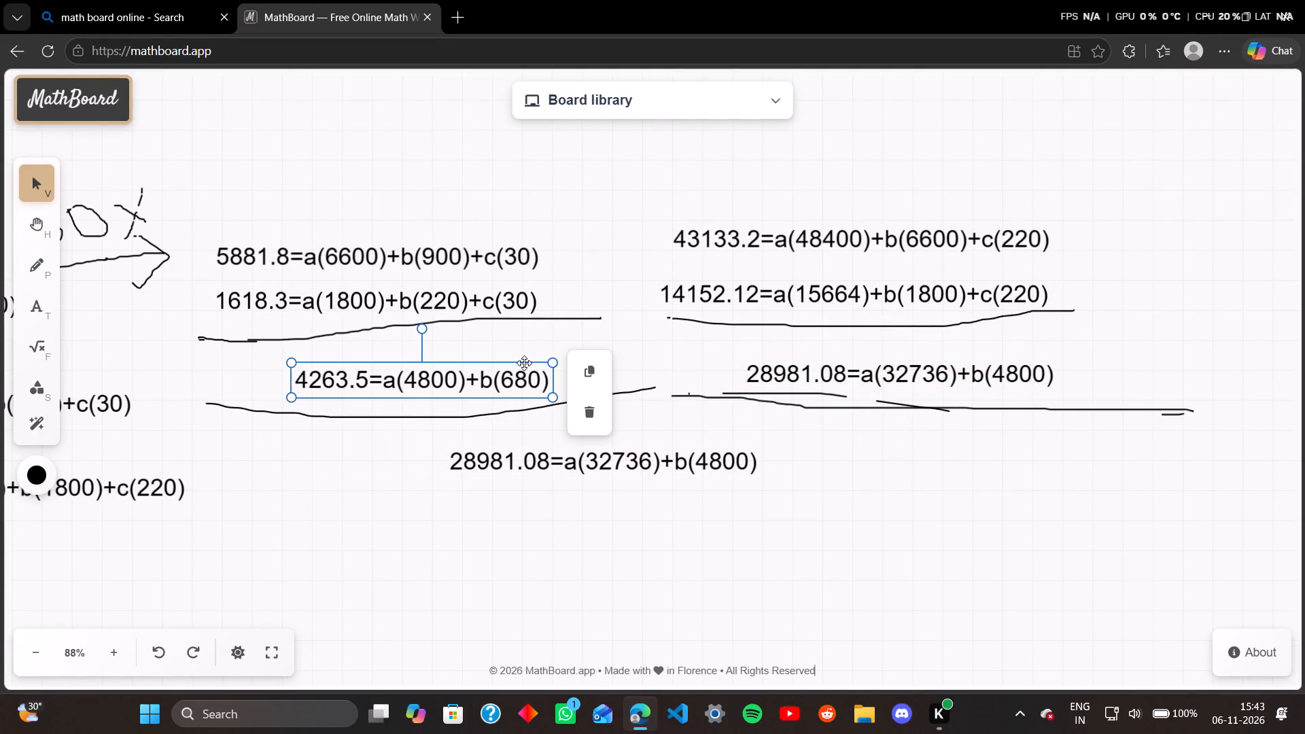
pyautogui.click(524, 363)
pyautogui.click(520, 372)
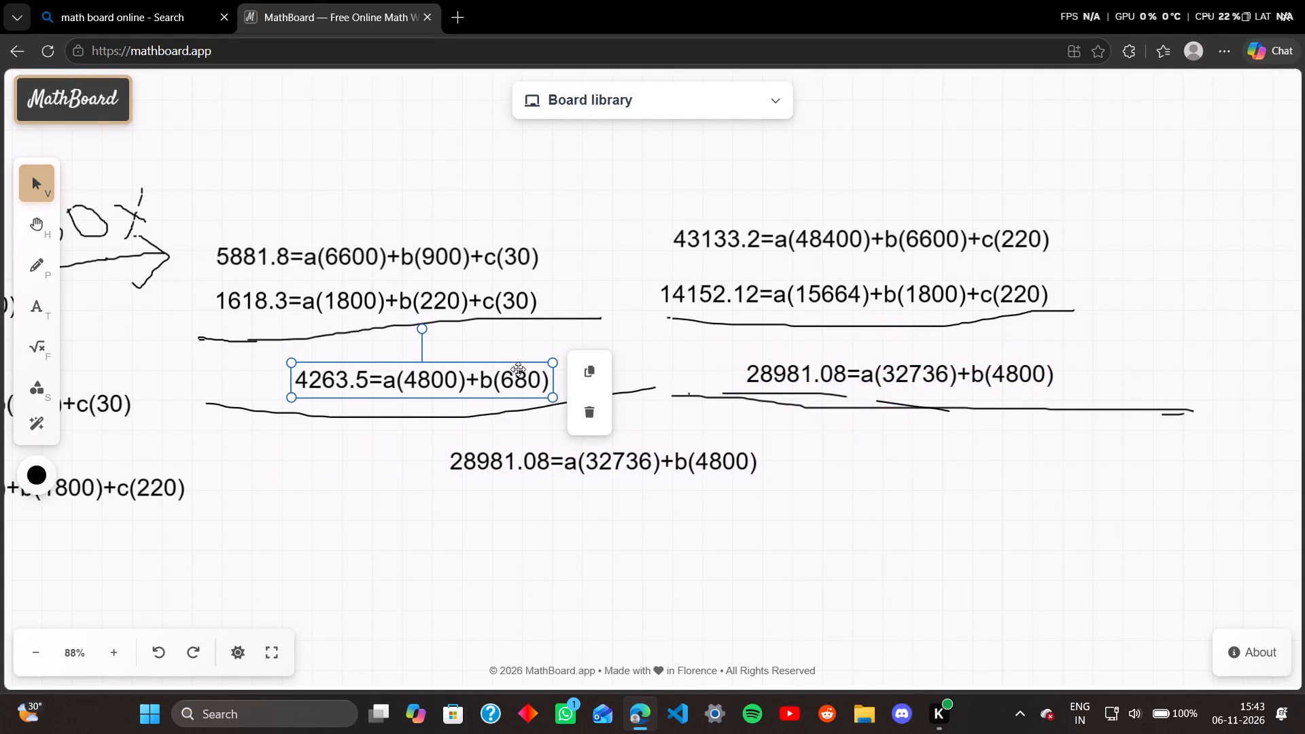
pyautogui.click(518, 369)
pyautogui.click(565, 429)
pyautogui.click(568, 433)
pyautogui.click(536, 389)
pyautogui.moveTo(565, 430); pyautogui.dragTo(578, 449)
pyautogui.click(595, 480)
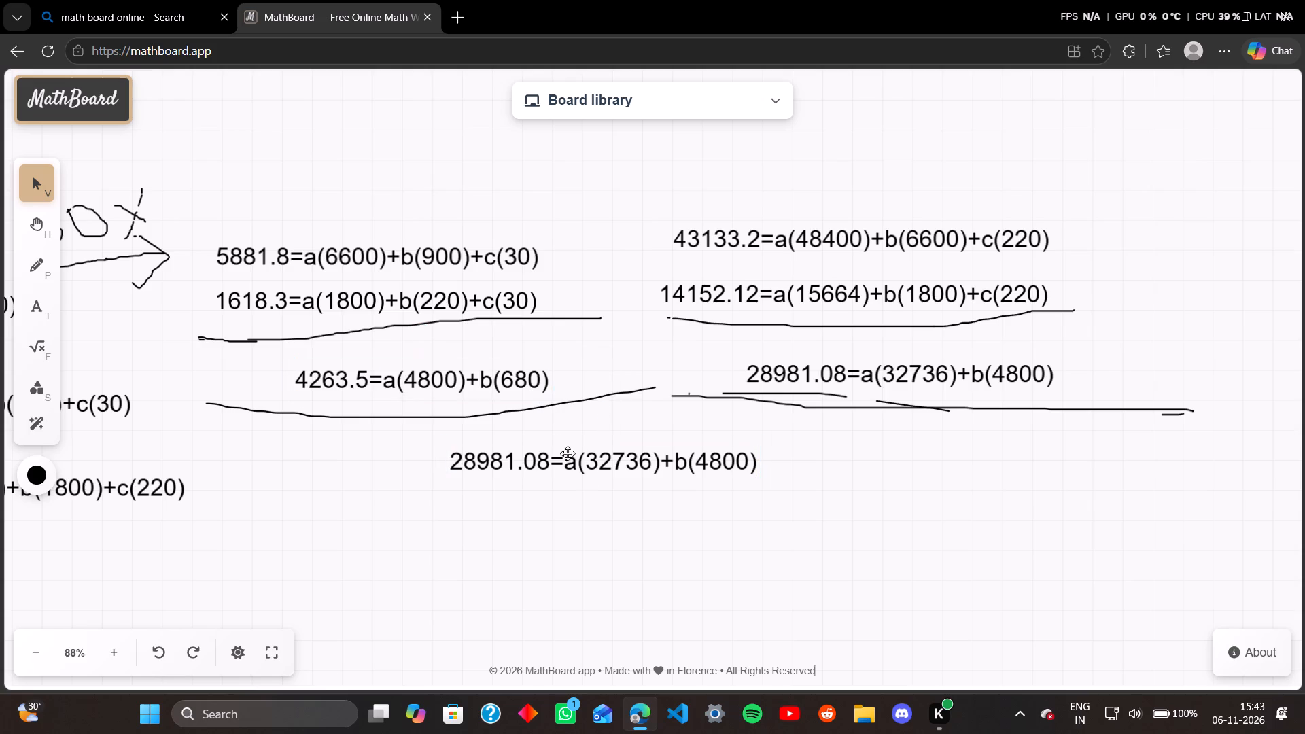
pyautogui.moveTo(536, 391); pyautogui.dragTo(711, 522)
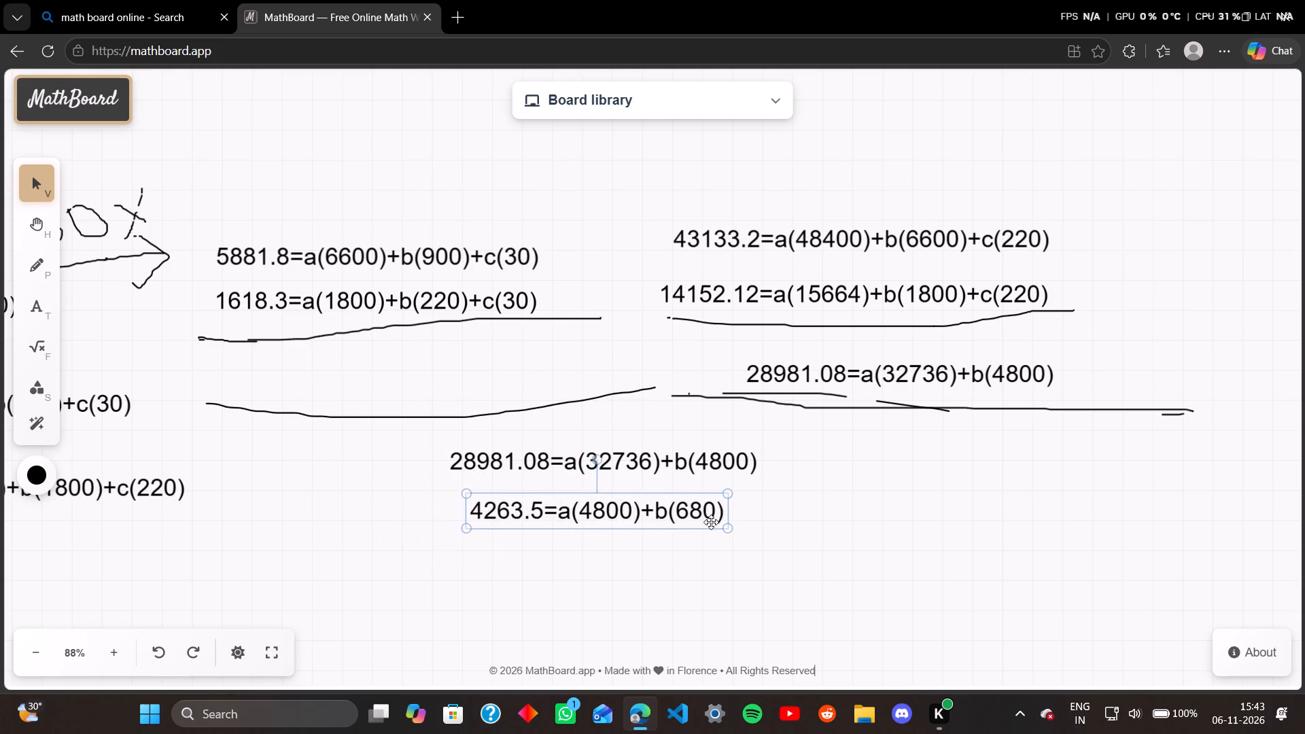
pyautogui.moveTo(711, 522); pyautogui.dragTo(719, 516)
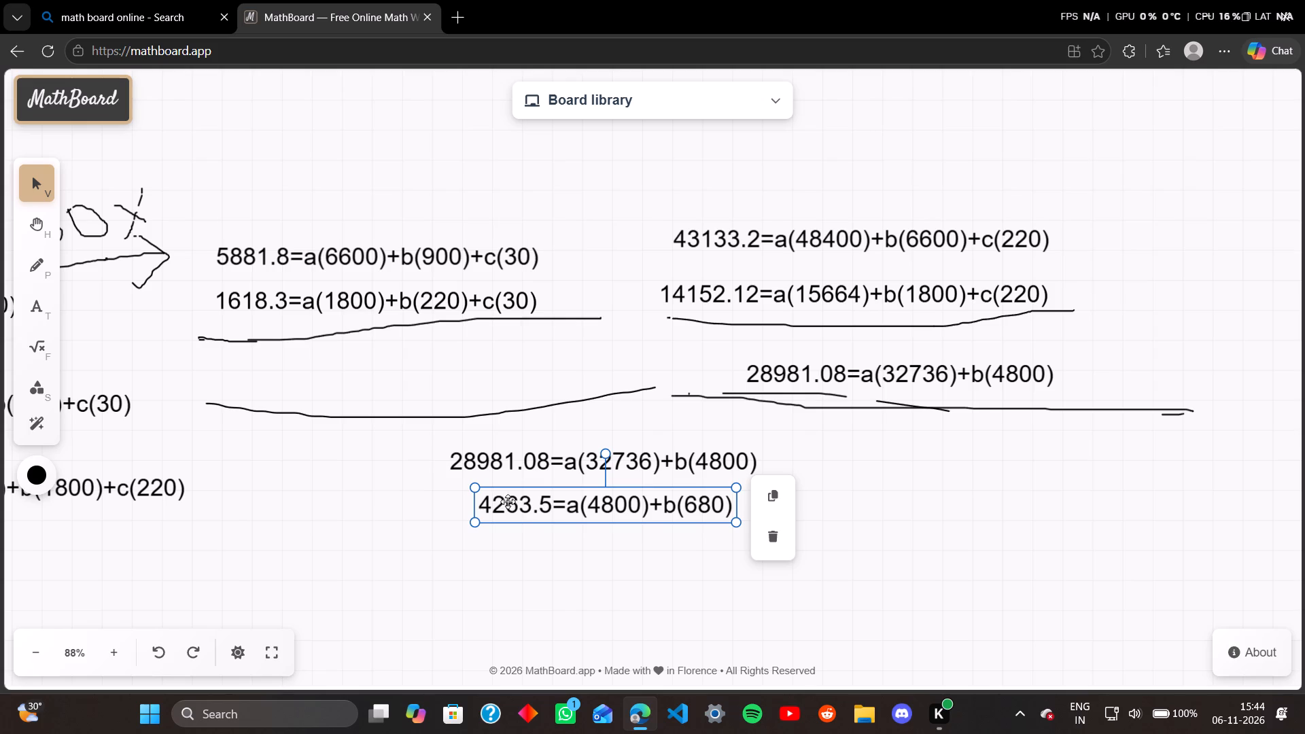
# Edit the moved 4263.5 equation, replacing its left-side number with 20464800.
pyautogui.doubleClick(548, 508)
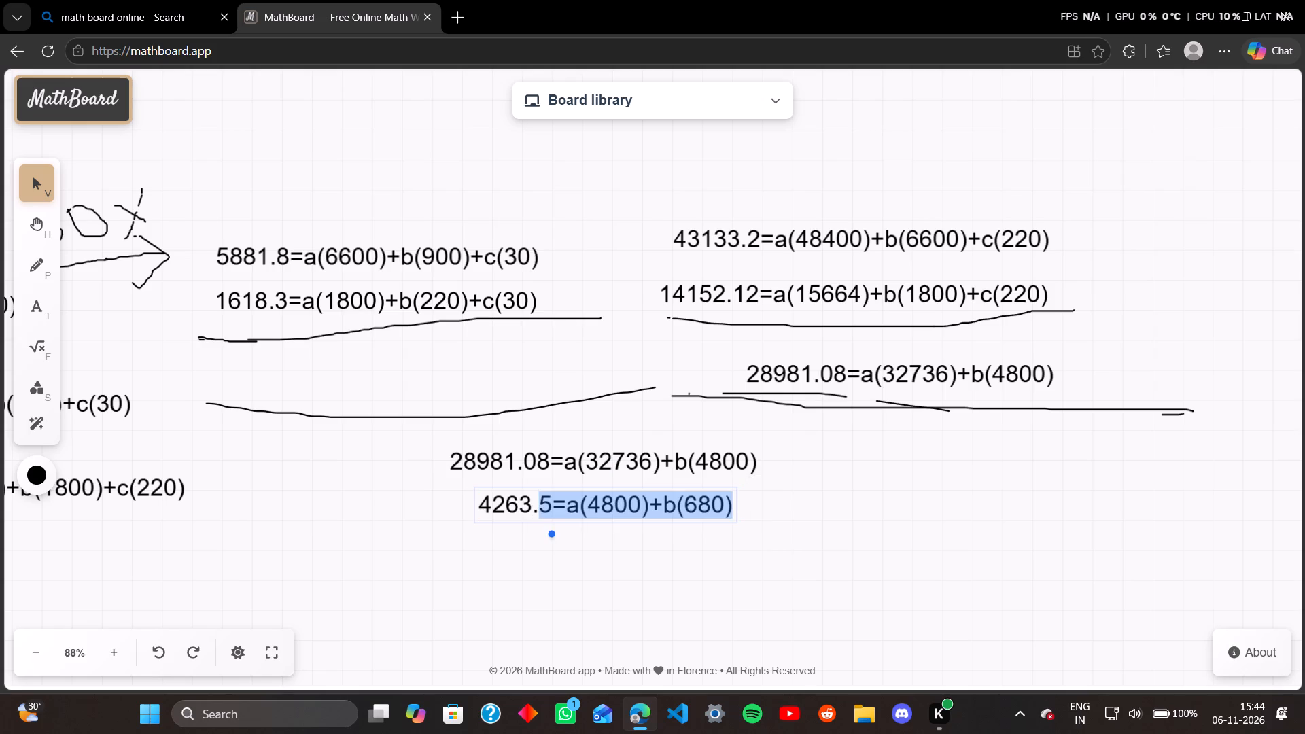
pyautogui.click(548, 508)
pyautogui.press('BackSpace')
pyautogui.press('BackSpace')
pyautogui.press('BackSpace')
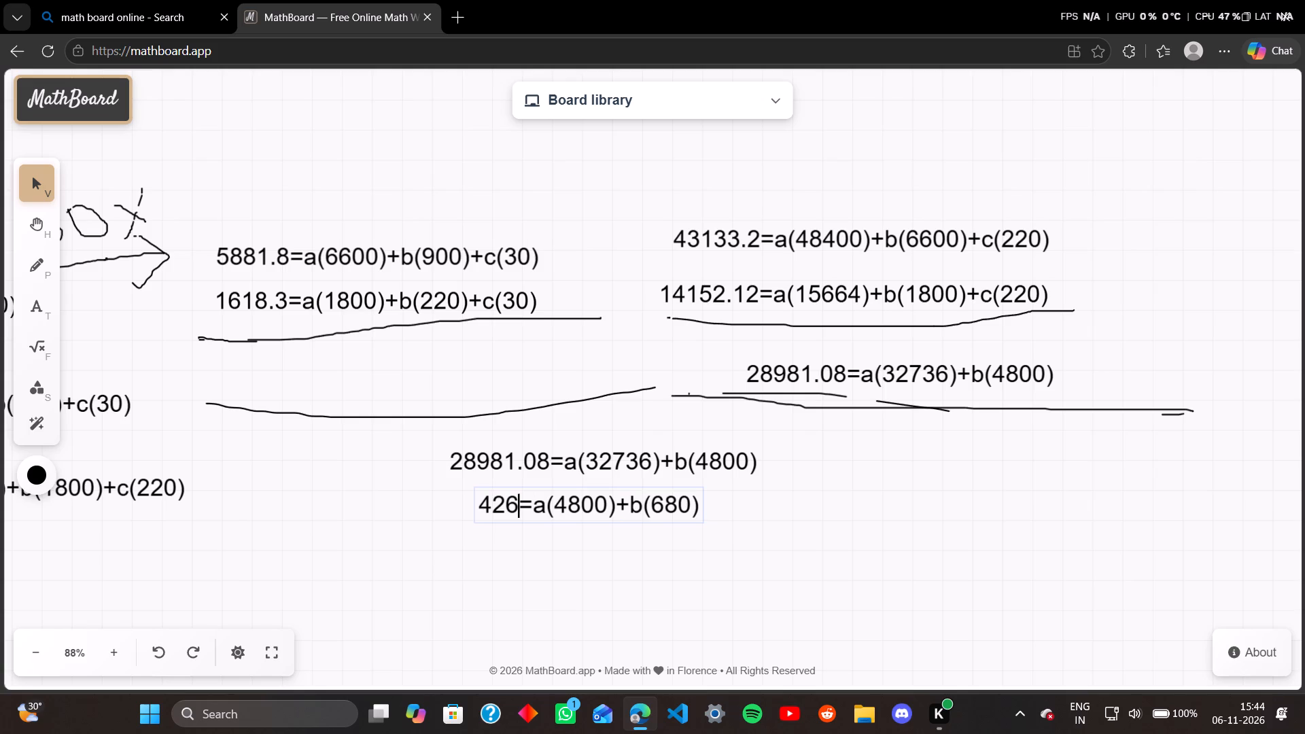
pyautogui.hotkey('ctrl', 'z')
pyautogui.hotkey('ctrl', 'z')
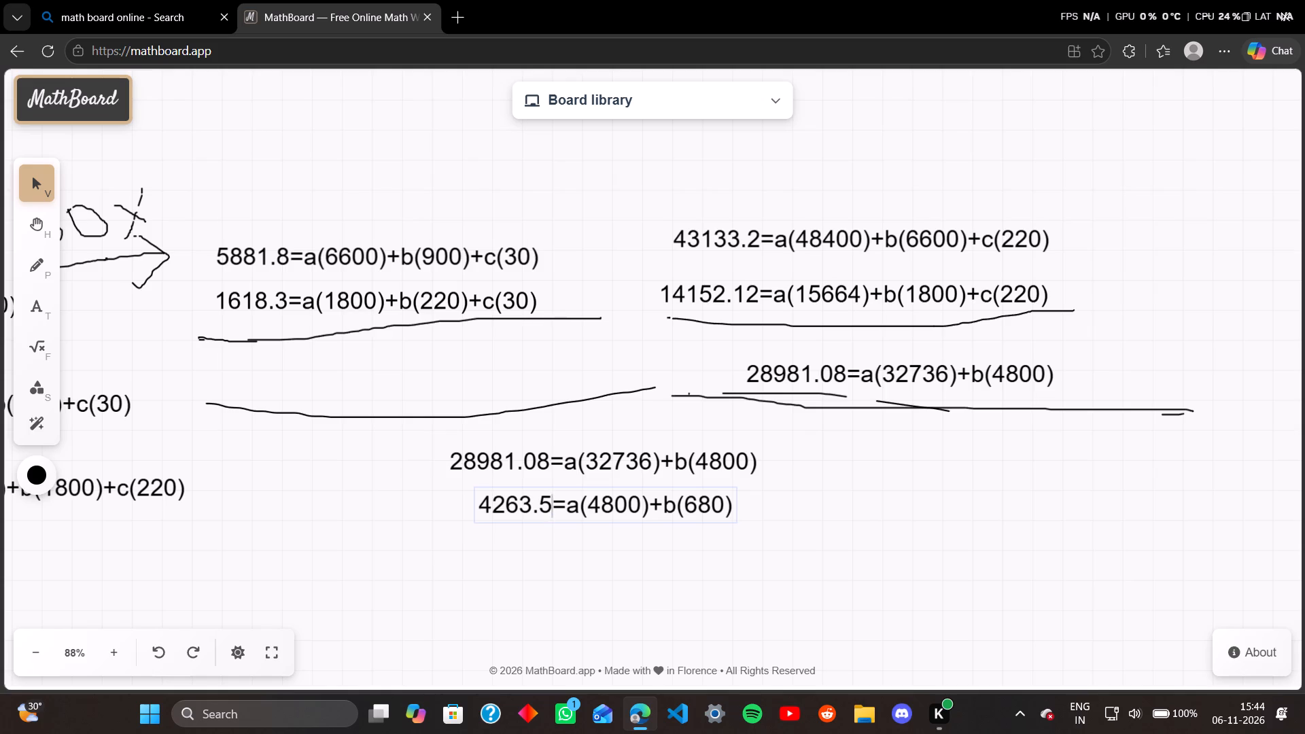
pyautogui.press('BackSpace')
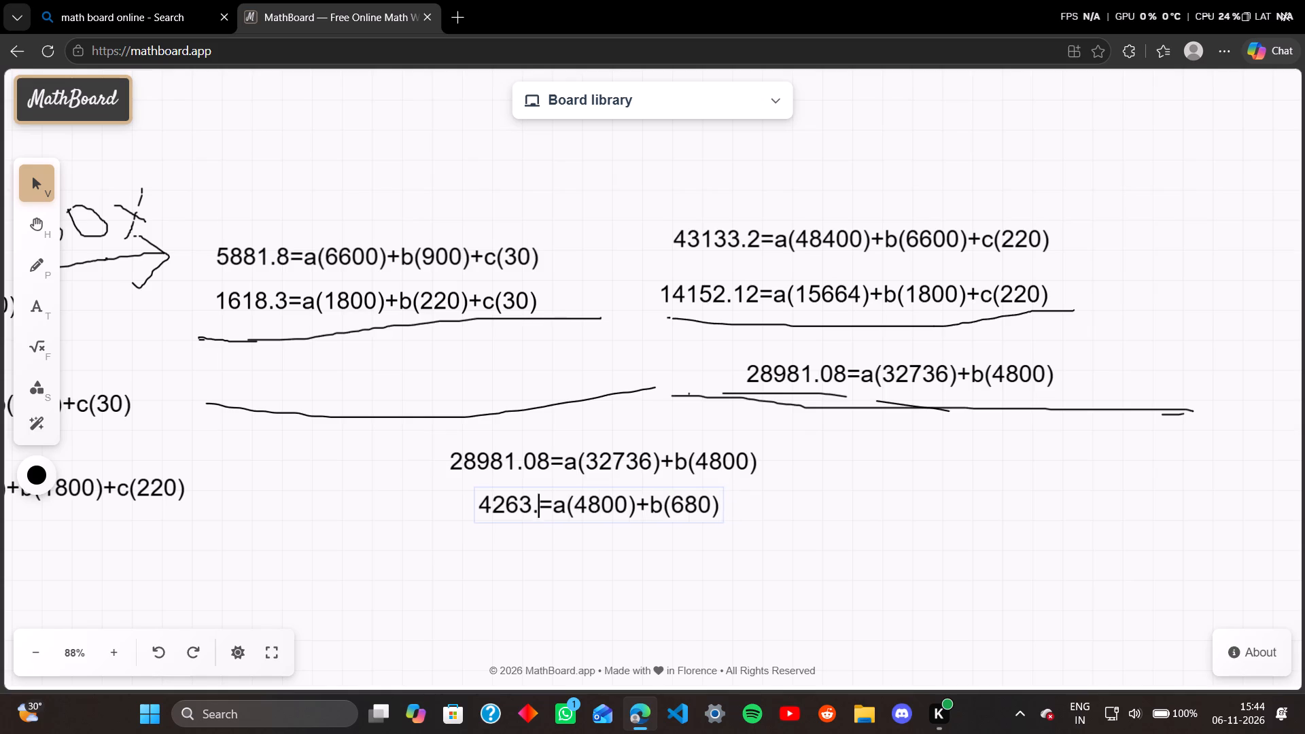
pyautogui.press('BackSpace')
pyautogui.press('BackSpace')
pyautogui.press('BackSpace')
pyautogui.press('BackSpace')
pyautogui.press('BackSpace')
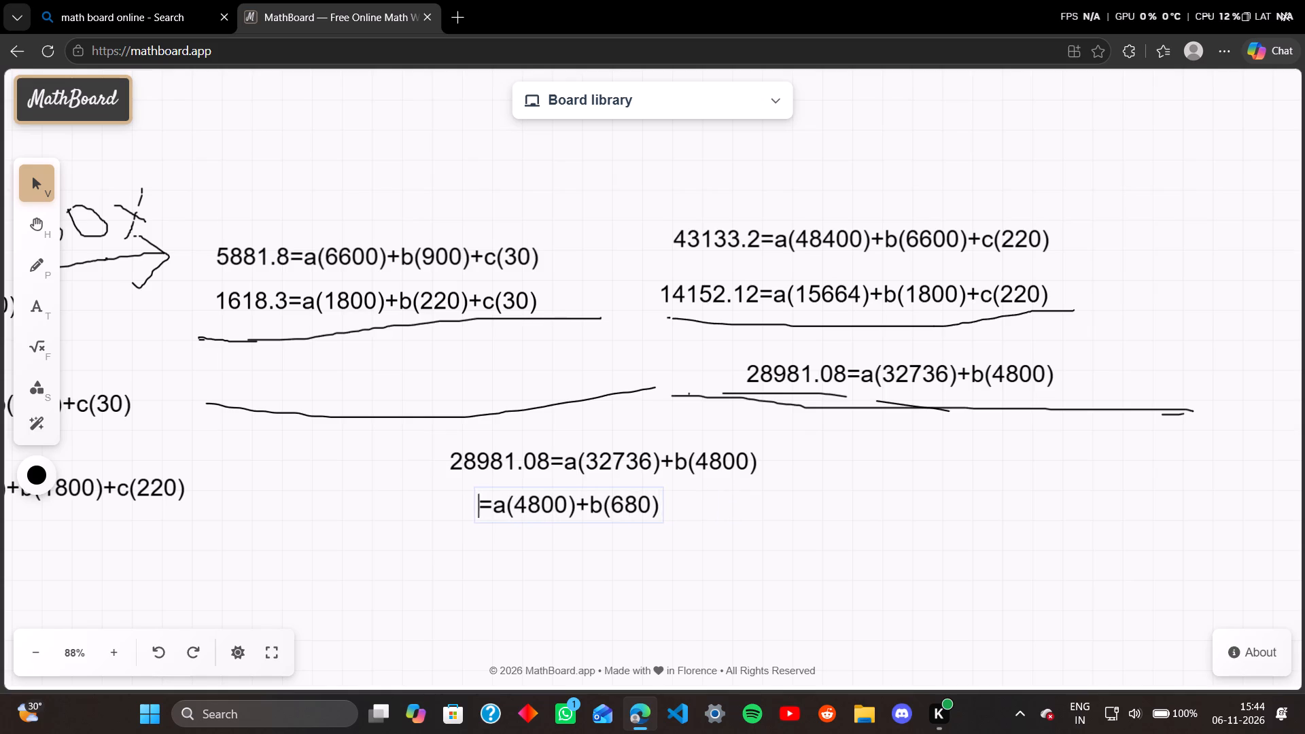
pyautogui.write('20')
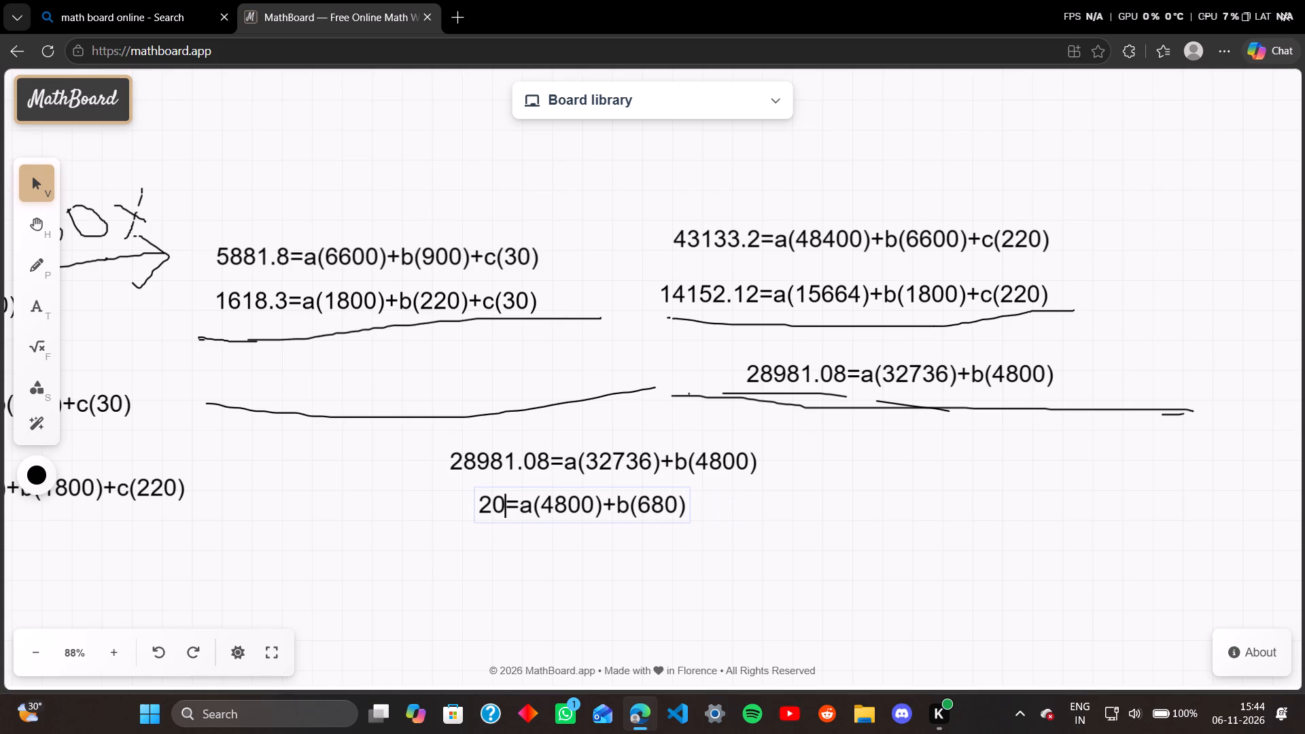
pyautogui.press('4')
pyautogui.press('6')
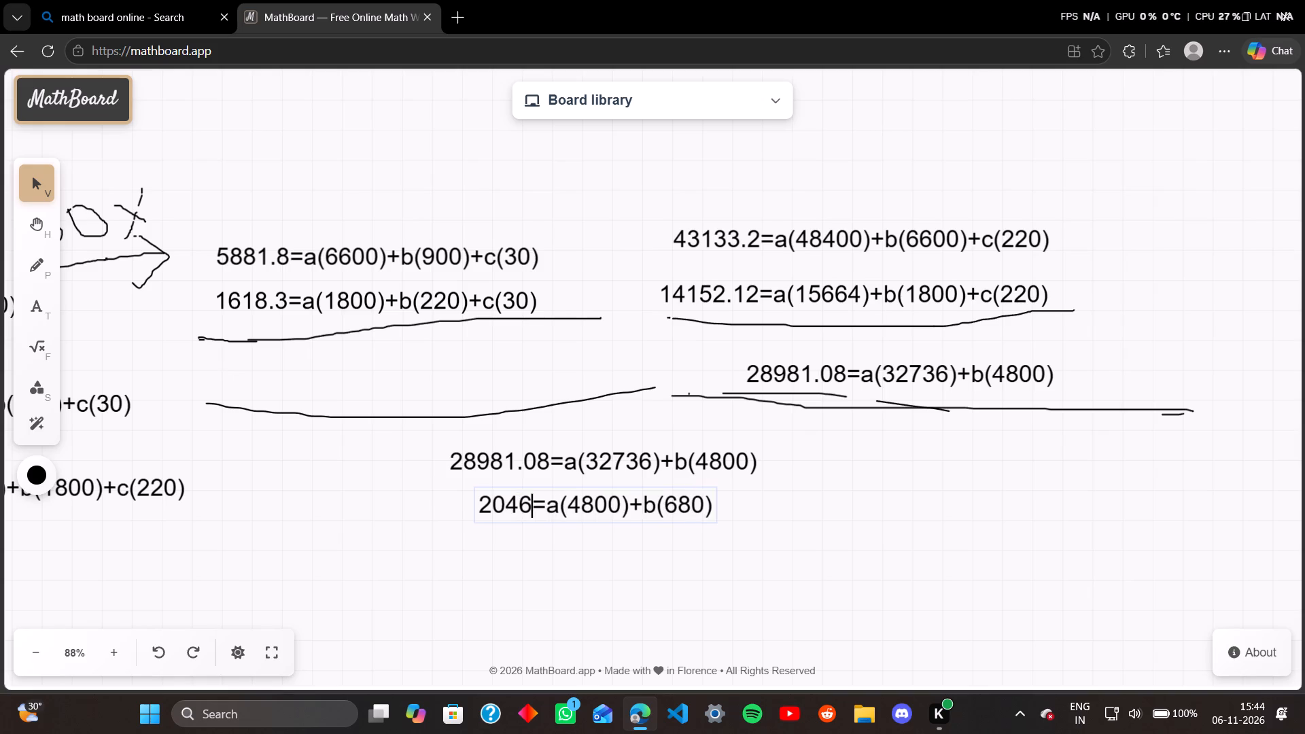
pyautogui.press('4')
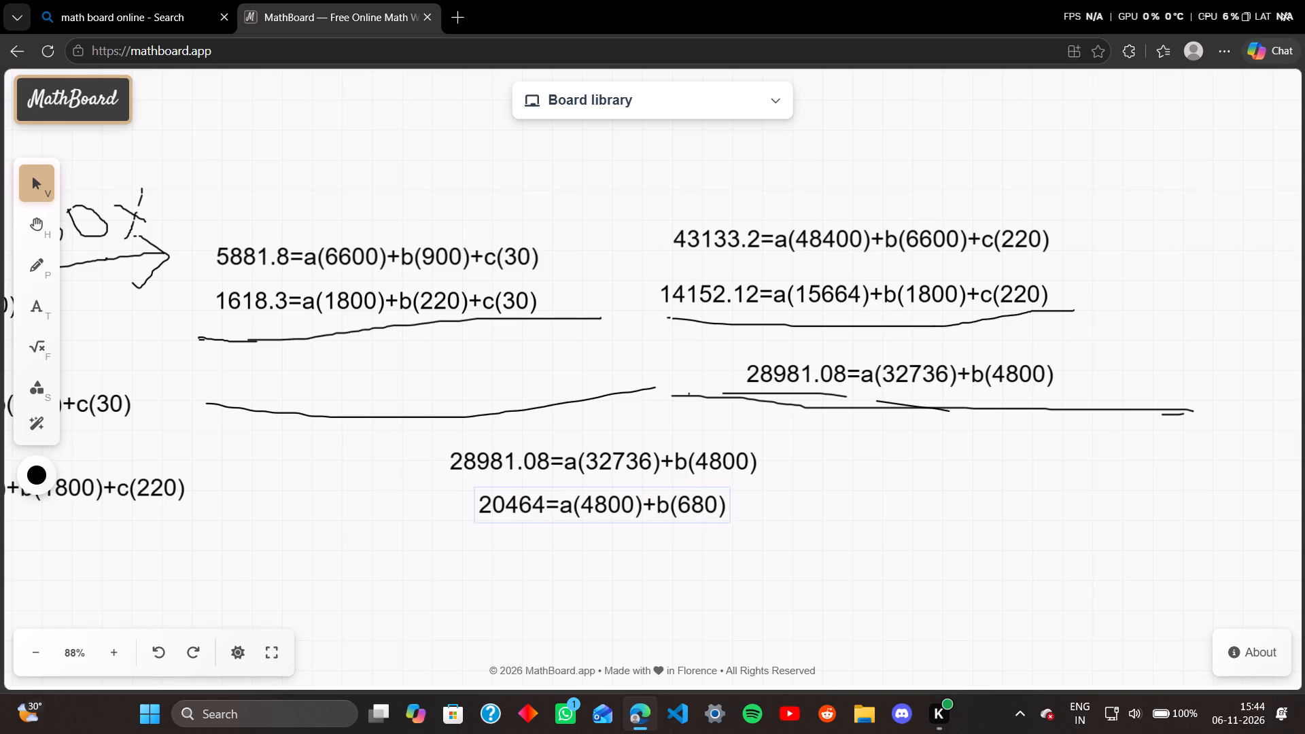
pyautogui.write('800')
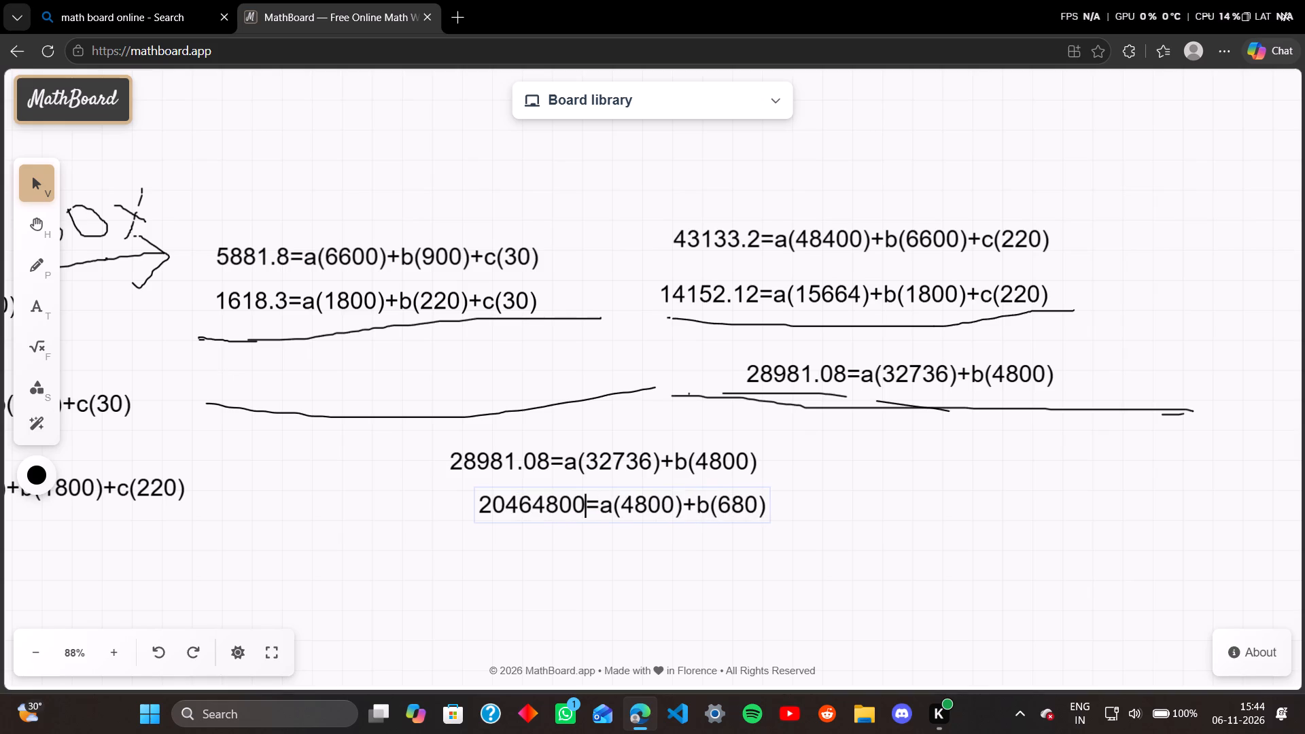
# Change the coefficient of a in the 20464800 equation to 23040000.
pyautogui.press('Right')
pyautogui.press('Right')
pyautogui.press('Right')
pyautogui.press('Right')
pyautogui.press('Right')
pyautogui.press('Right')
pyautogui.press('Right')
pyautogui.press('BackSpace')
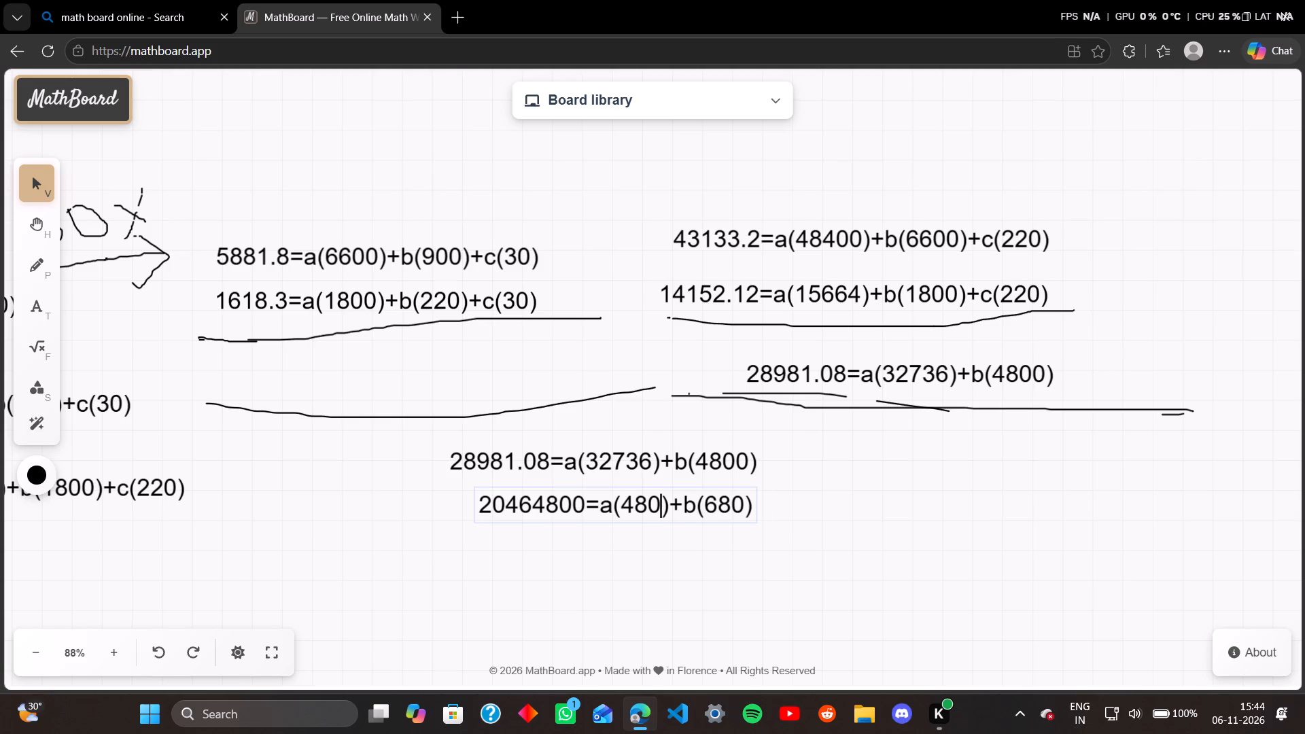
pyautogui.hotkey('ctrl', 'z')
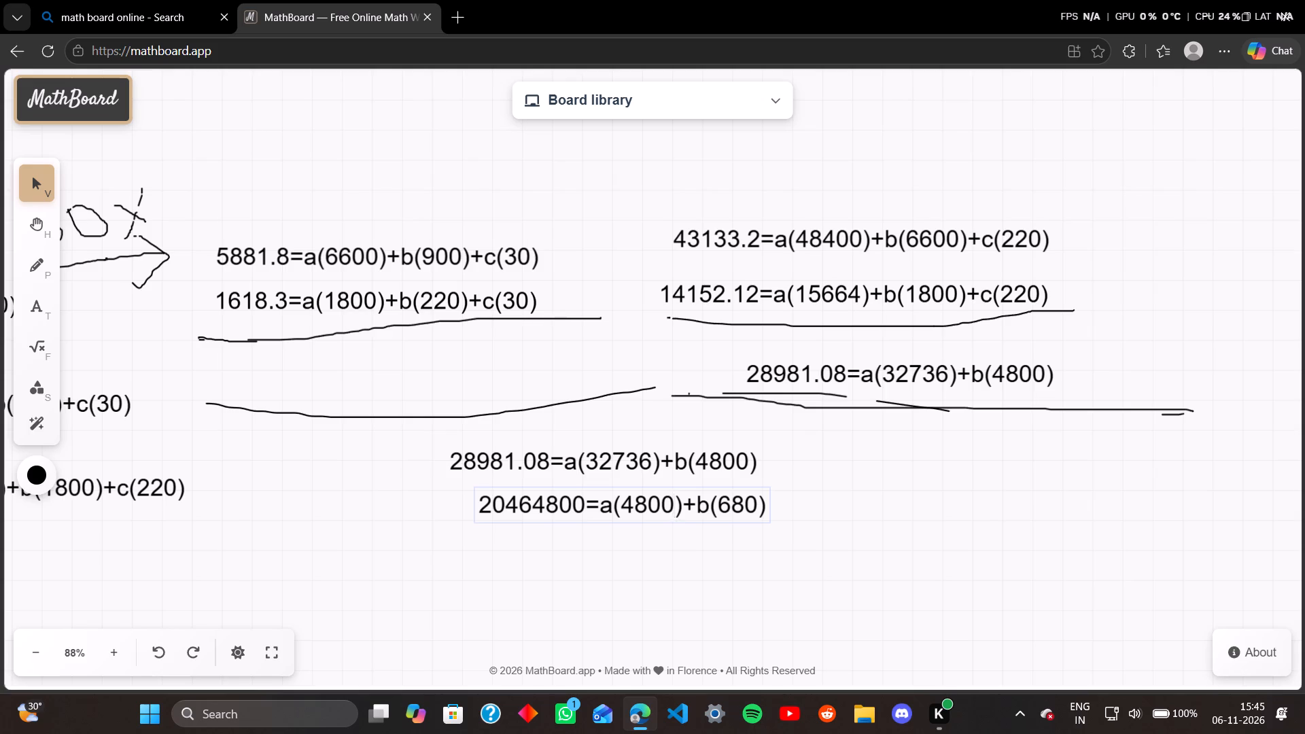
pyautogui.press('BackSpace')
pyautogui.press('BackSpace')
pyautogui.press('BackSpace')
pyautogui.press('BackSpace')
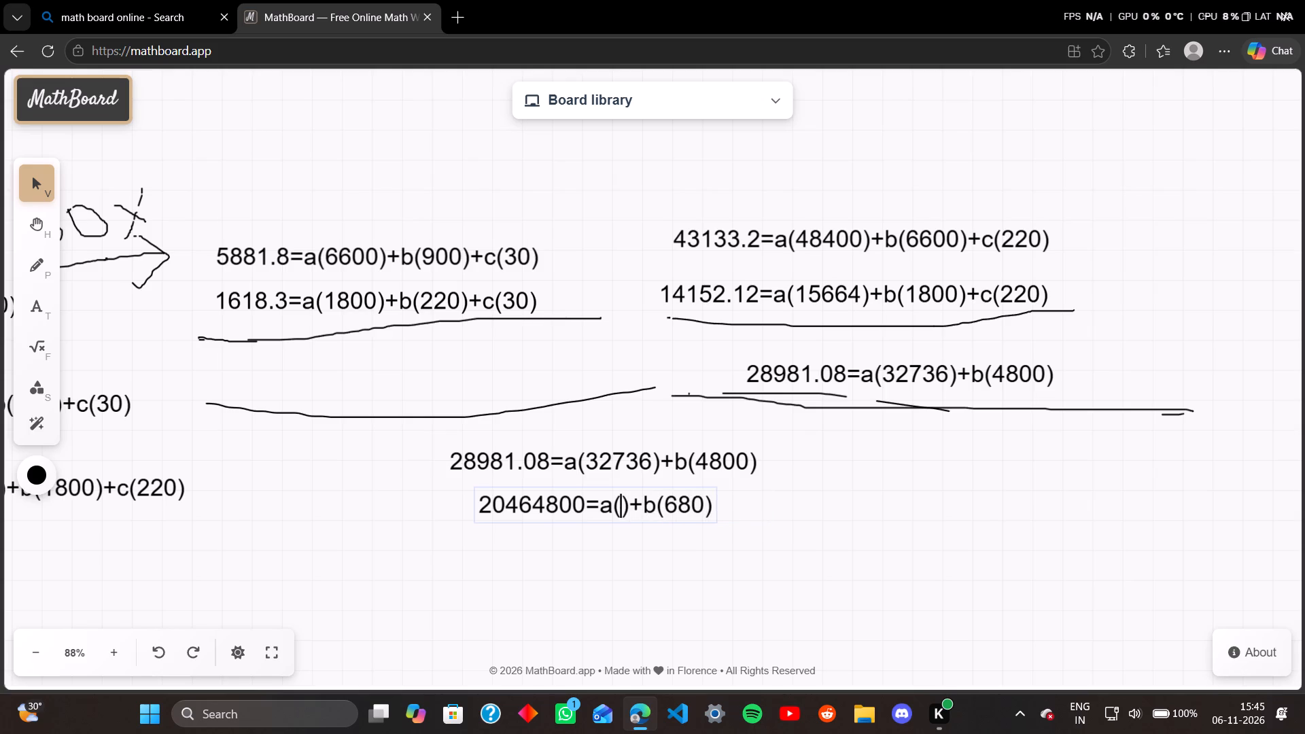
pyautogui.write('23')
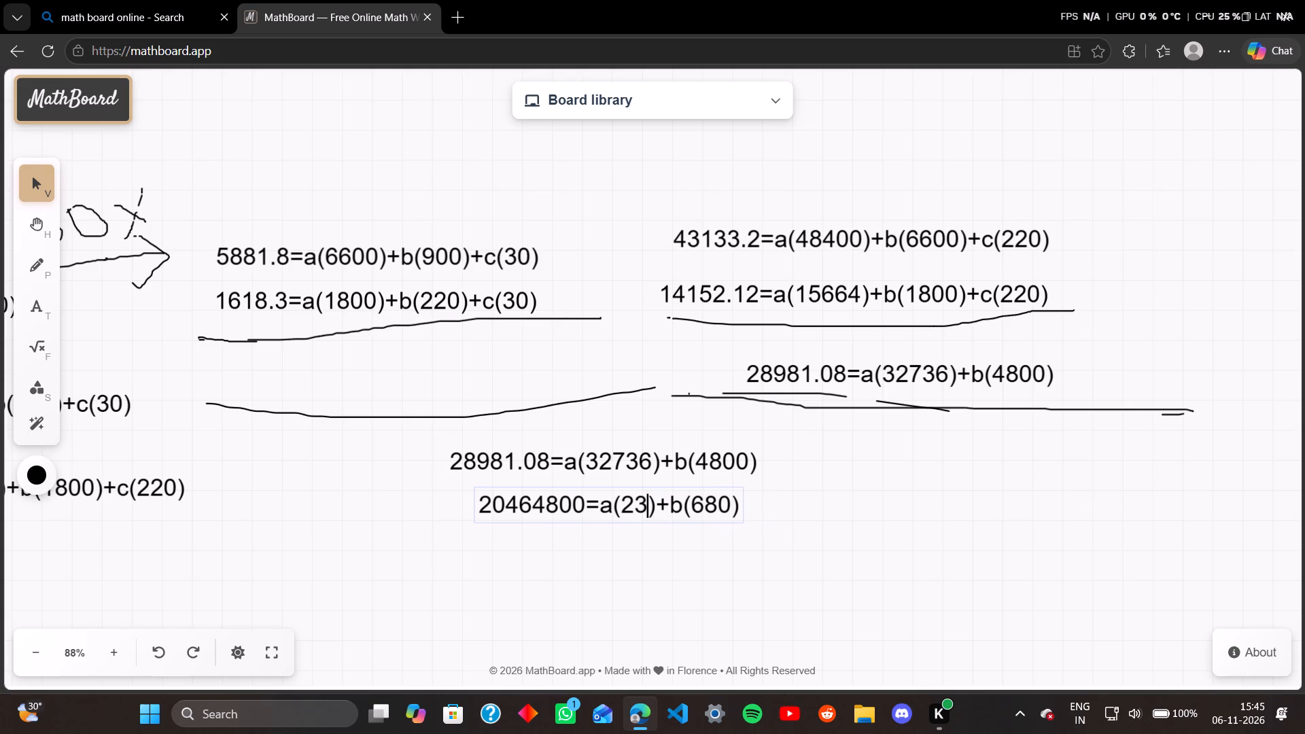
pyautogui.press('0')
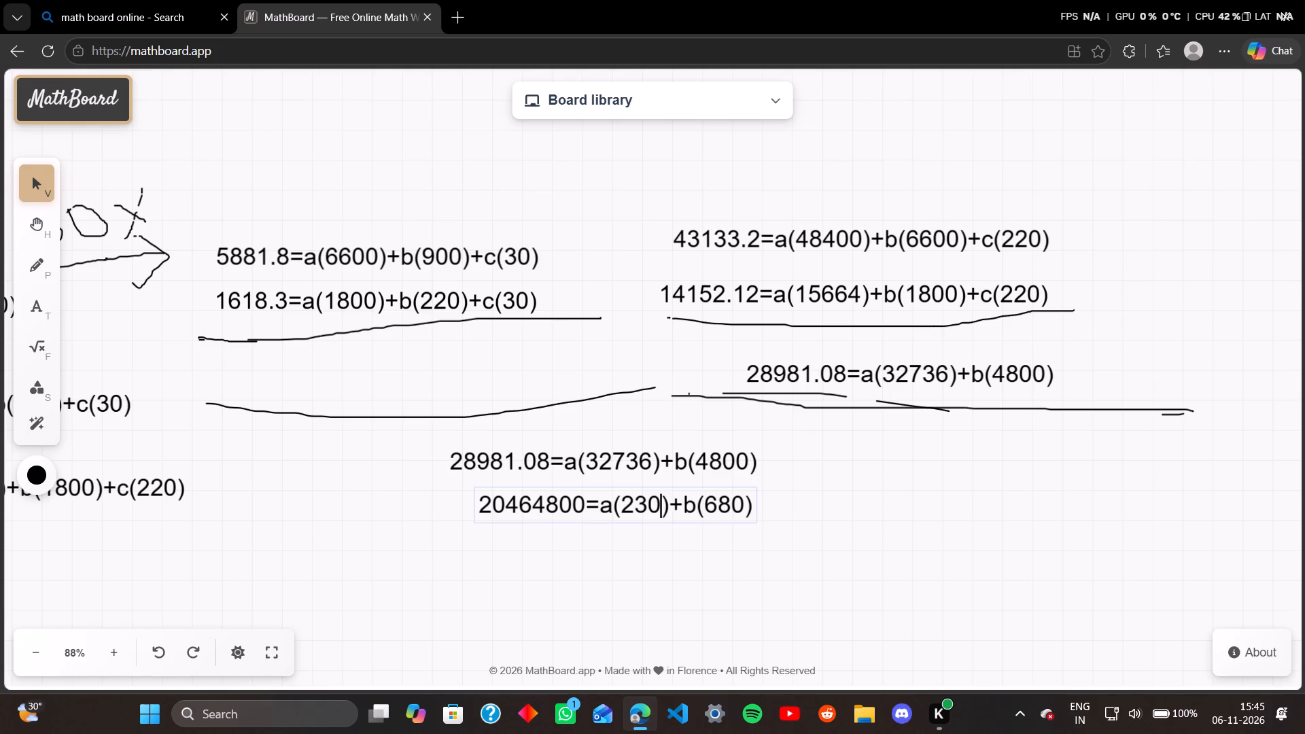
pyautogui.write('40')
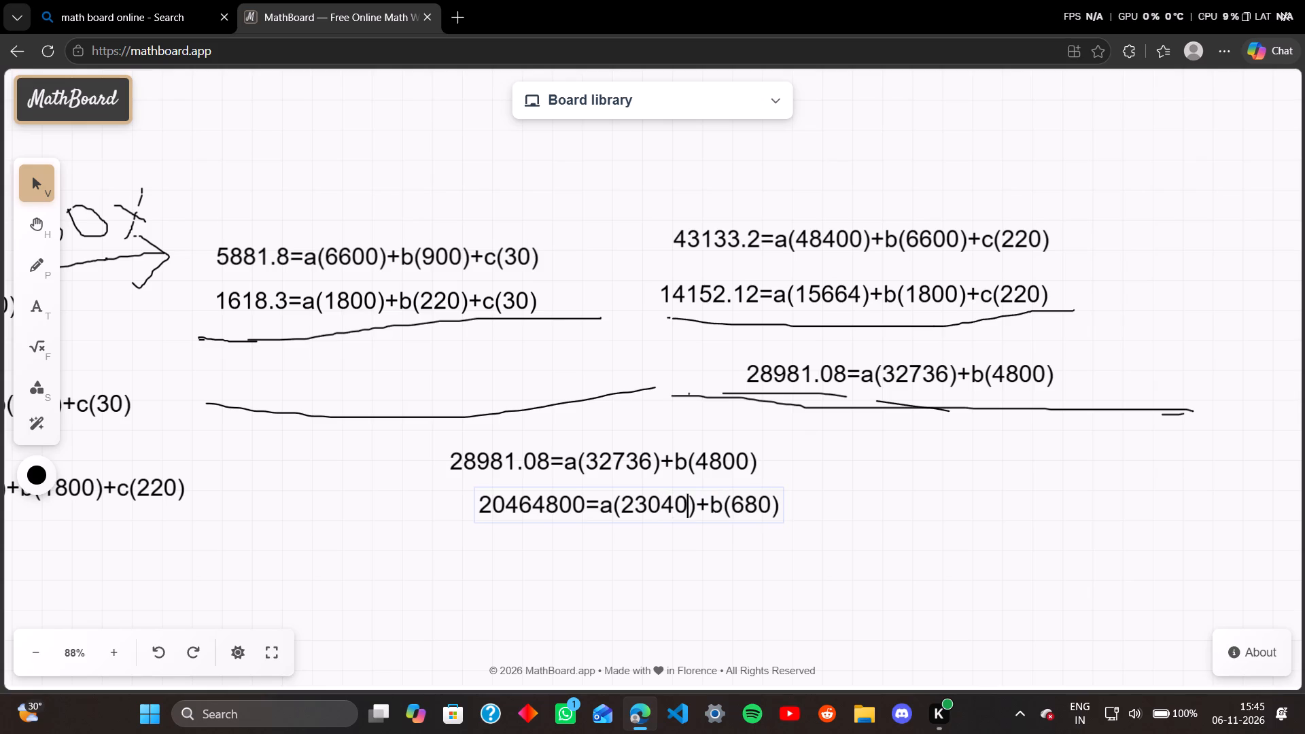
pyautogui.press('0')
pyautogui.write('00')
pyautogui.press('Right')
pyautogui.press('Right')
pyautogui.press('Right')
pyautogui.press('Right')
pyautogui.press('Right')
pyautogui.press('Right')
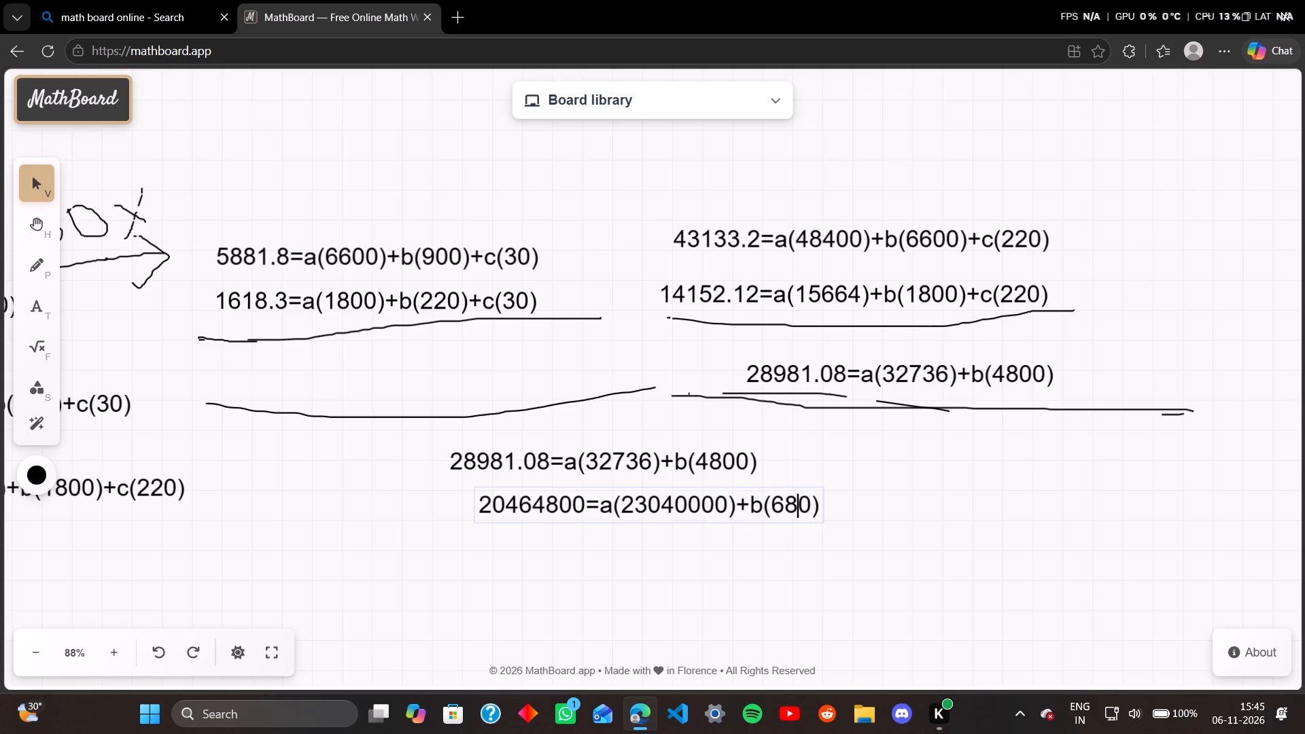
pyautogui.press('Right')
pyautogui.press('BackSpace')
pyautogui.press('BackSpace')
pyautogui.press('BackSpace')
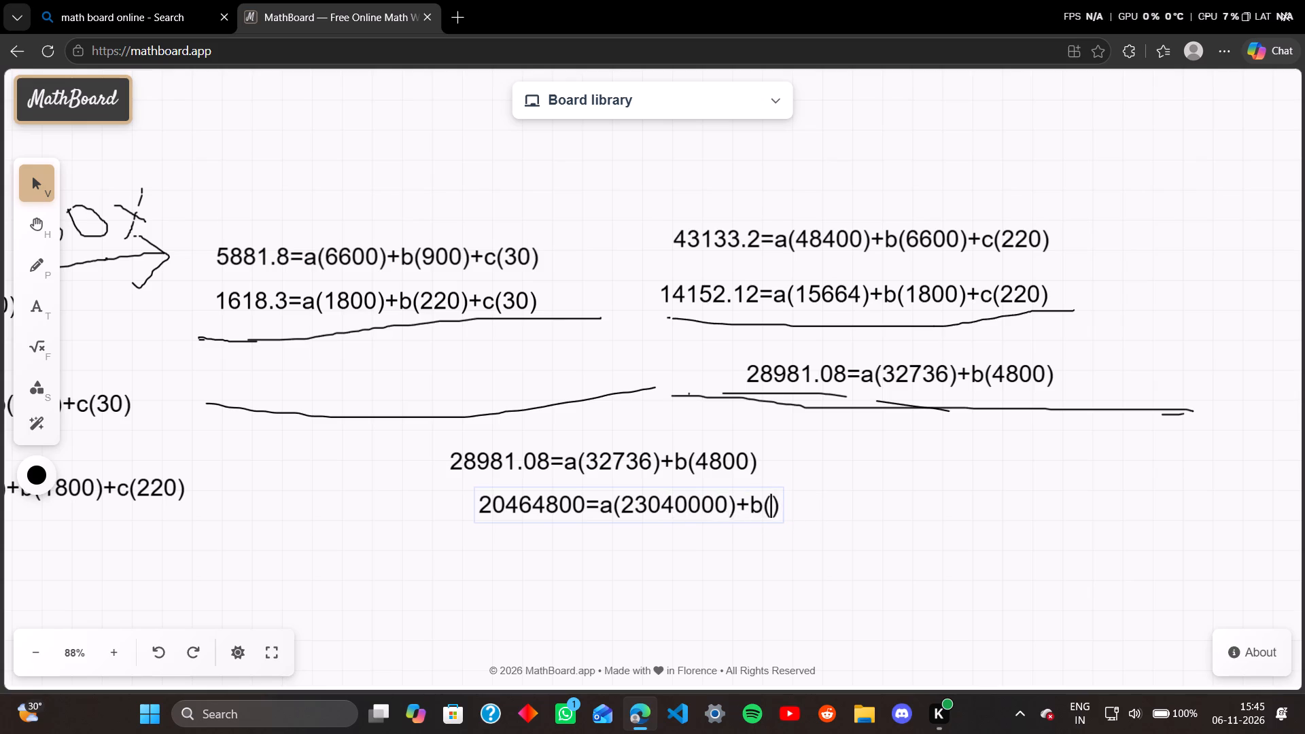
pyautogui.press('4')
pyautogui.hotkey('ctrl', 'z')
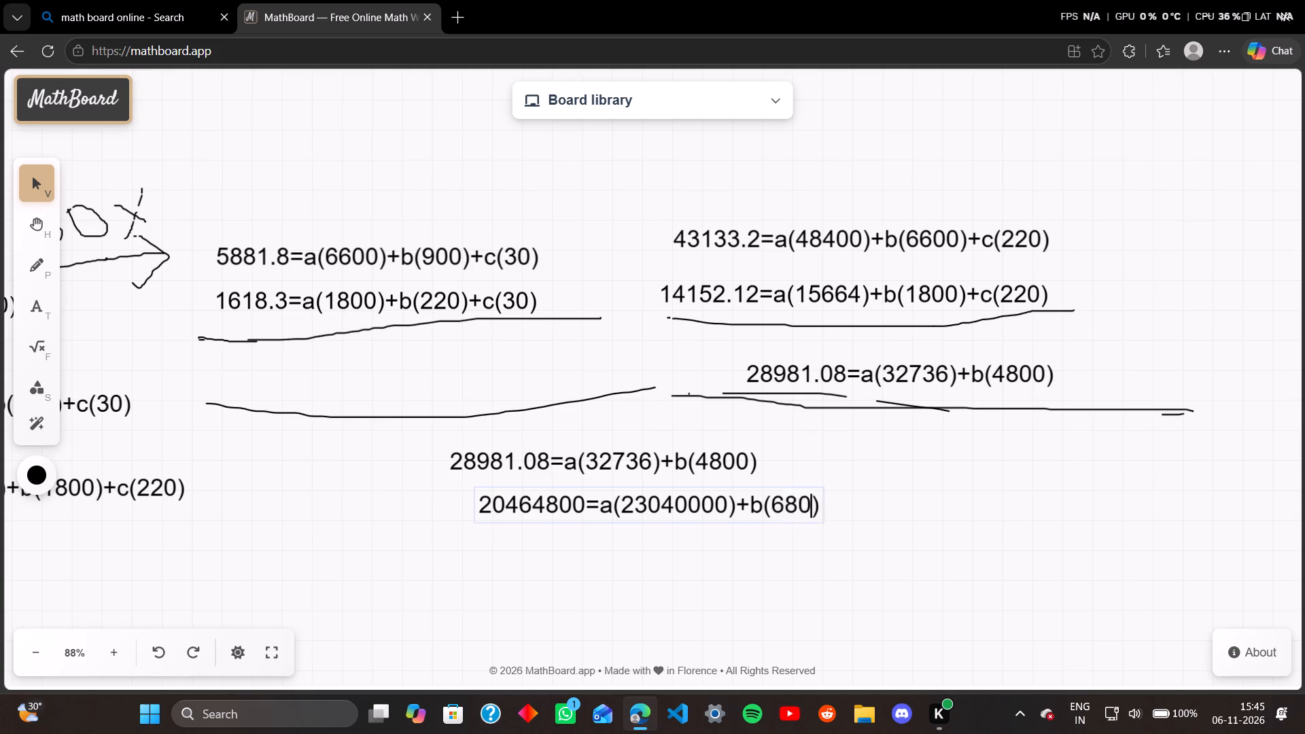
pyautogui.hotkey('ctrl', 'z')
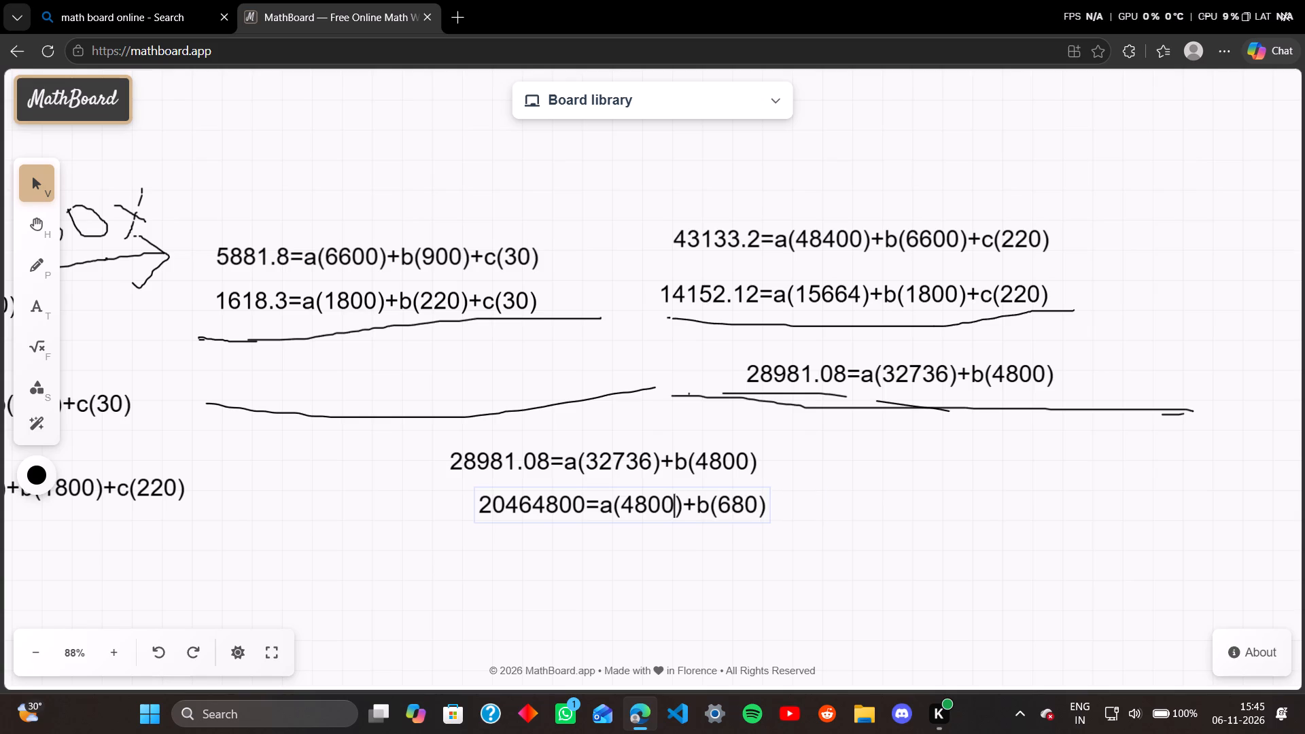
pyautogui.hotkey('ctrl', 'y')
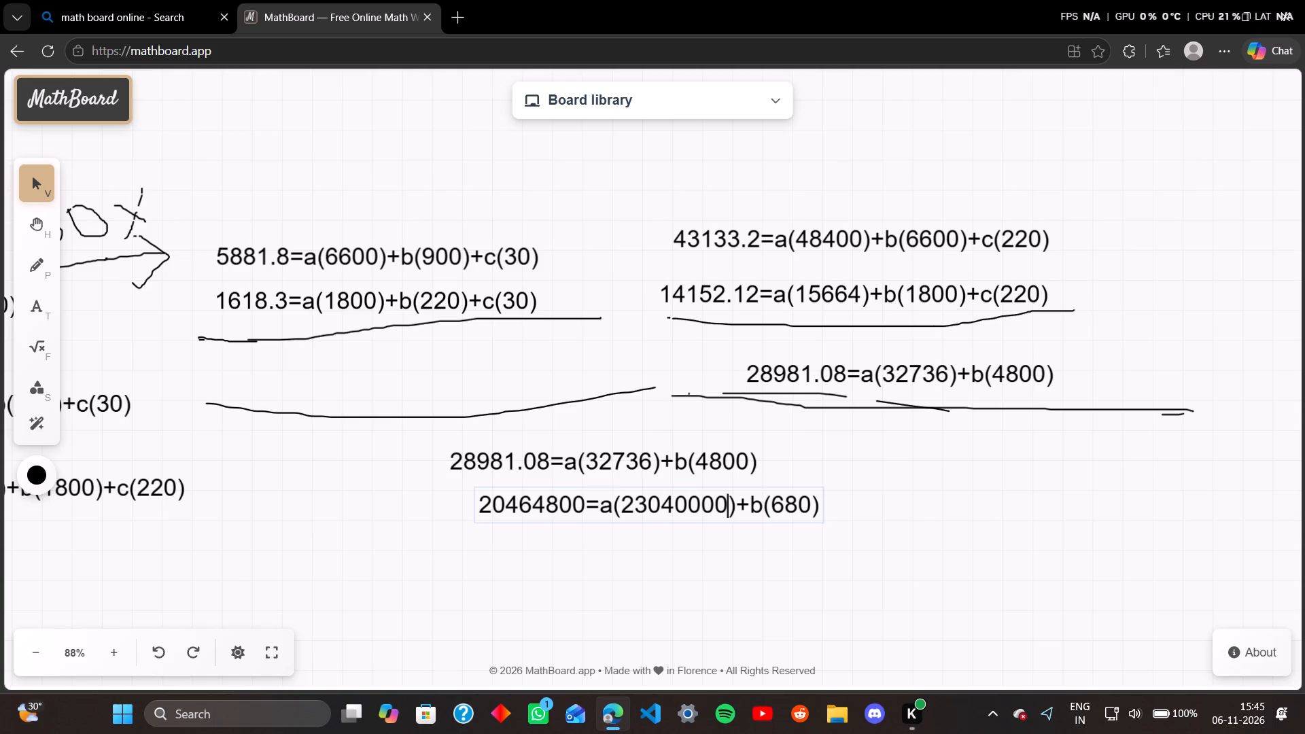
# Change the coefficient of b in the 20464800 equation to 3264000.
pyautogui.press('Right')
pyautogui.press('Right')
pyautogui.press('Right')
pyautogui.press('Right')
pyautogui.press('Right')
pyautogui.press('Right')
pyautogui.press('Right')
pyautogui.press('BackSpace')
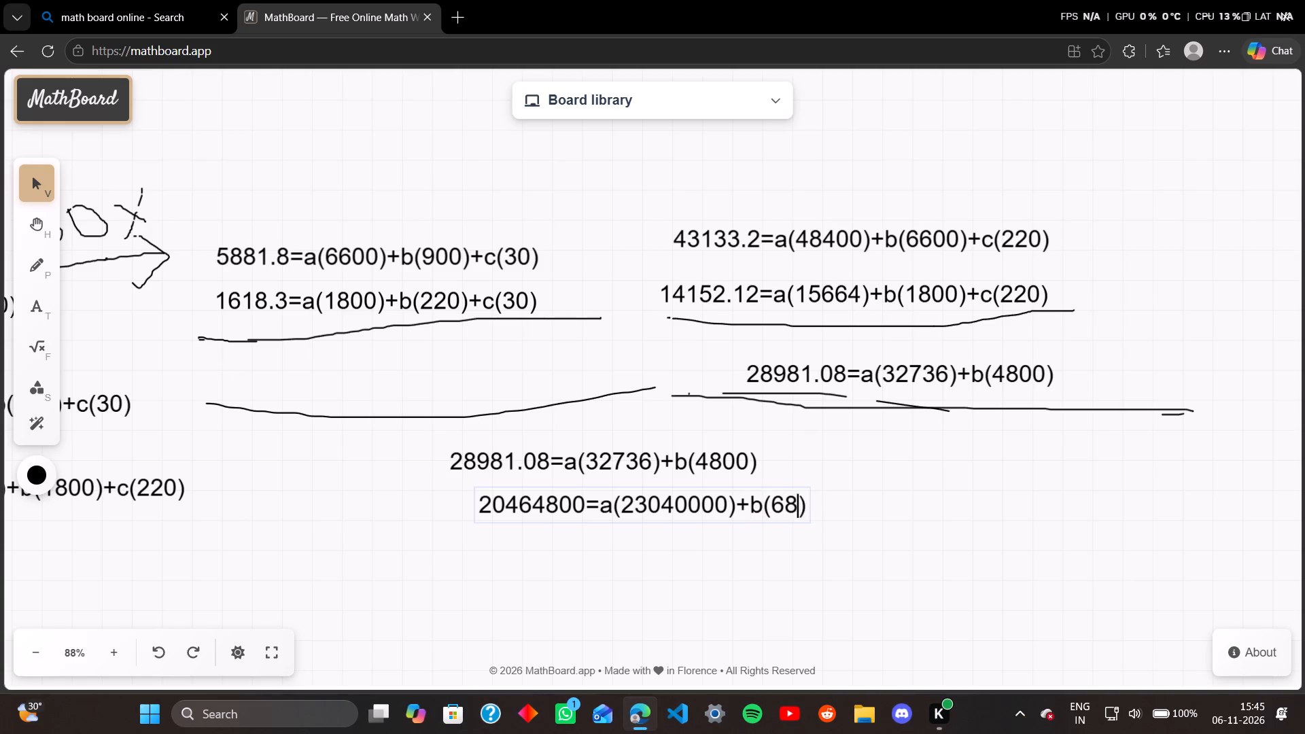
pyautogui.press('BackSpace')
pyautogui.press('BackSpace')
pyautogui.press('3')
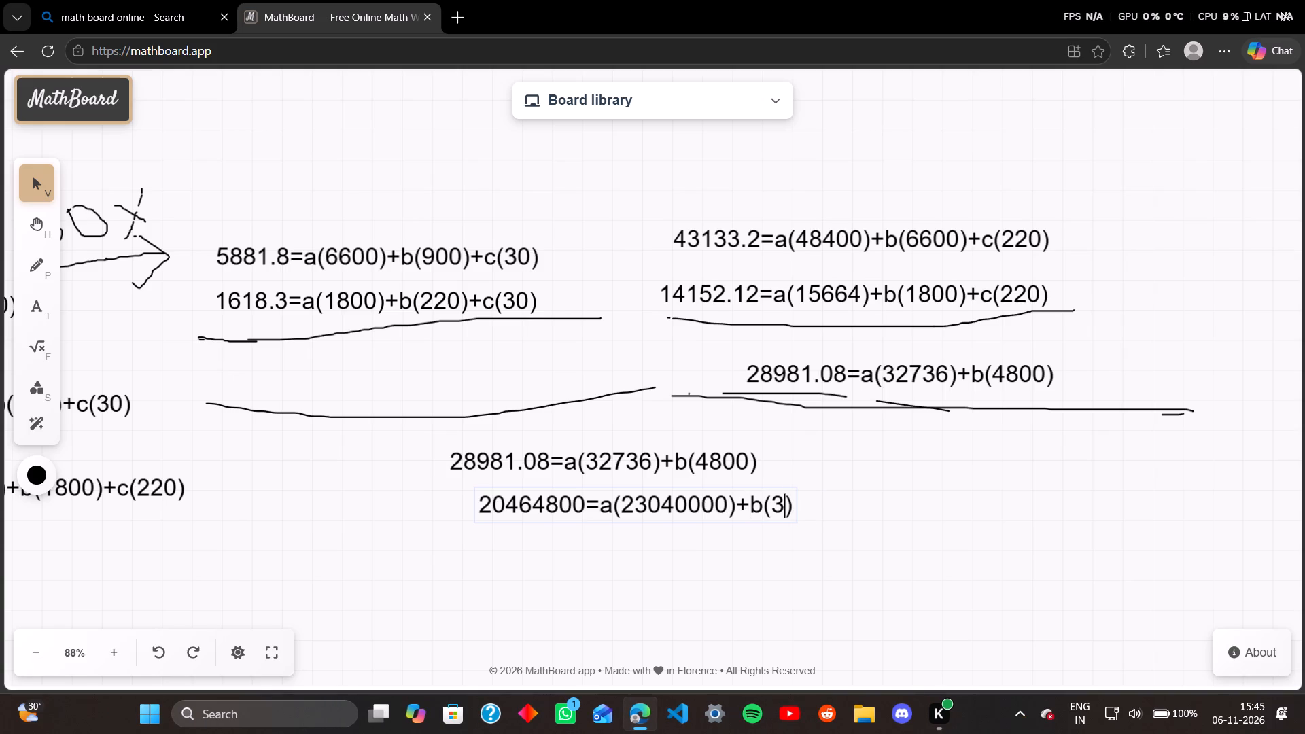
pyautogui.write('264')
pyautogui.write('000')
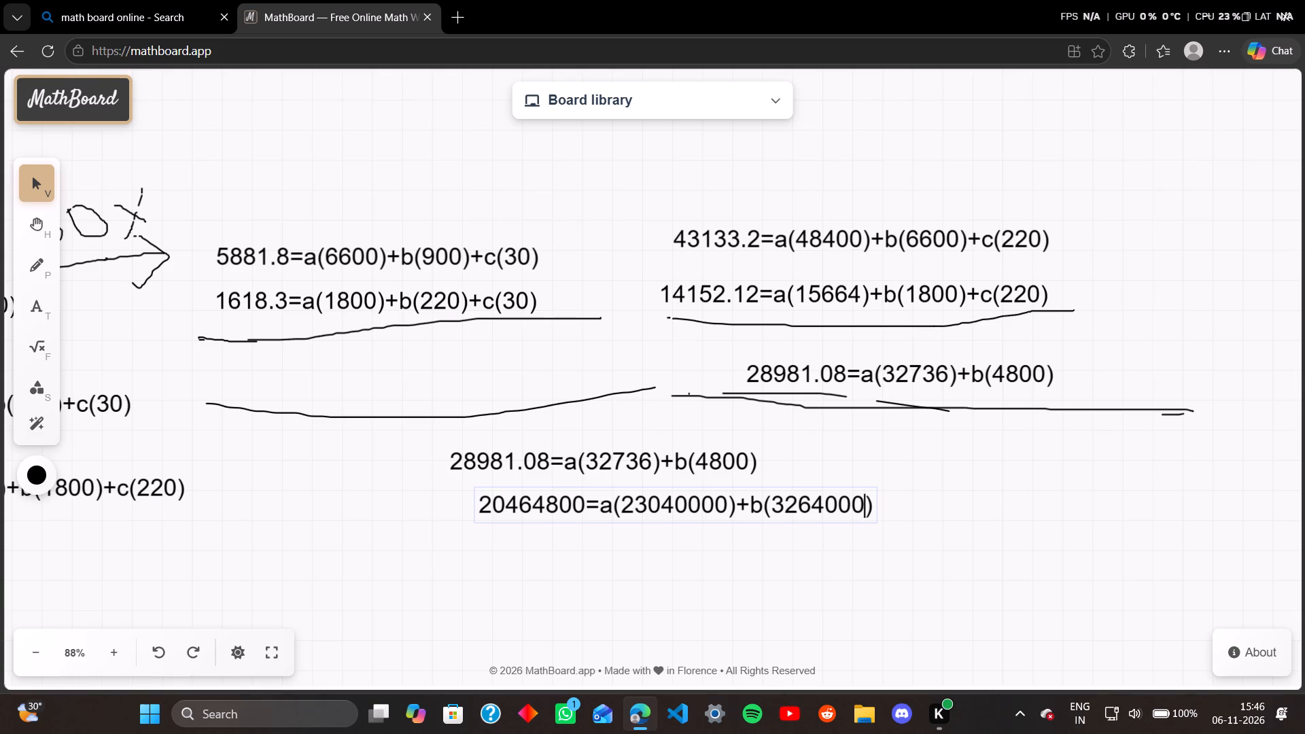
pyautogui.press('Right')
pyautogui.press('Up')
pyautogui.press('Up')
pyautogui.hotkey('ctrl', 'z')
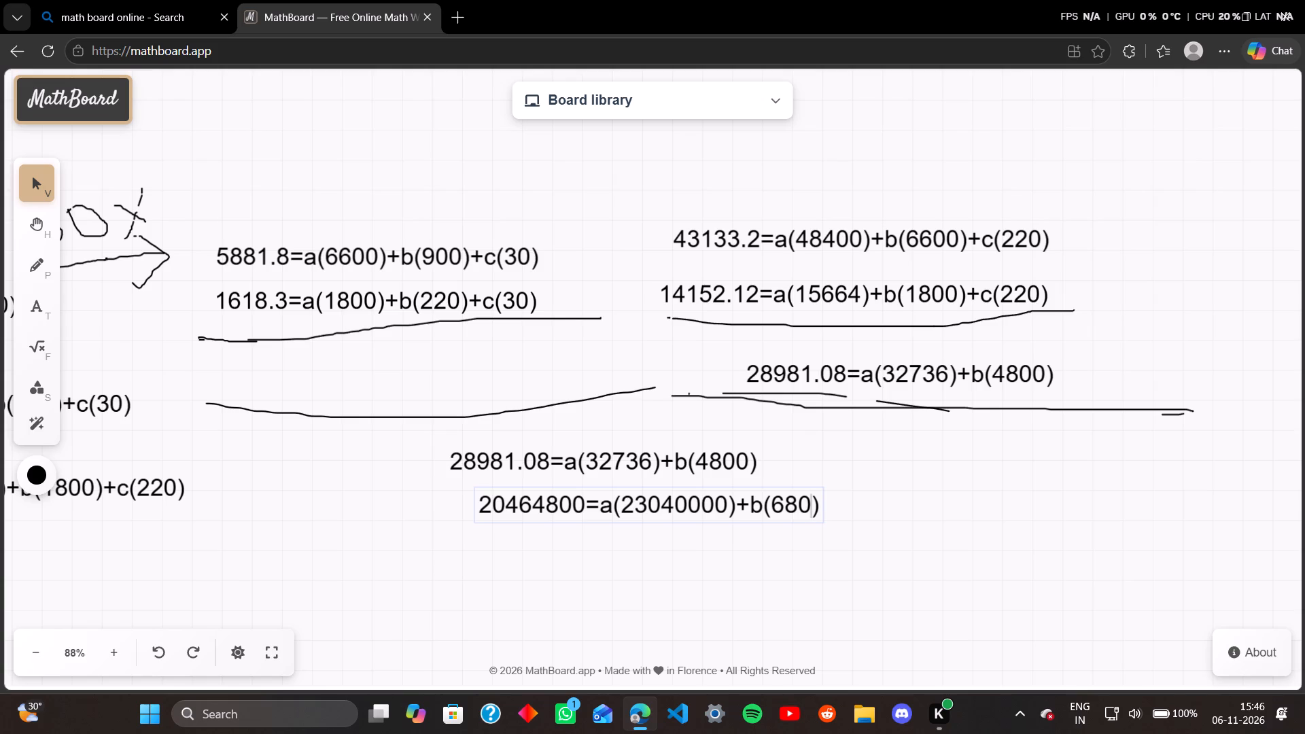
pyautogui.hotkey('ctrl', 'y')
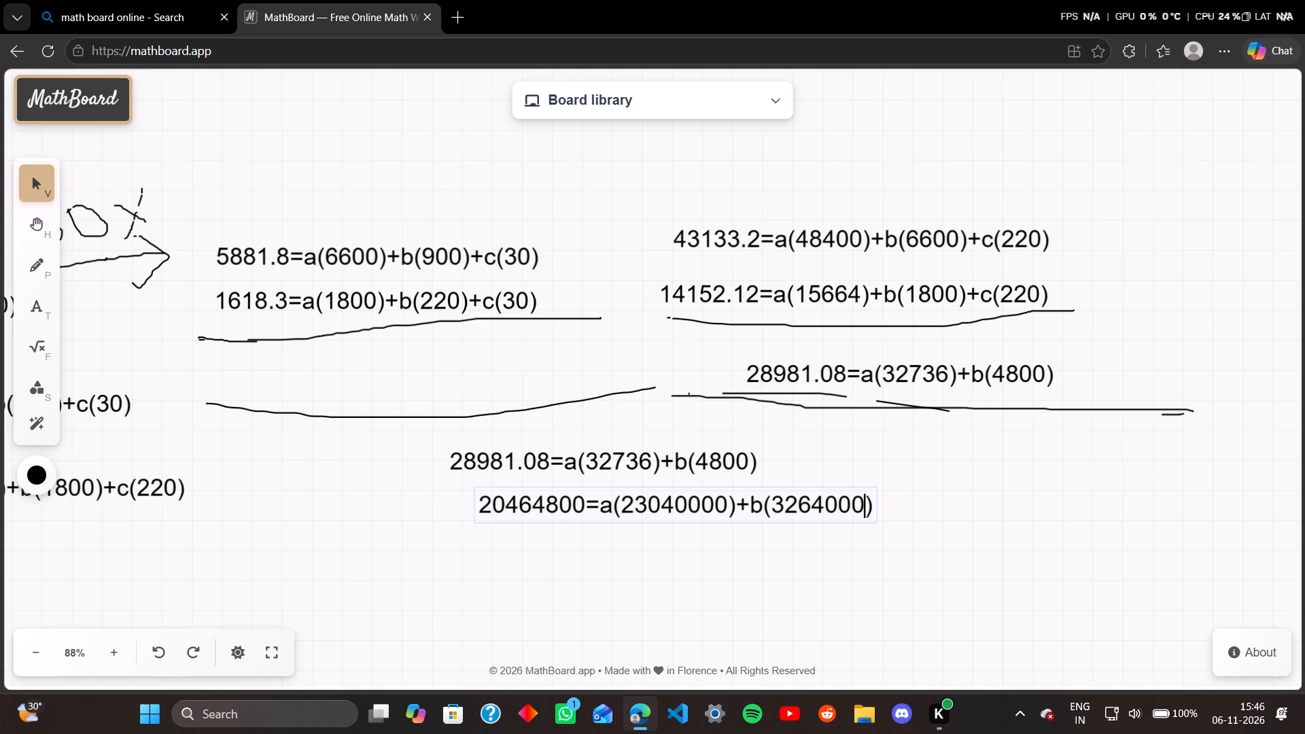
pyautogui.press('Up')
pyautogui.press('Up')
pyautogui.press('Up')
# Open the lower copy of 28981.08=a(32736)+b(4800) for text editing, starting at the end of its left-side number.
pyautogui.click(496, 452)
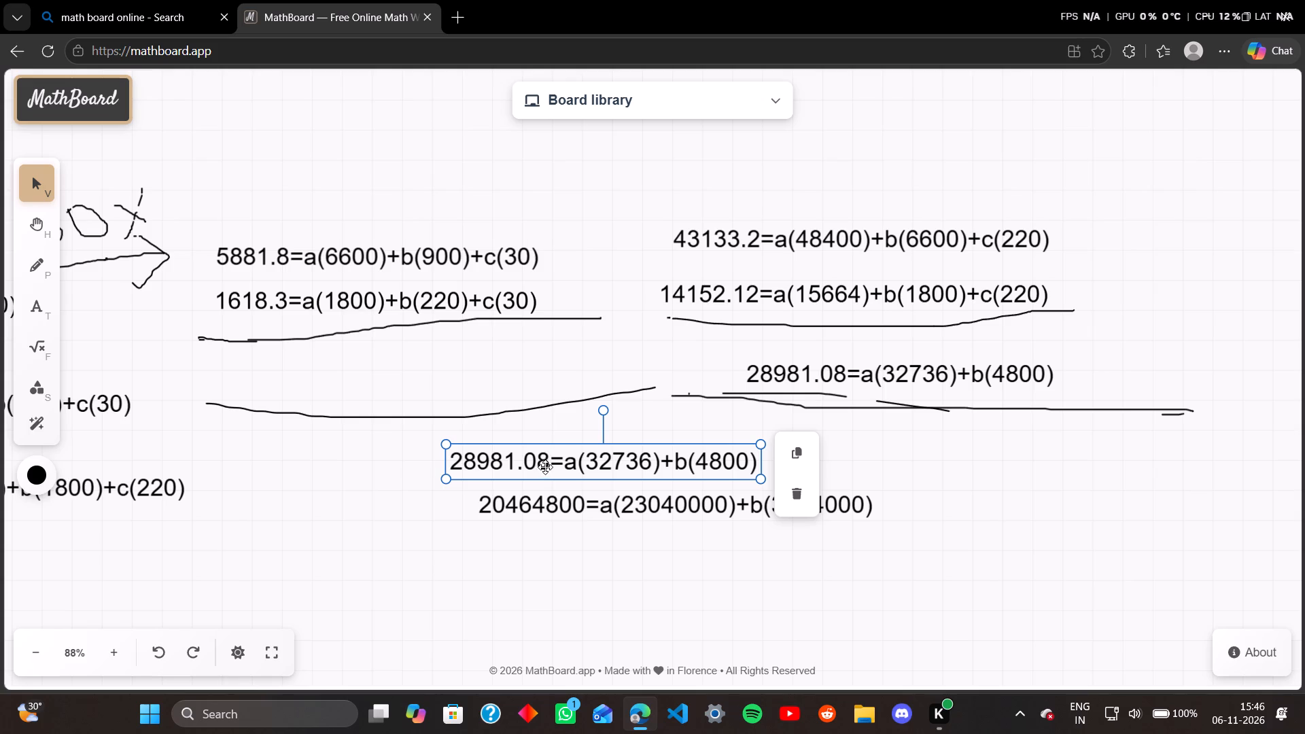
pyautogui.click(552, 459)
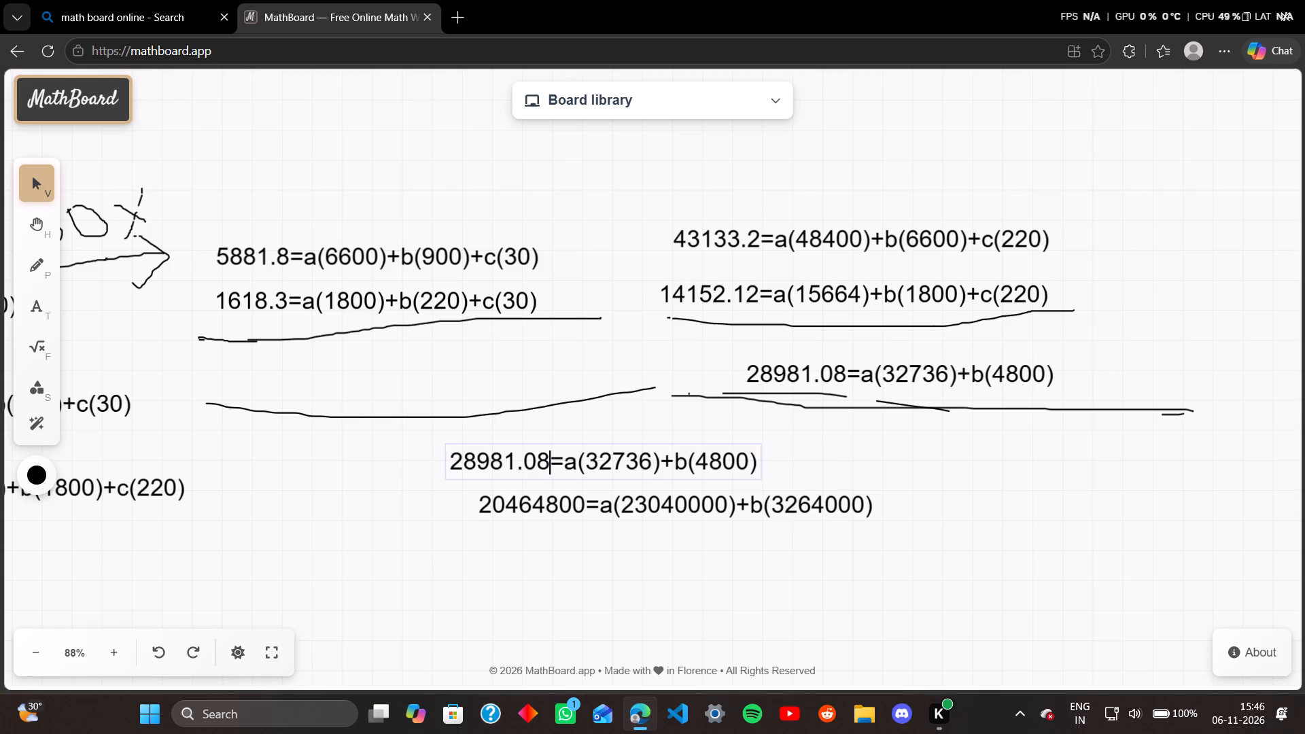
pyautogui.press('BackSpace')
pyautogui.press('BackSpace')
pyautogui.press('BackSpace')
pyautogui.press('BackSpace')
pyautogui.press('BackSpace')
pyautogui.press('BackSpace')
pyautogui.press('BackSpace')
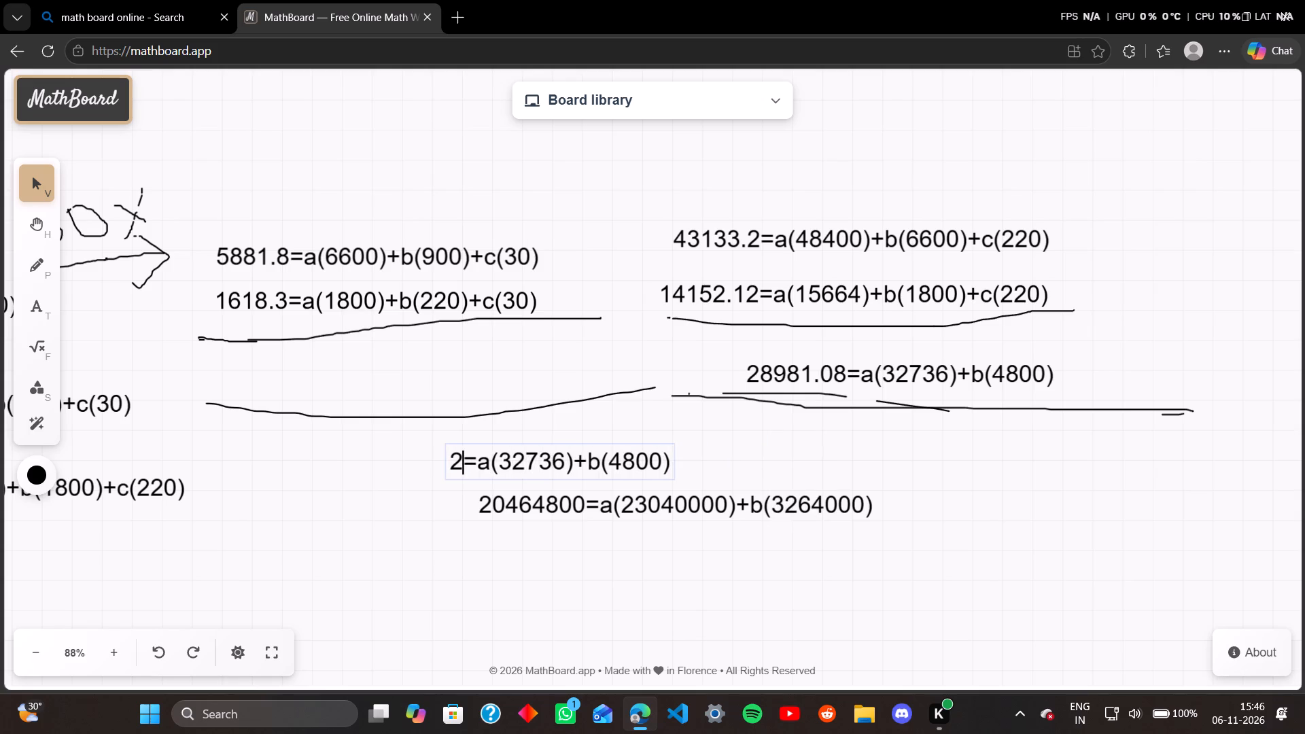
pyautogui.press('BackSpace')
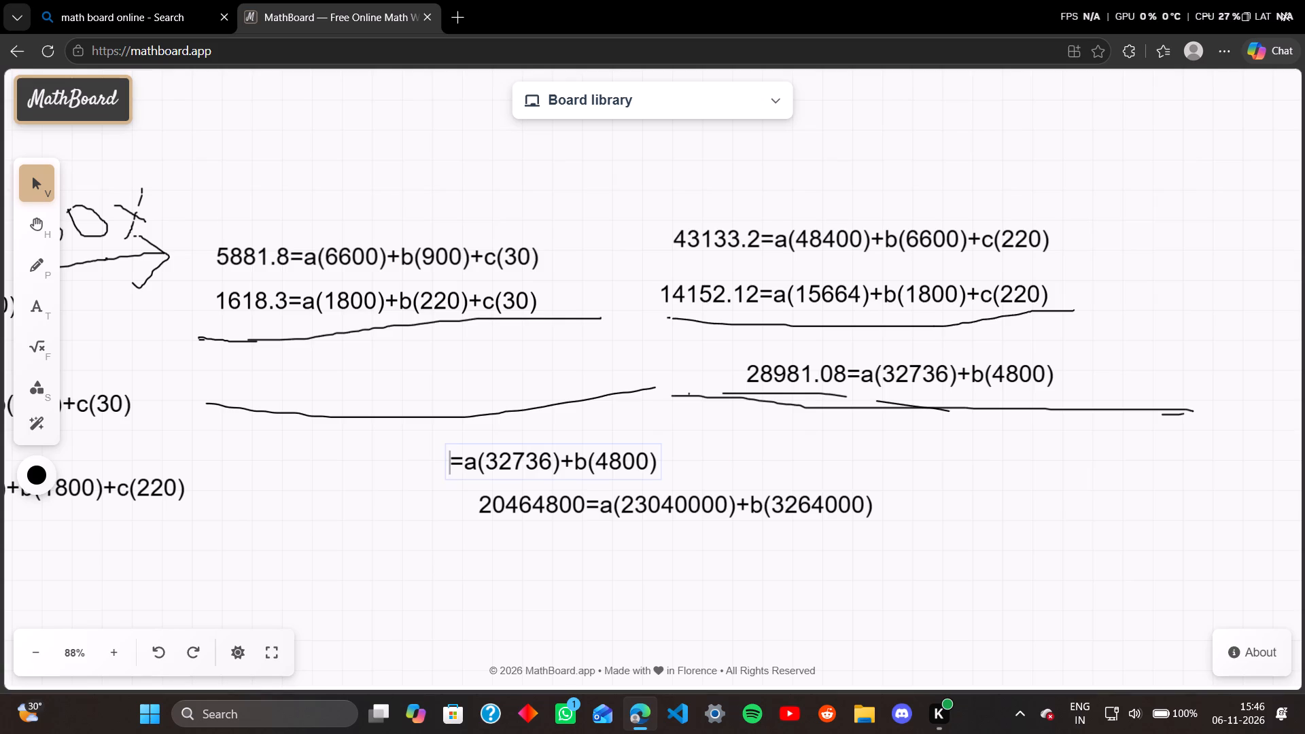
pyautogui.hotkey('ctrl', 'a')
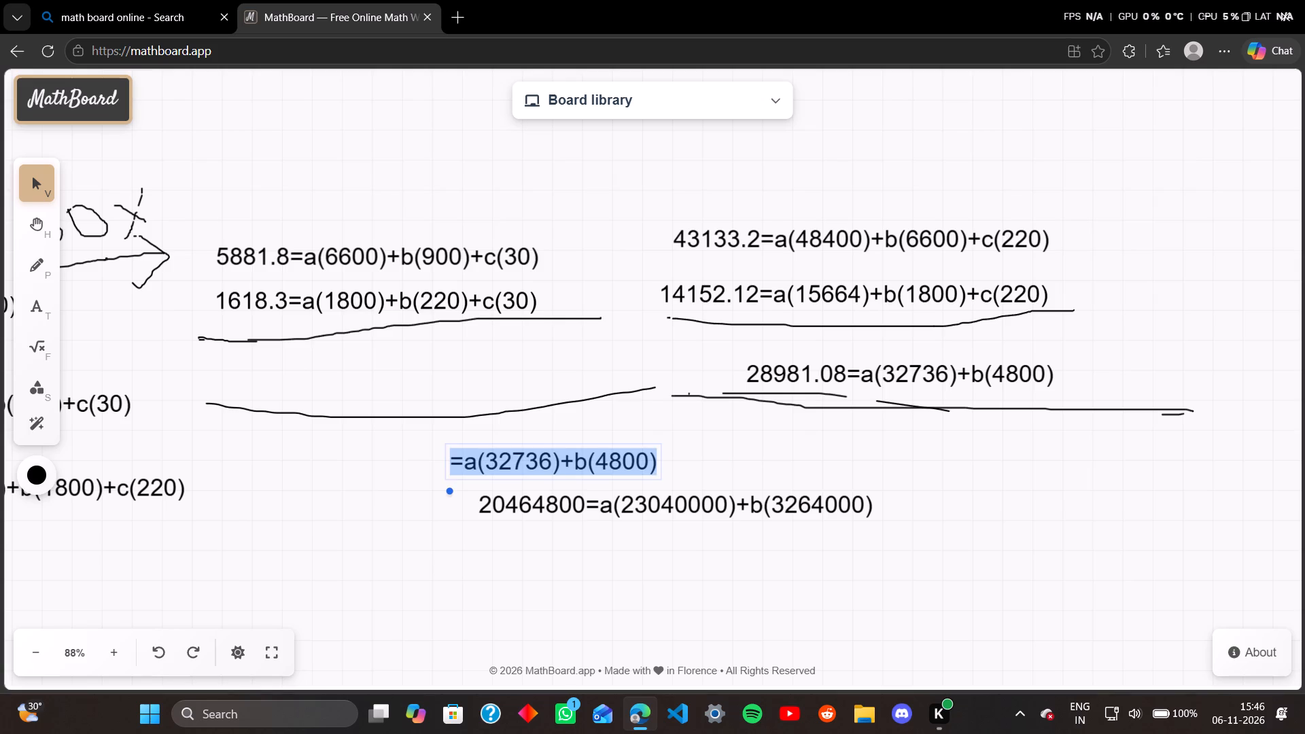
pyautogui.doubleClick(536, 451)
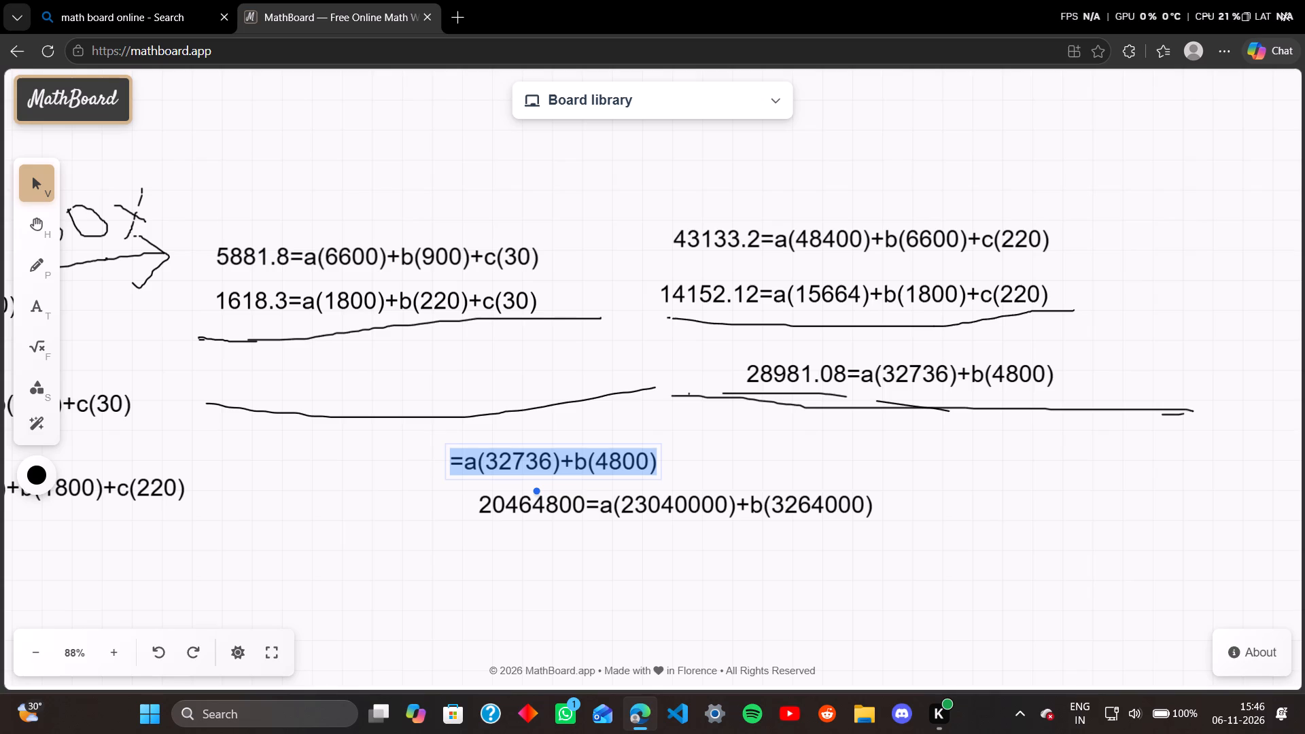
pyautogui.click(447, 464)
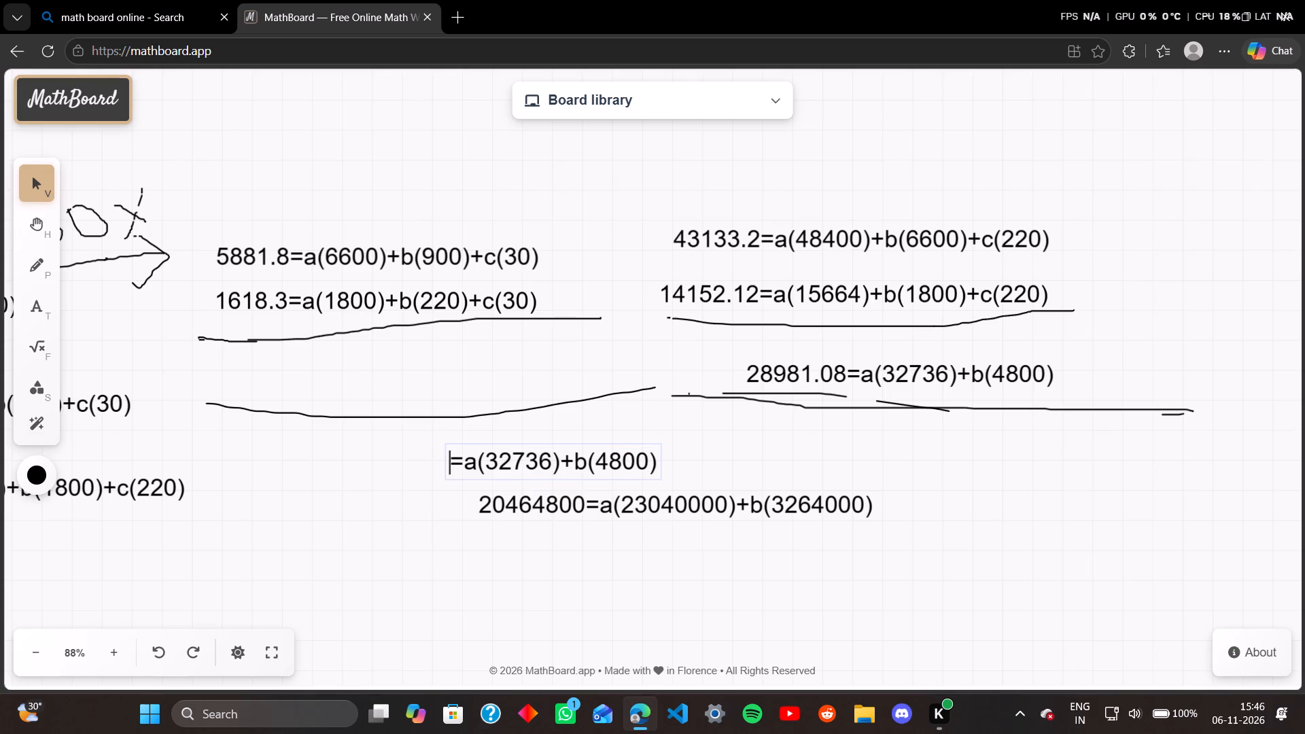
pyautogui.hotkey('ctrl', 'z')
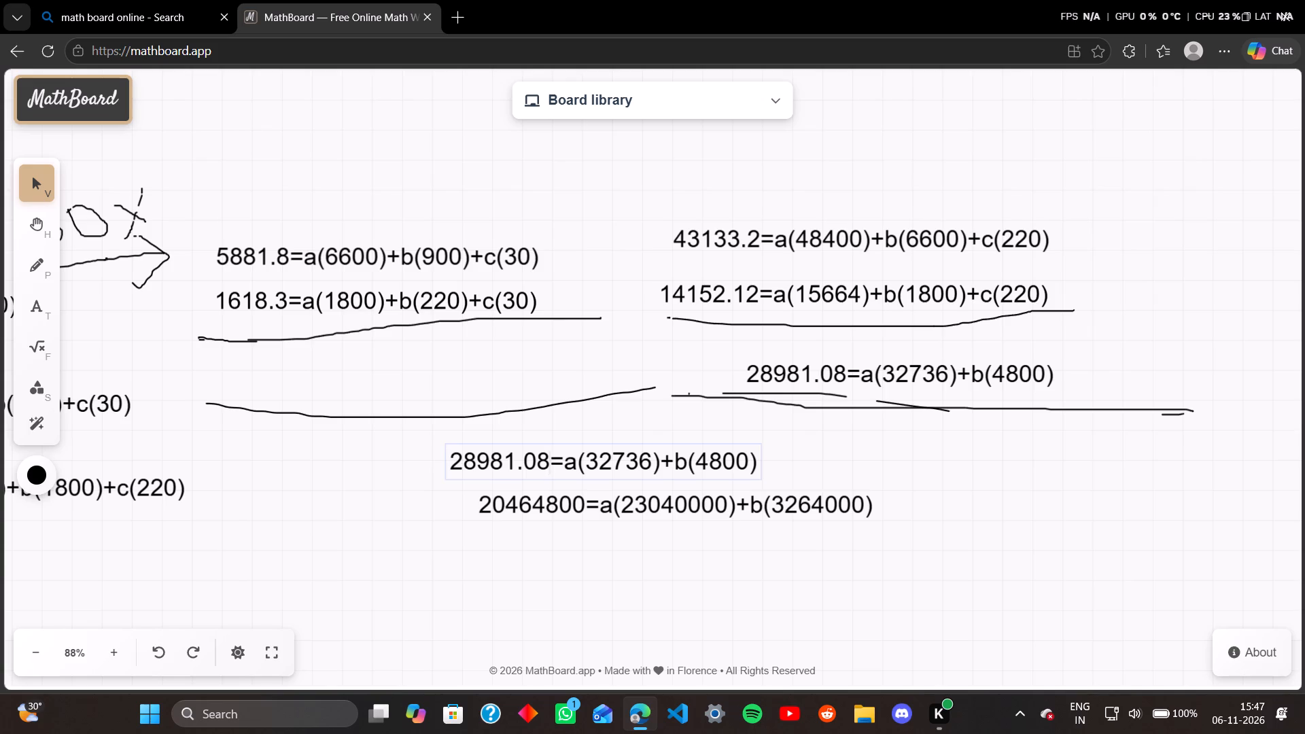
# Replace the left-side number of the lower 28981.08 equation with 19707134.4.
pyautogui.press('BackSpace')
pyautogui.press('BackSpace')
pyautogui.press('BackSpace')
pyautogui.press('BackSpace')
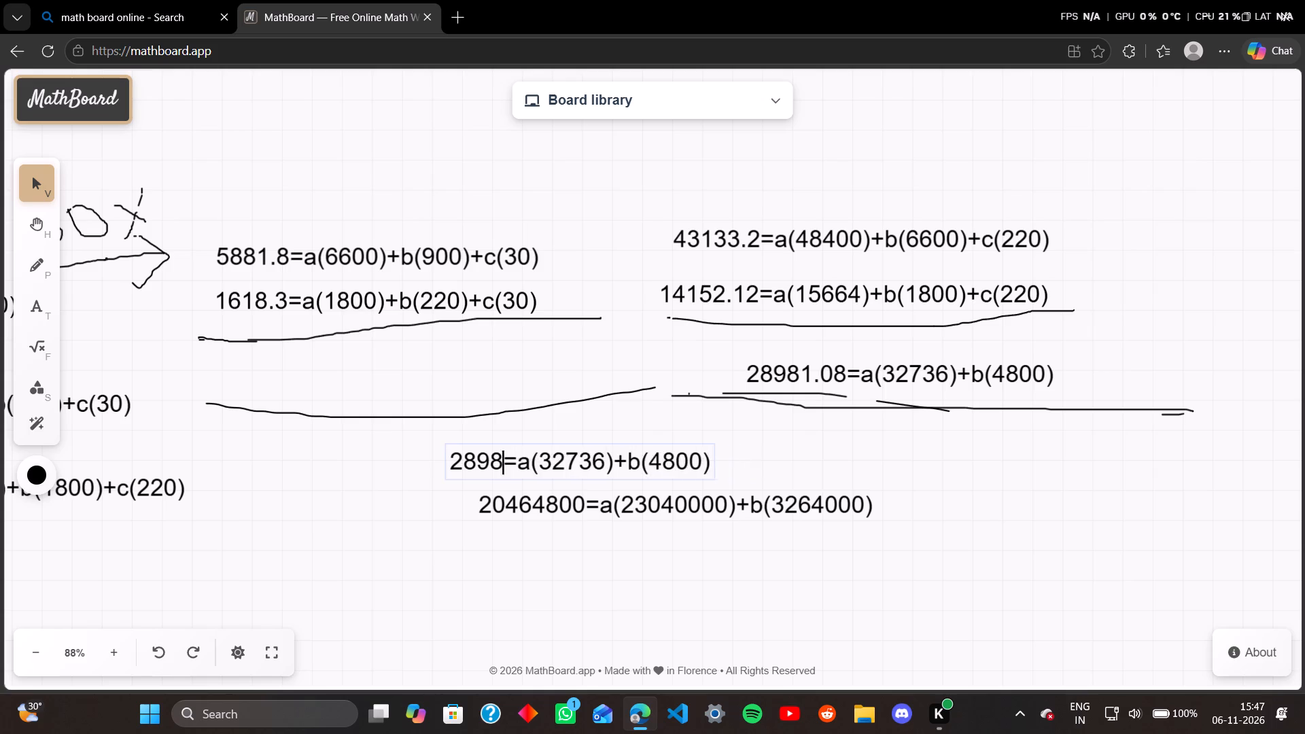
pyautogui.press('BackSpace')
pyautogui.press('BackSpace')
pyautogui.press('BackSpace')
pyautogui.press('BackSpace')
pyautogui.press('1')
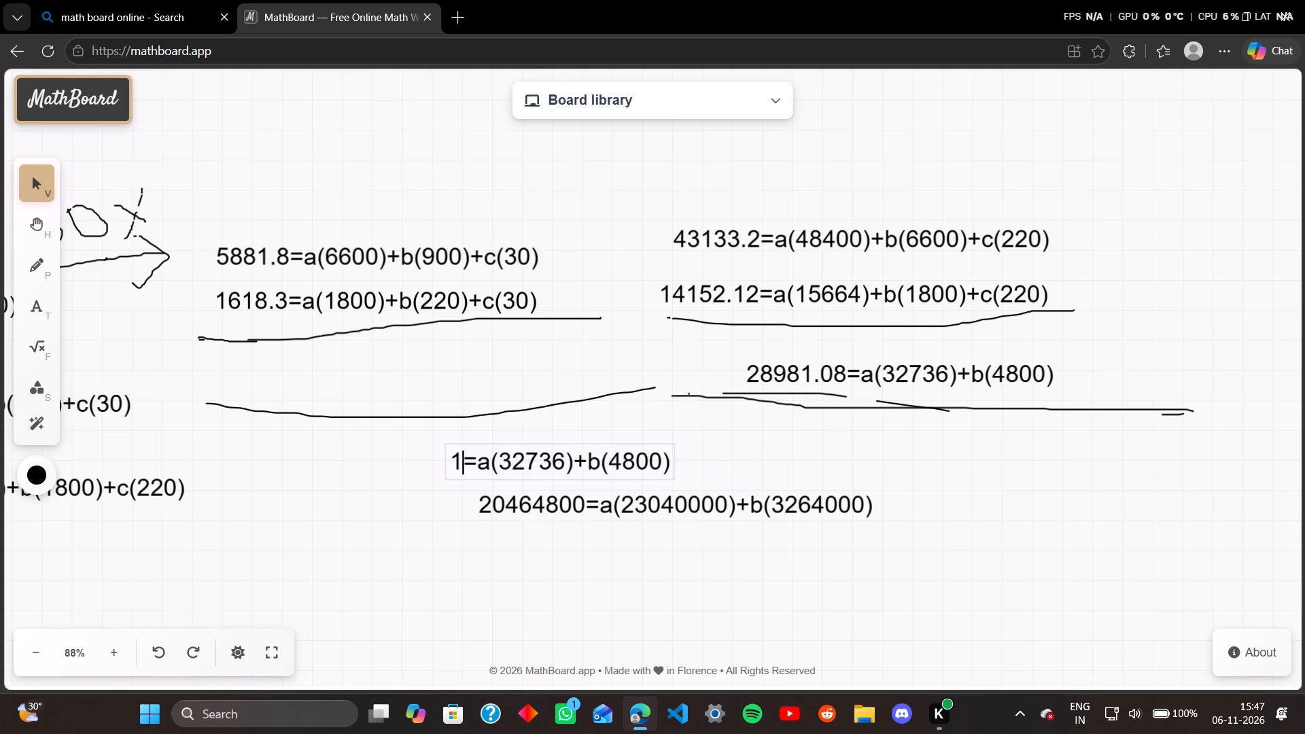
pyautogui.press('9')
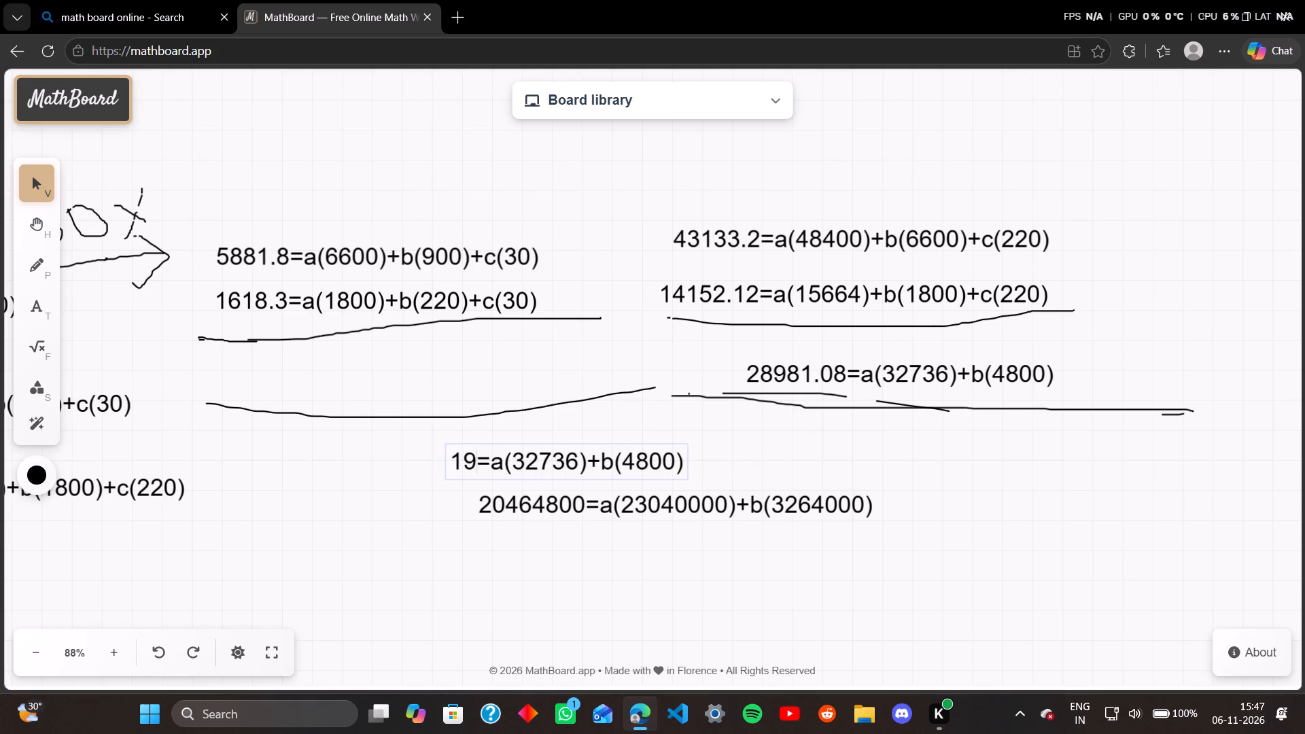
pyautogui.write('707')
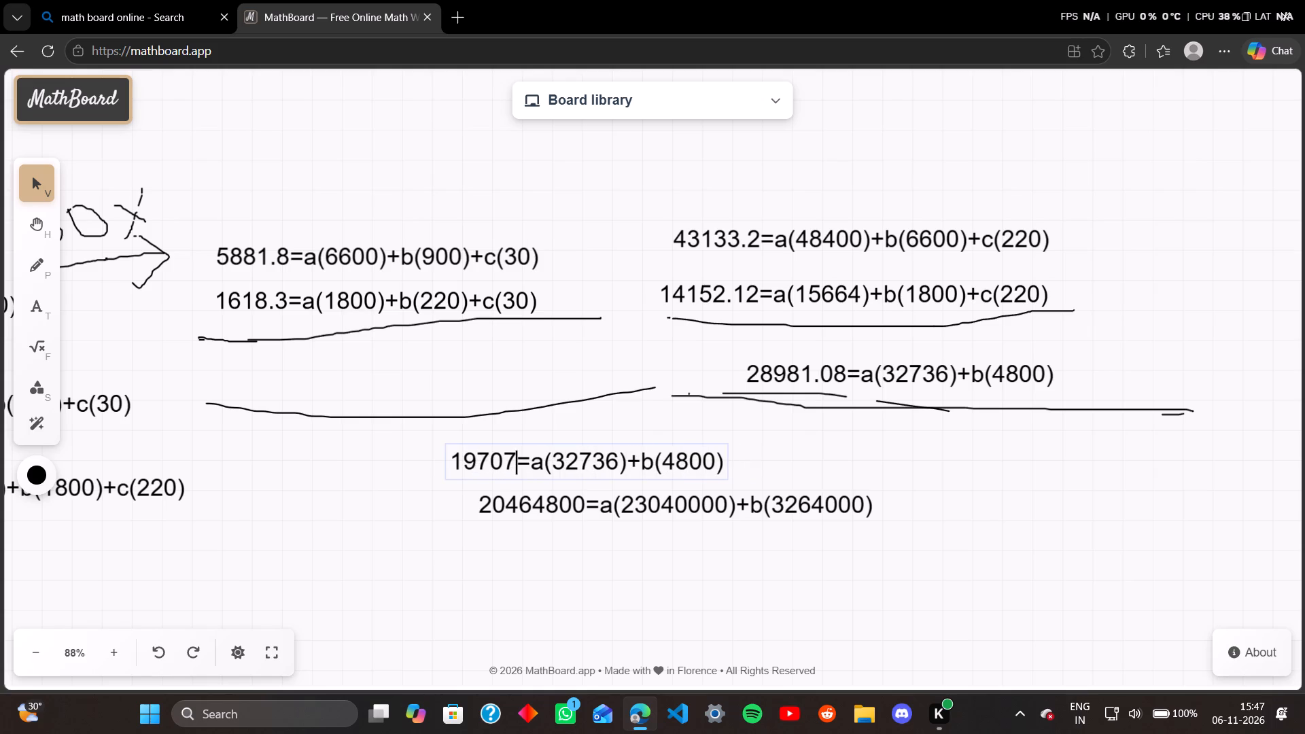
pyautogui.press('1')
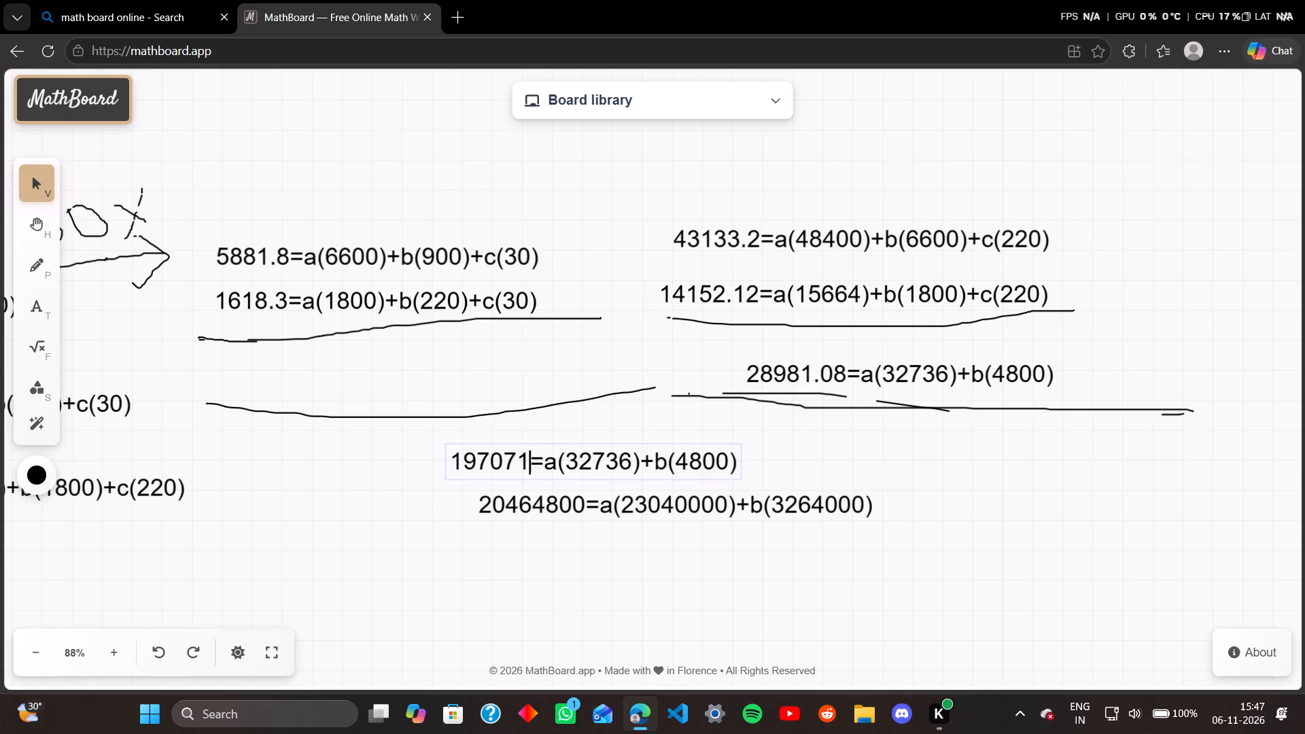
pyautogui.write('34')
pyautogui.write('.4')
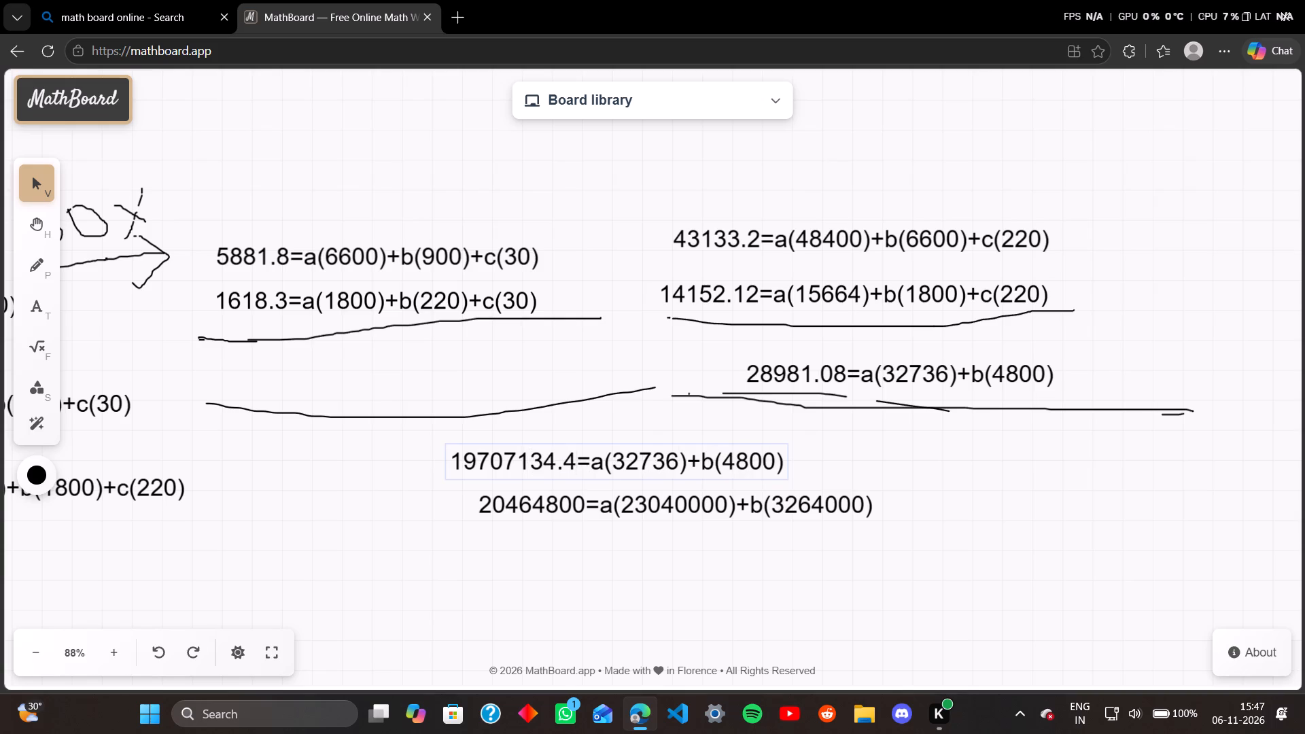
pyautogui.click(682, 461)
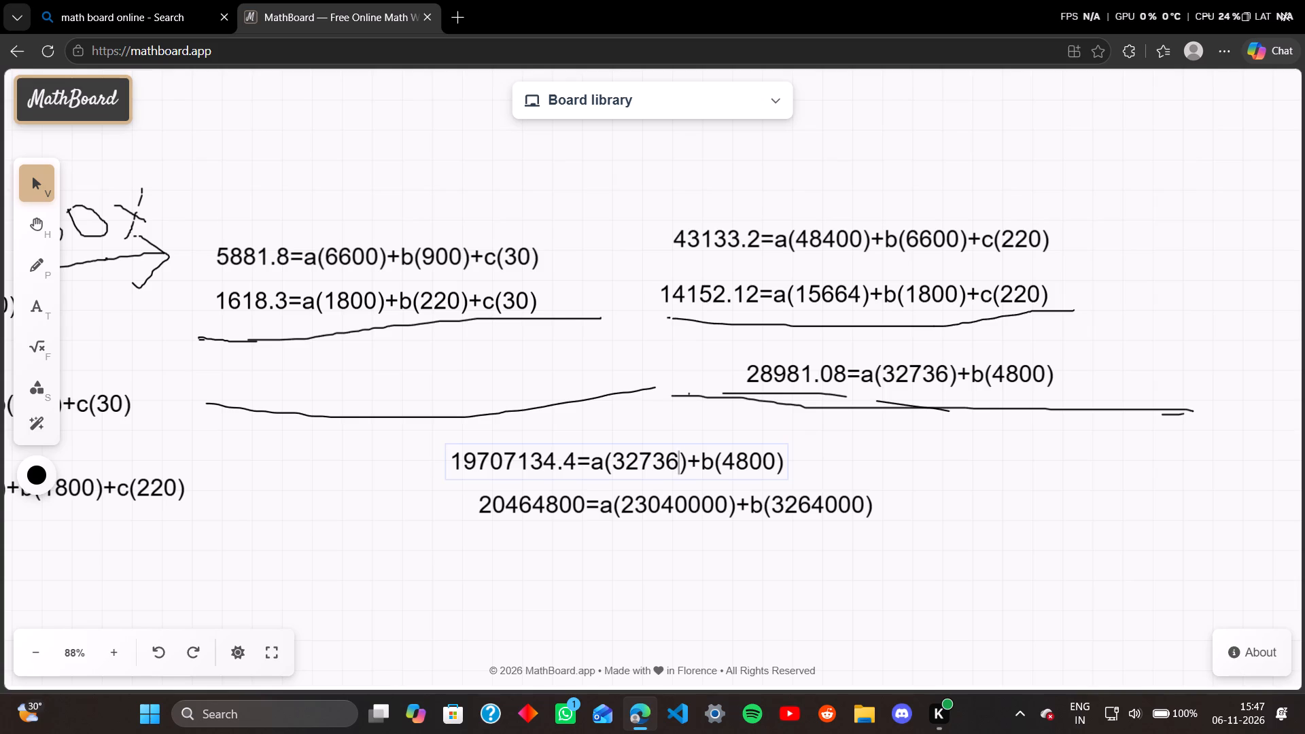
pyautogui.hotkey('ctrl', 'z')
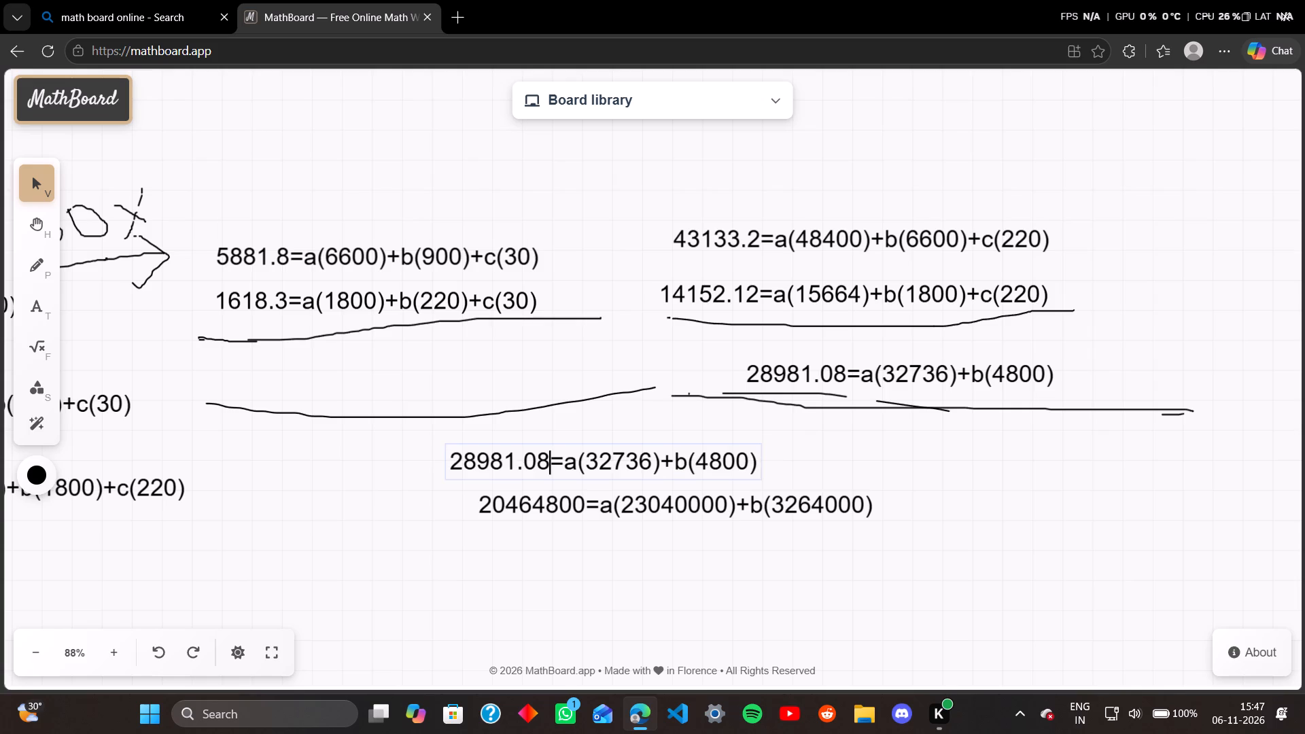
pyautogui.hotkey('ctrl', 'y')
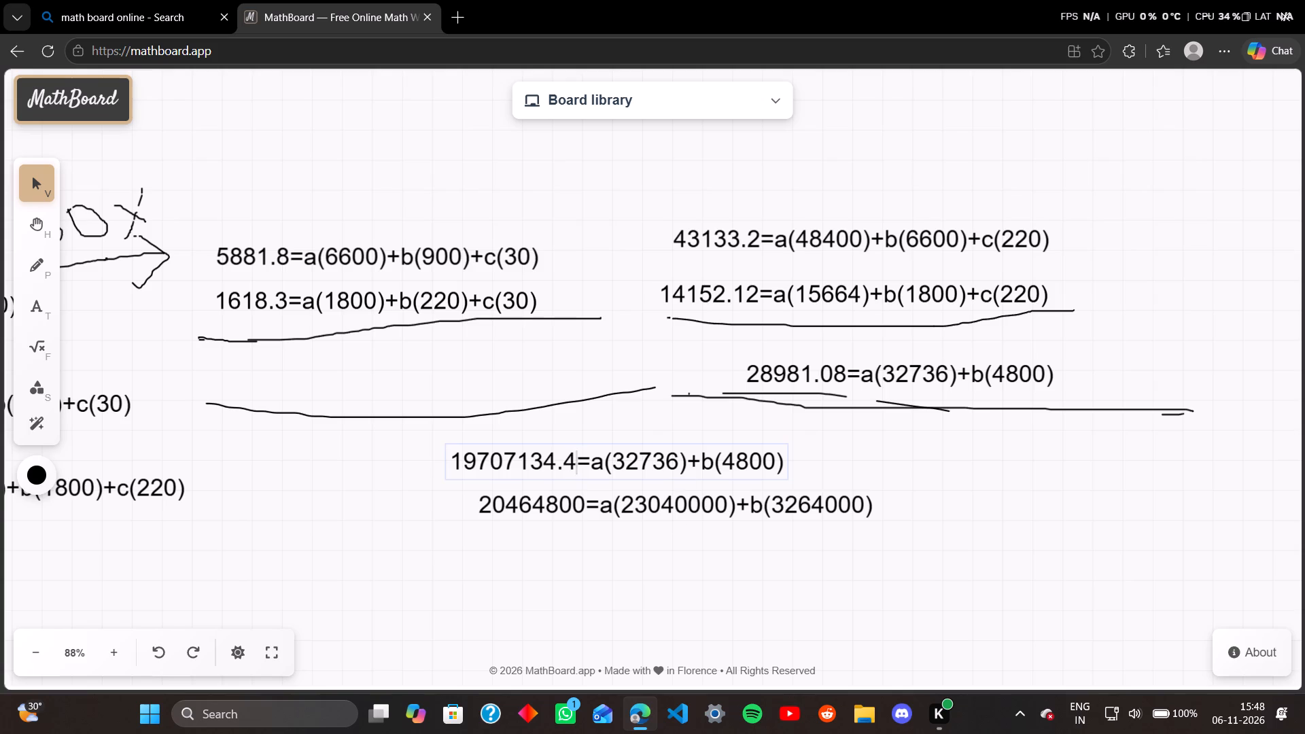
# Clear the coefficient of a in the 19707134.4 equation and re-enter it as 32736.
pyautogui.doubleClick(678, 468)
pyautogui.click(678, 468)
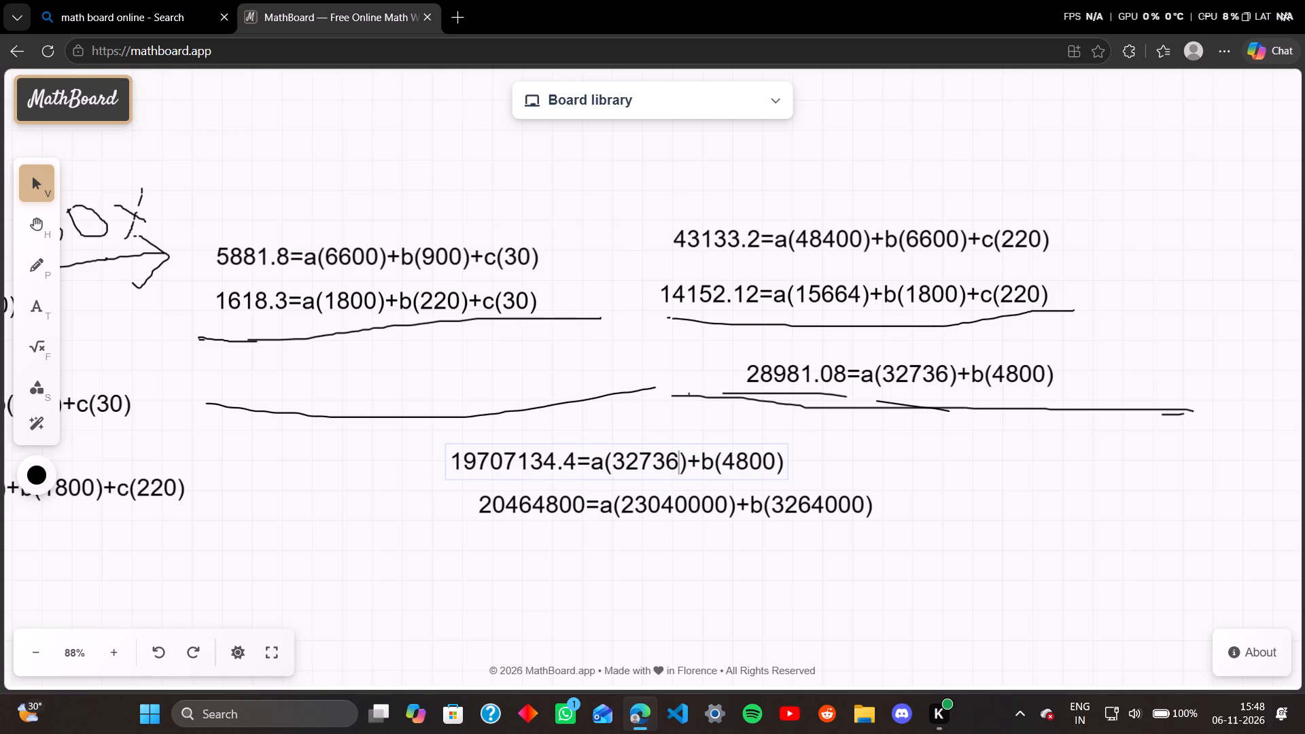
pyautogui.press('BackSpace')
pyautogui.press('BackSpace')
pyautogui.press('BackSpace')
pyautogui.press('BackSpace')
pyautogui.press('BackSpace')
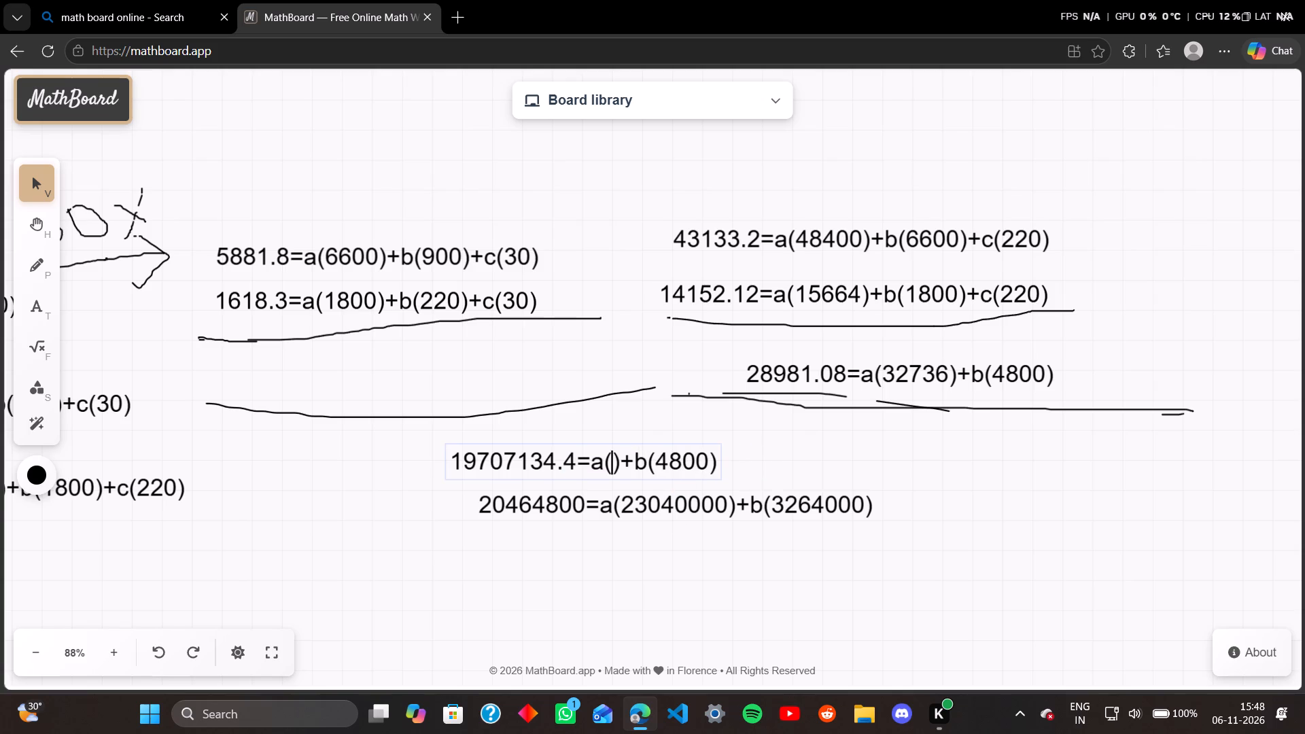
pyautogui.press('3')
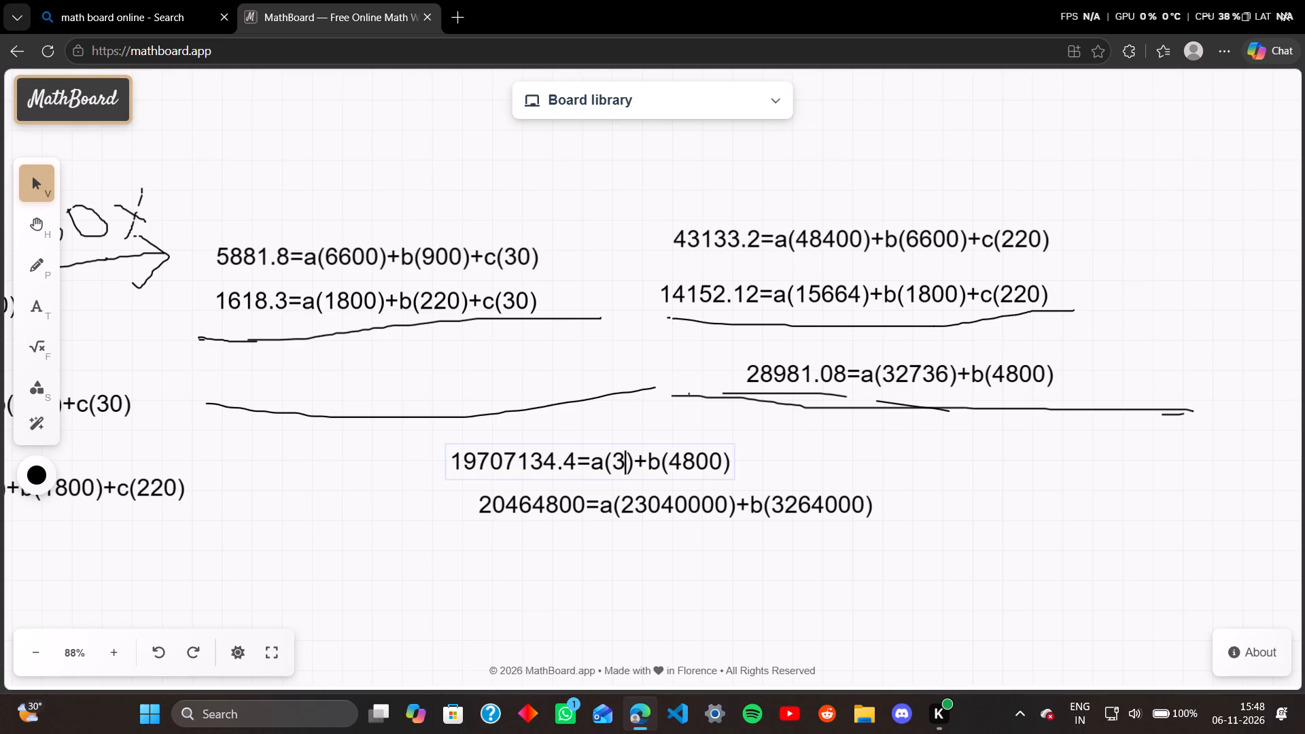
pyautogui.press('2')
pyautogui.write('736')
# Change the coefficient of b in the 19707134.4 equation to 3264000.
pyautogui.press('Right')
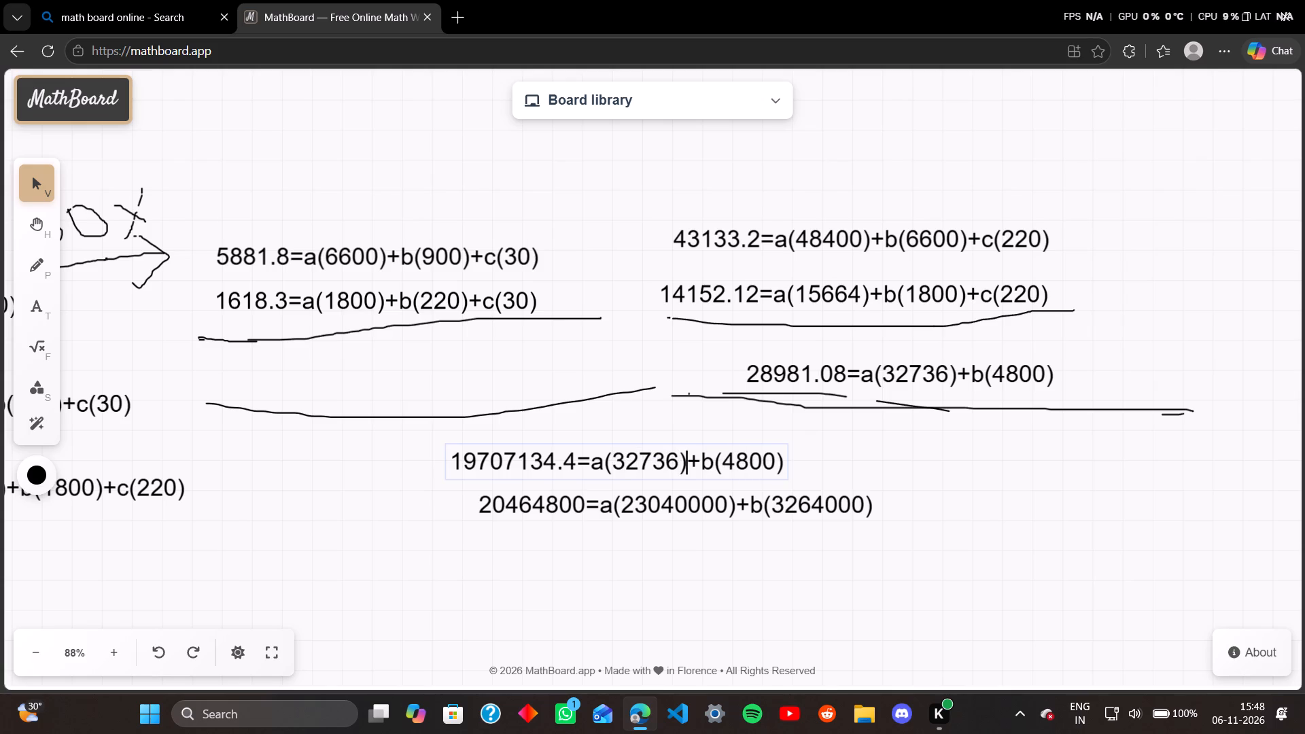
pyautogui.press('Right')
pyautogui.press('Right')
pyautogui.press('Right')
pyautogui.press('Right')
pyautogui.press('Right')
pyautogui.press('Right')
pyautogui.press('Right')
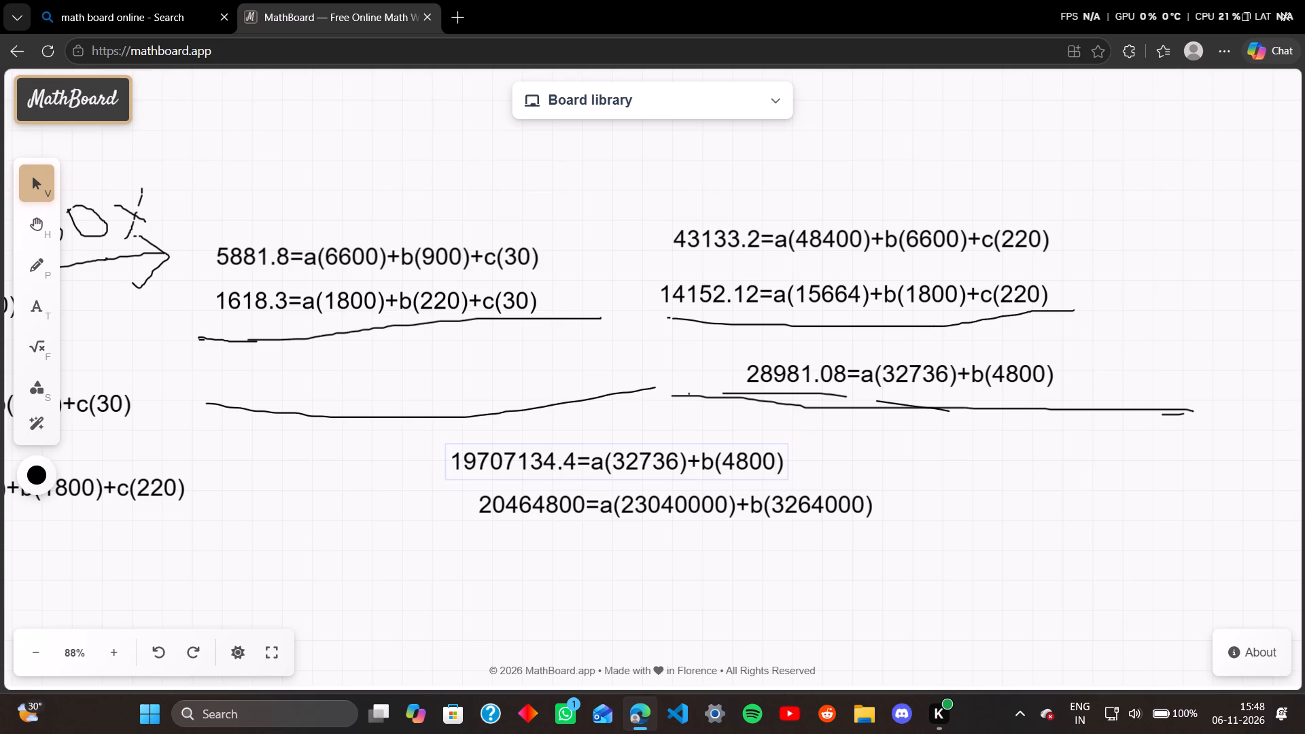
pyautogui.press('BackSpace')
pyautogui.press('BackSpace')
pyautogui.press('BackSpace')
pyautogui.press('BackSpace')
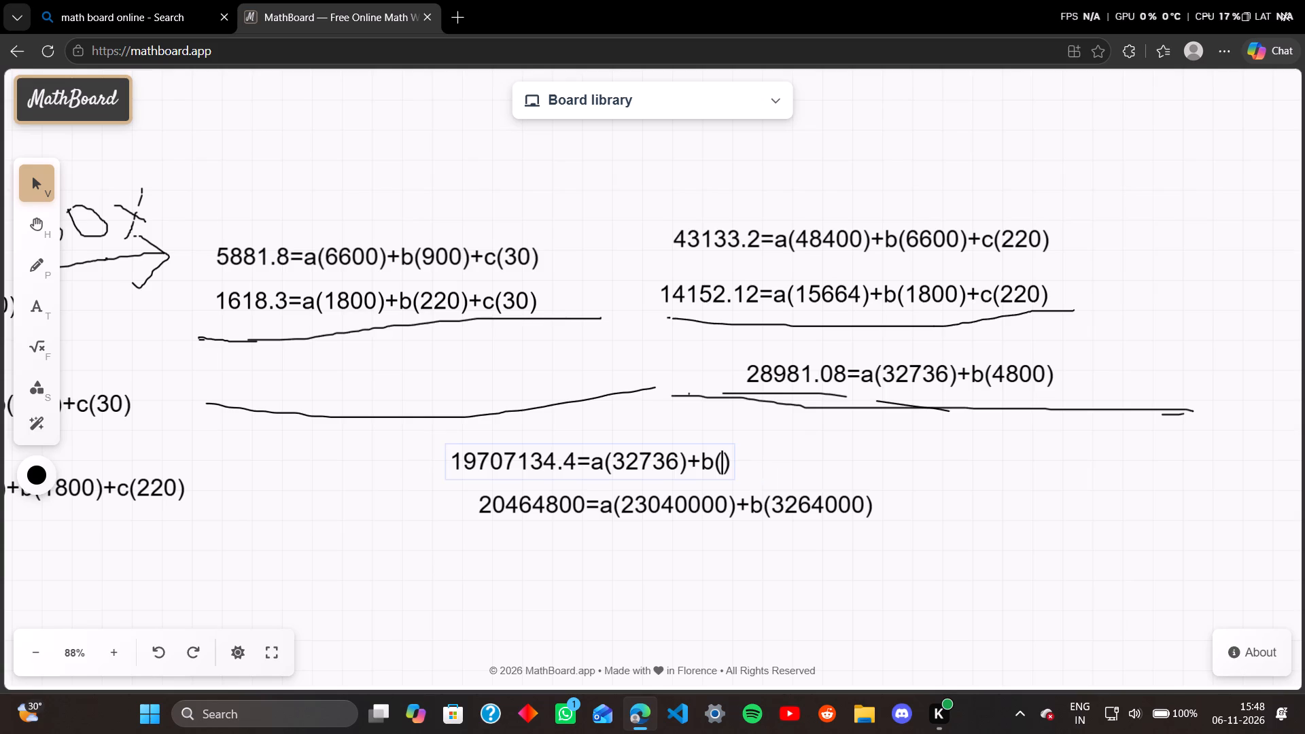
pyautogui.write('325')
pyautogui.press('BackSpace')
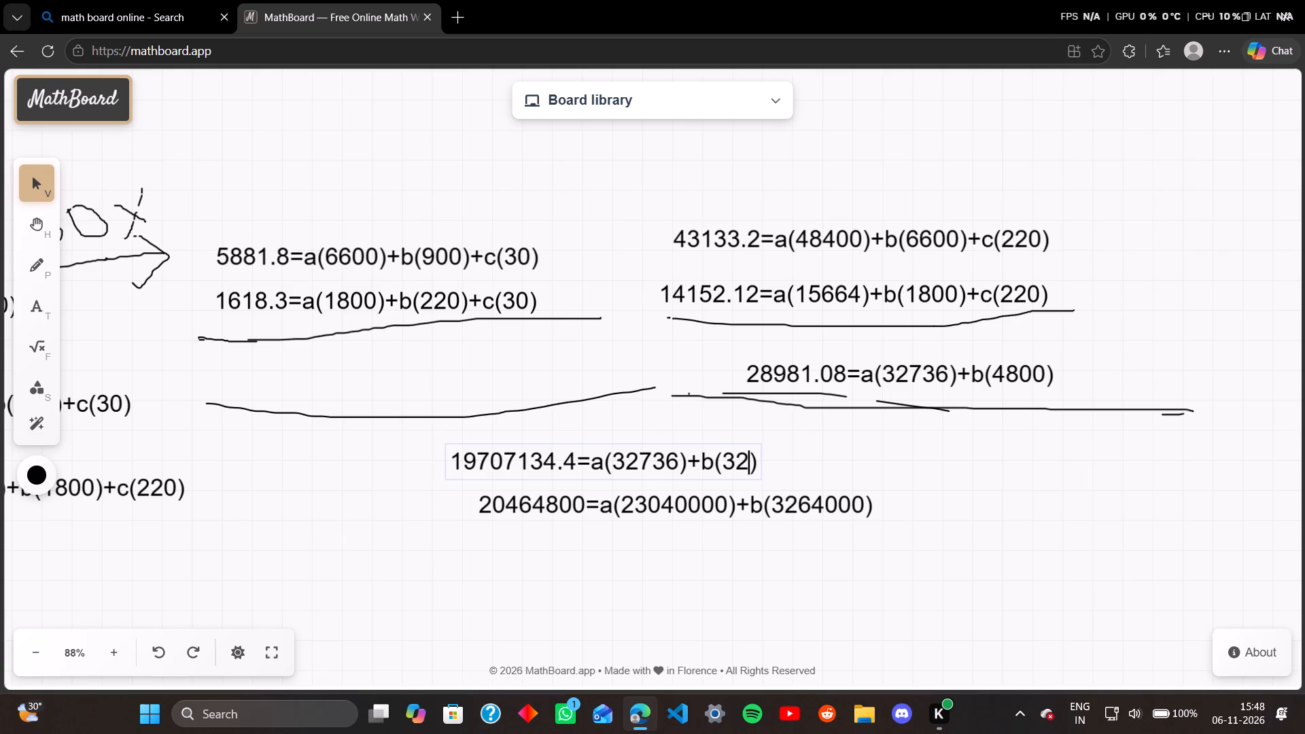
pyautogui.press('6')
pyautogui.write('40')
pyautogui.write('00')
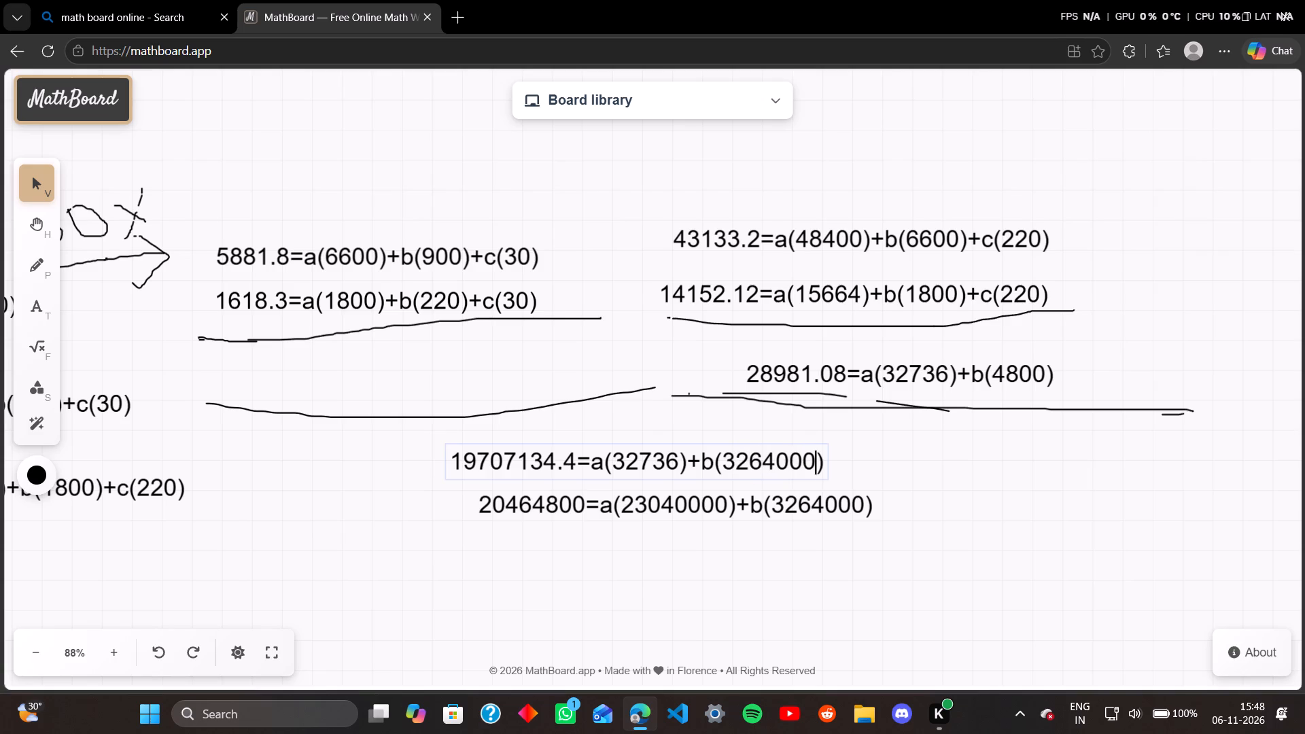
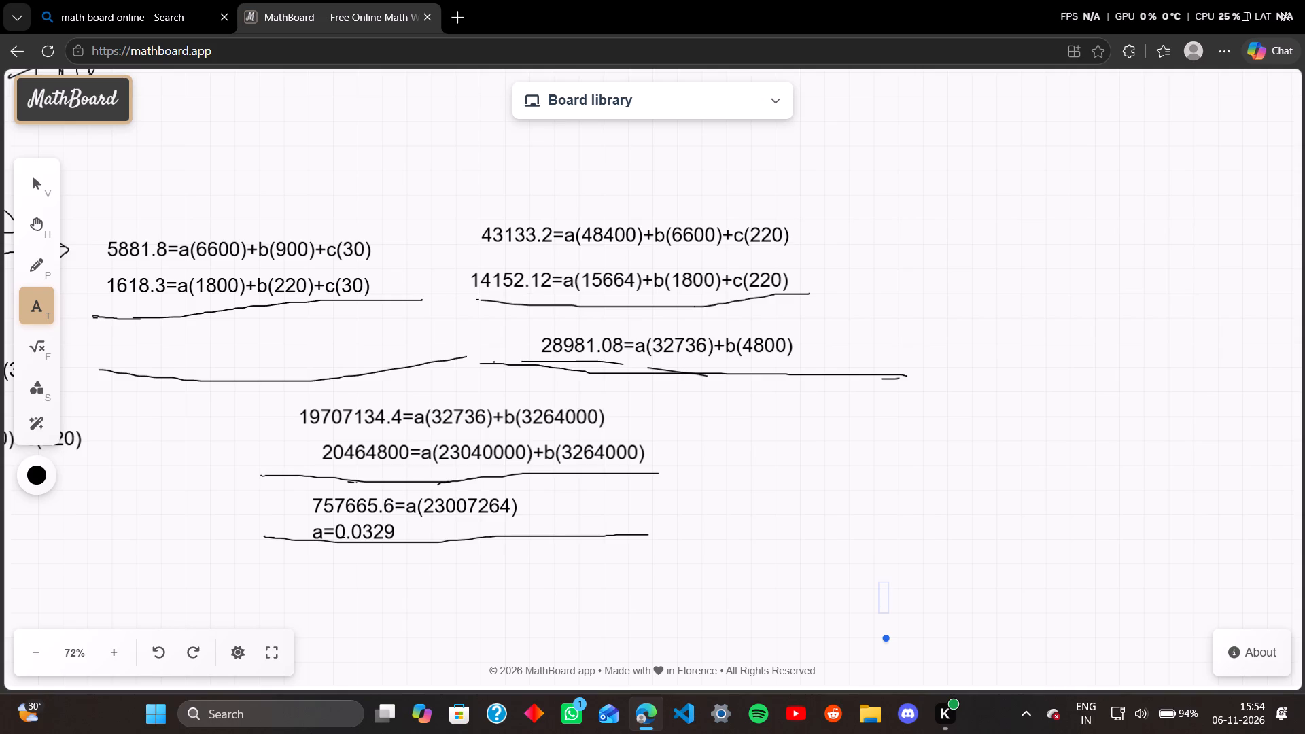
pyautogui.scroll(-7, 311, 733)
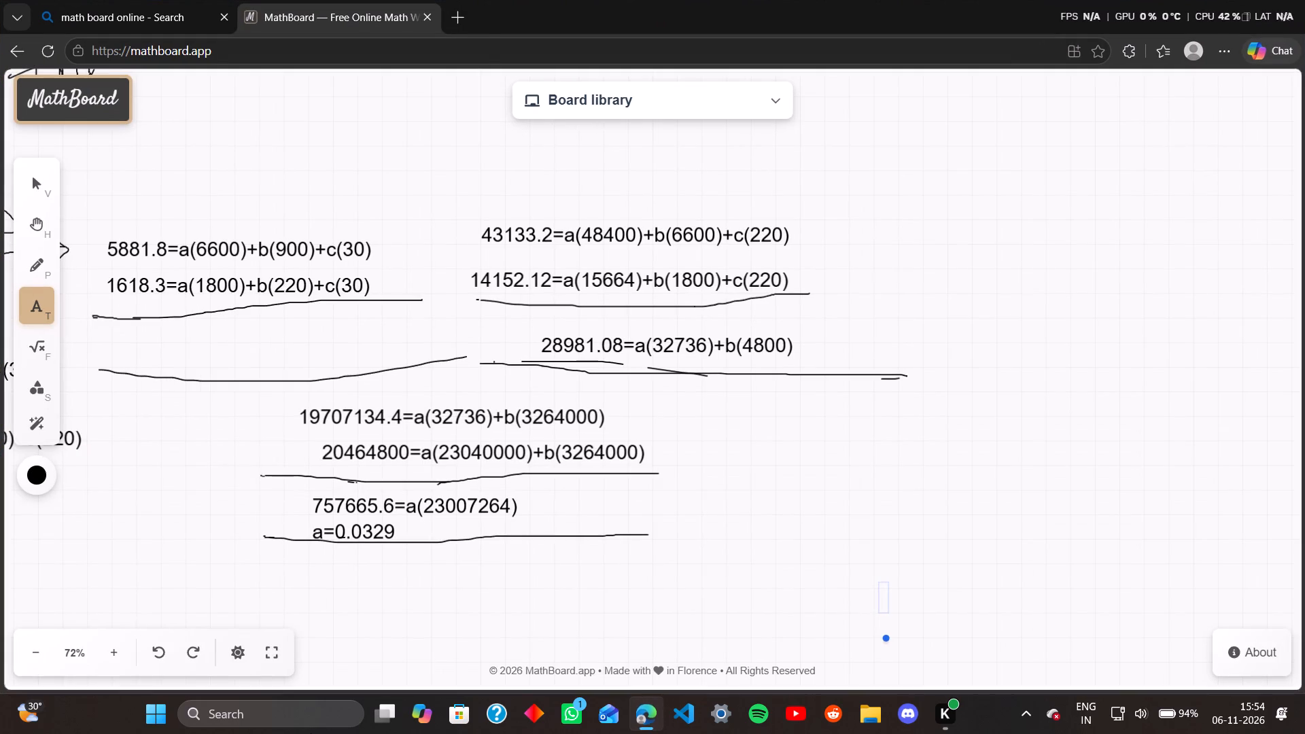
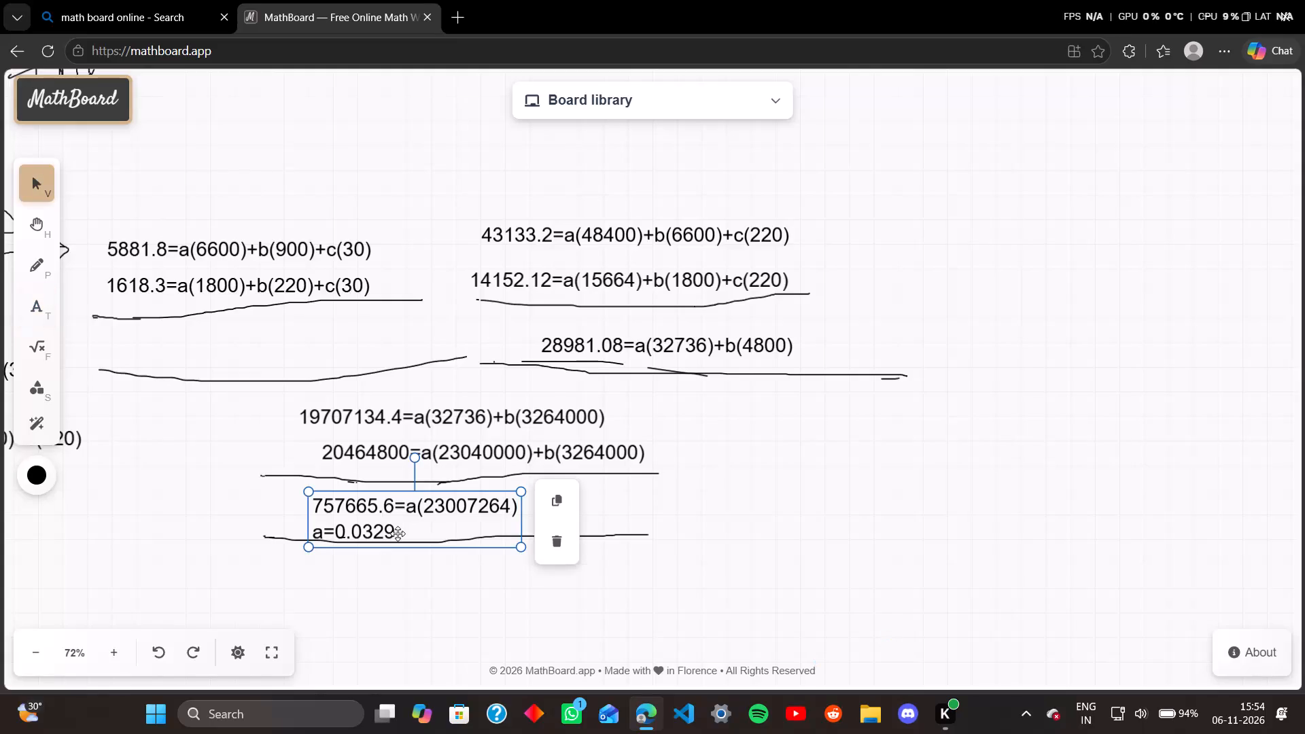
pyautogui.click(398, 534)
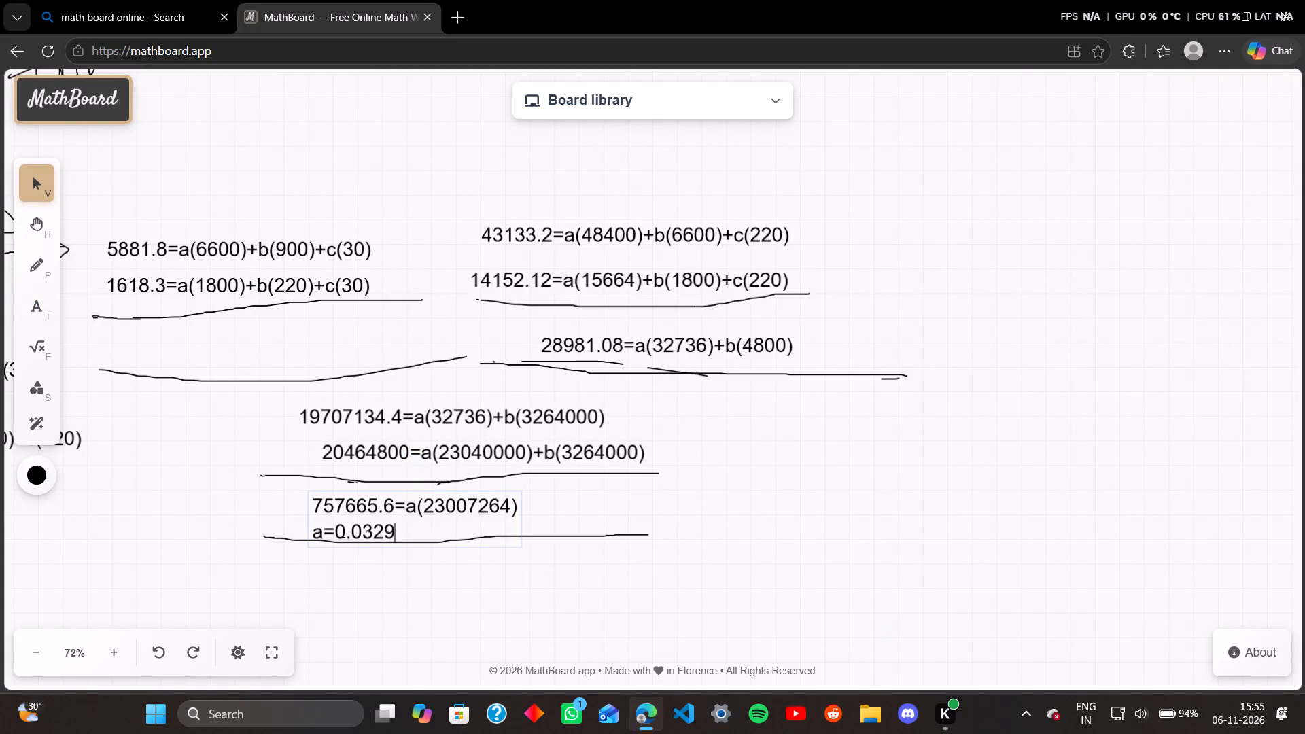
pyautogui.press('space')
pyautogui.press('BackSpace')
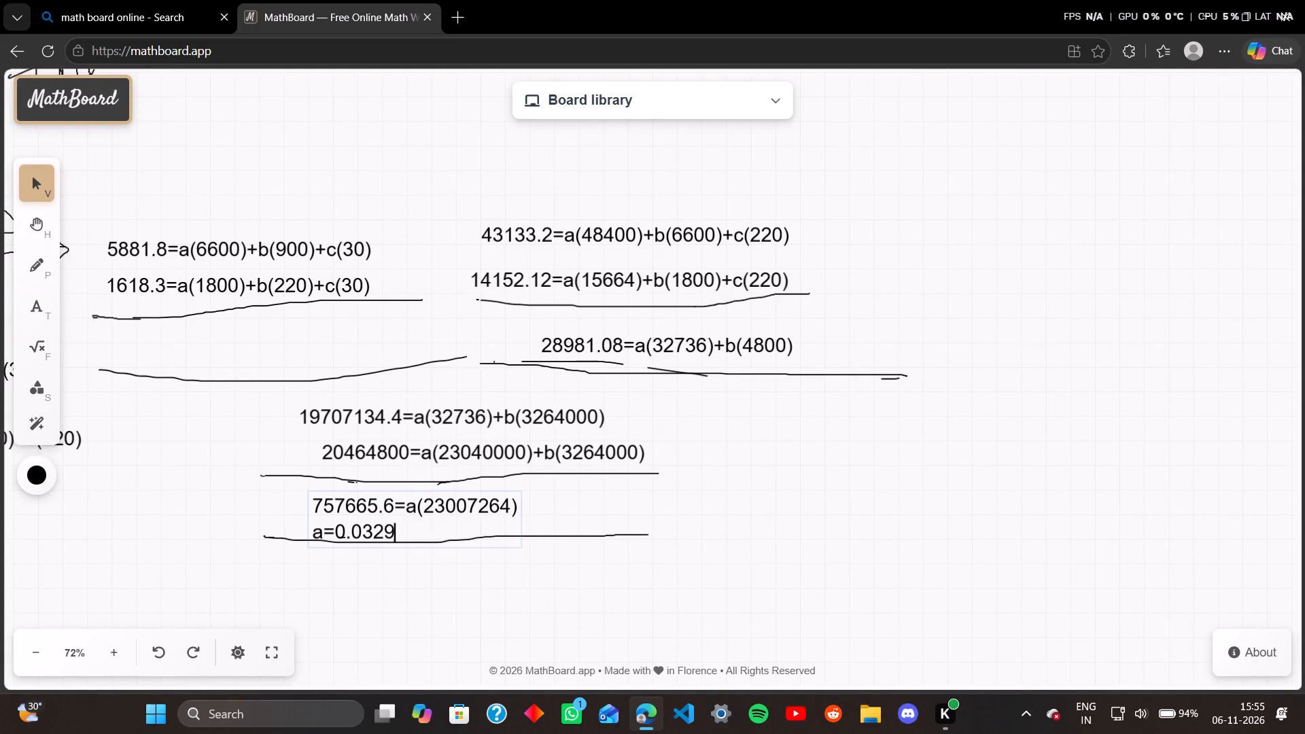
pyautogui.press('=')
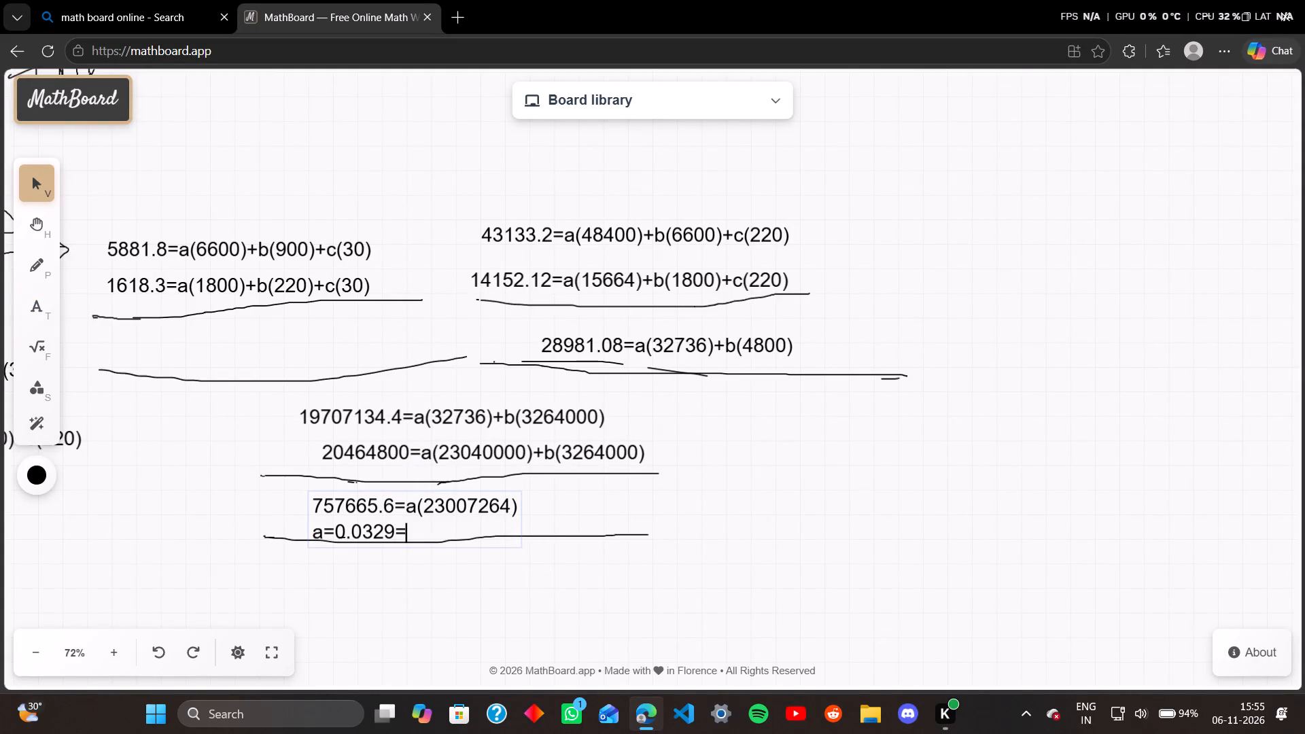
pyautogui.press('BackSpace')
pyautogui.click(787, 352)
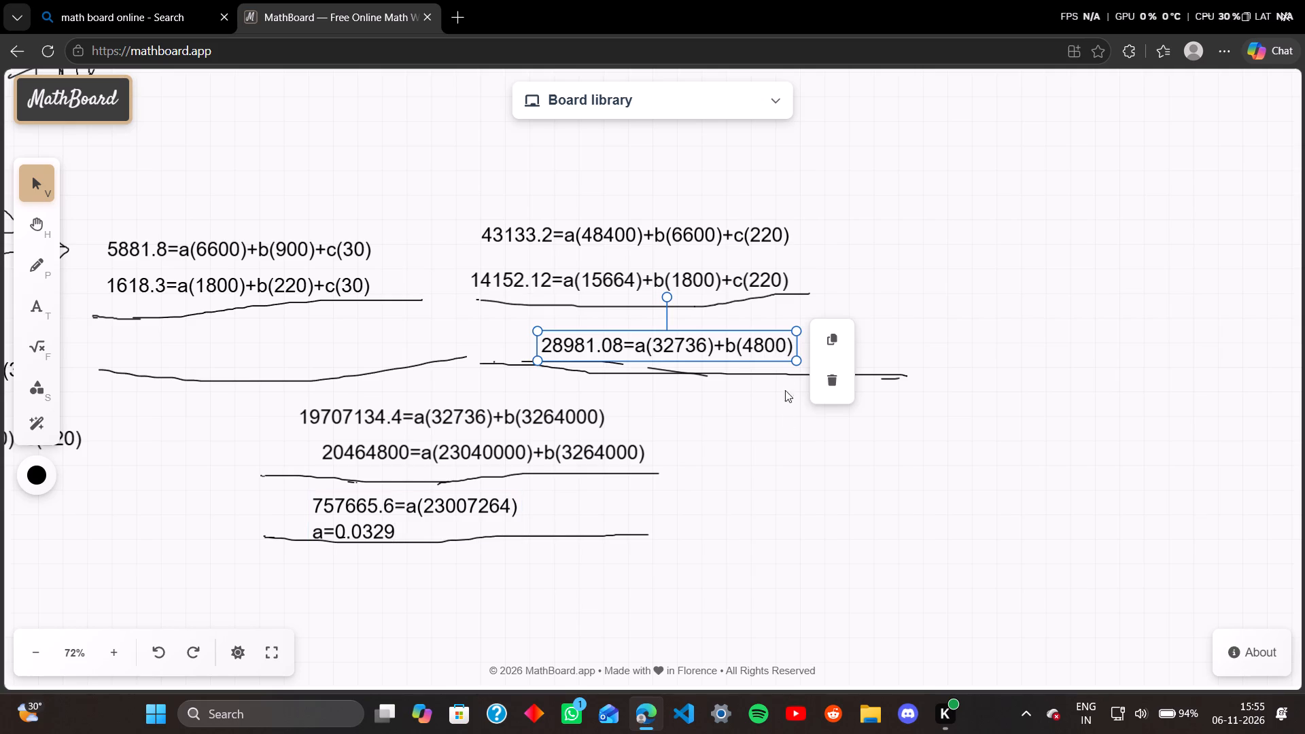
# Draw a small freehand tick mark beside the 14152.12 equation with the pen.
pyautogui.click(40, 274)
pyautogui.click(895, 259)
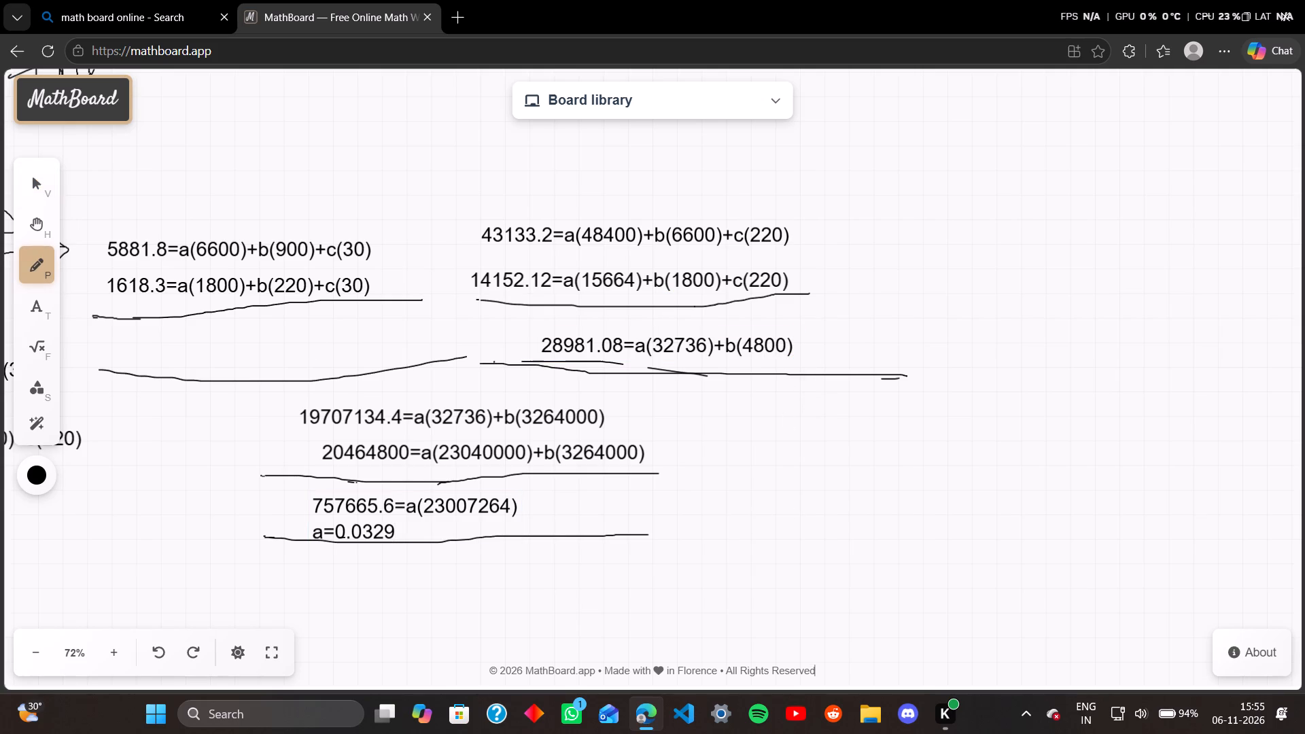
pyautogui.moveTo(913, 279); pyautogui.dragTo(922, 286)
pyautogui.moveTo(929, 298); pyautogui.dragTo(958, 266)
pyautogui.click(54, 179)
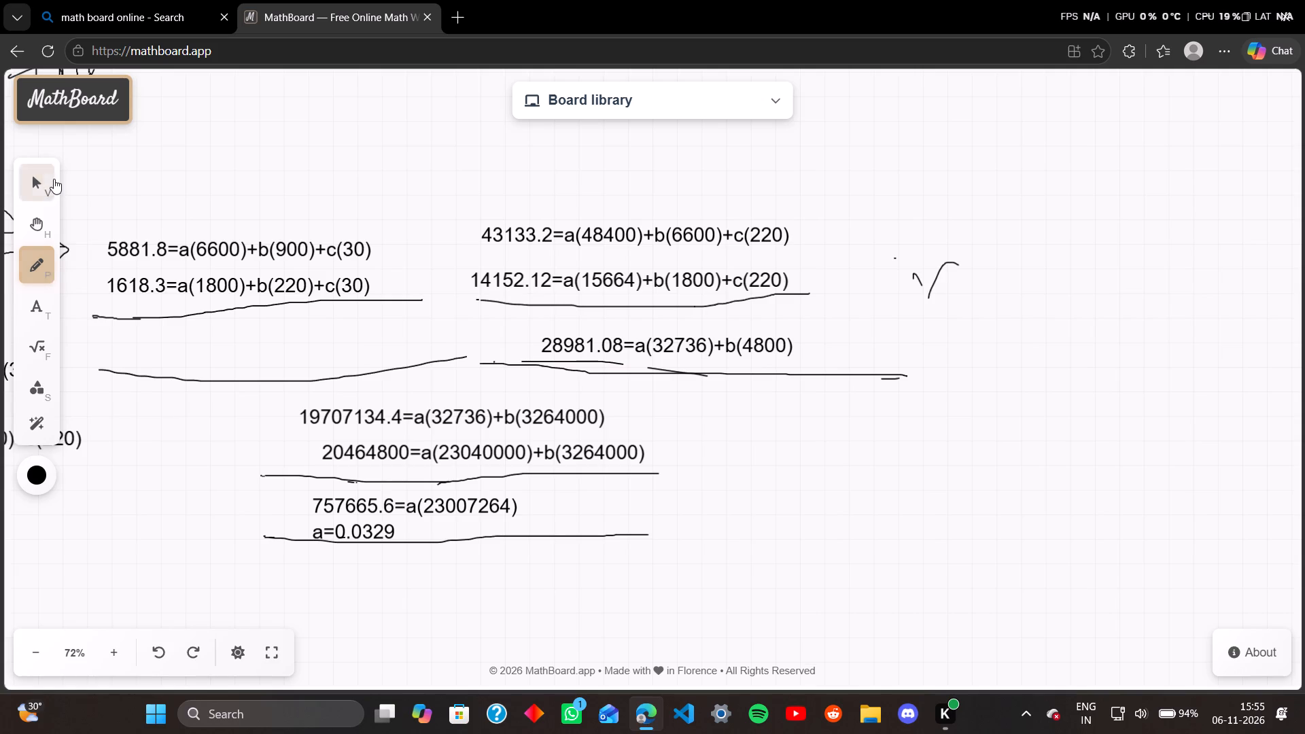
pyautogui.click(31, 217)
pyautogui.click(37, 190)
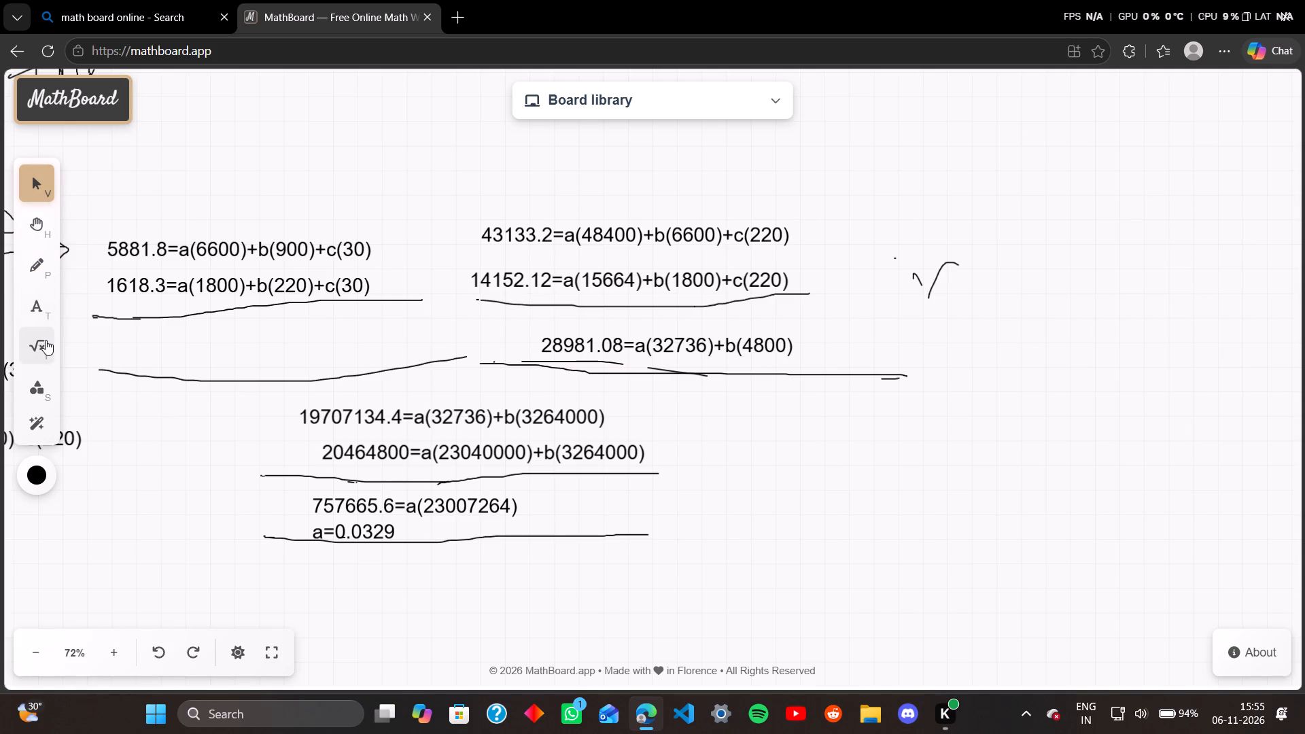
# Add a text reading 28981.08=1077.01 in the empty area beside the elimination working for a.
pyautogui.click(40, 312)
pyautogui.click(1008, 511)
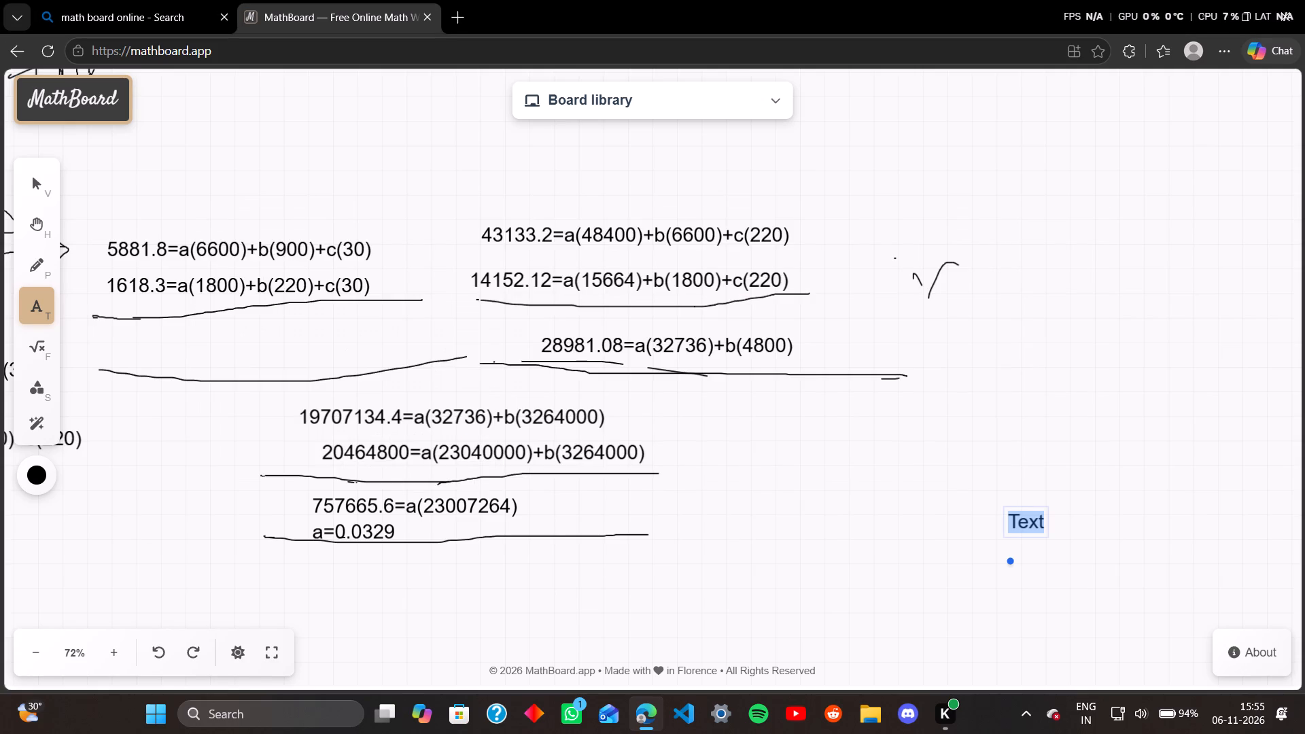
pyautogui.press('2')
pyautogui.press('8')
pyautogui.press('9')
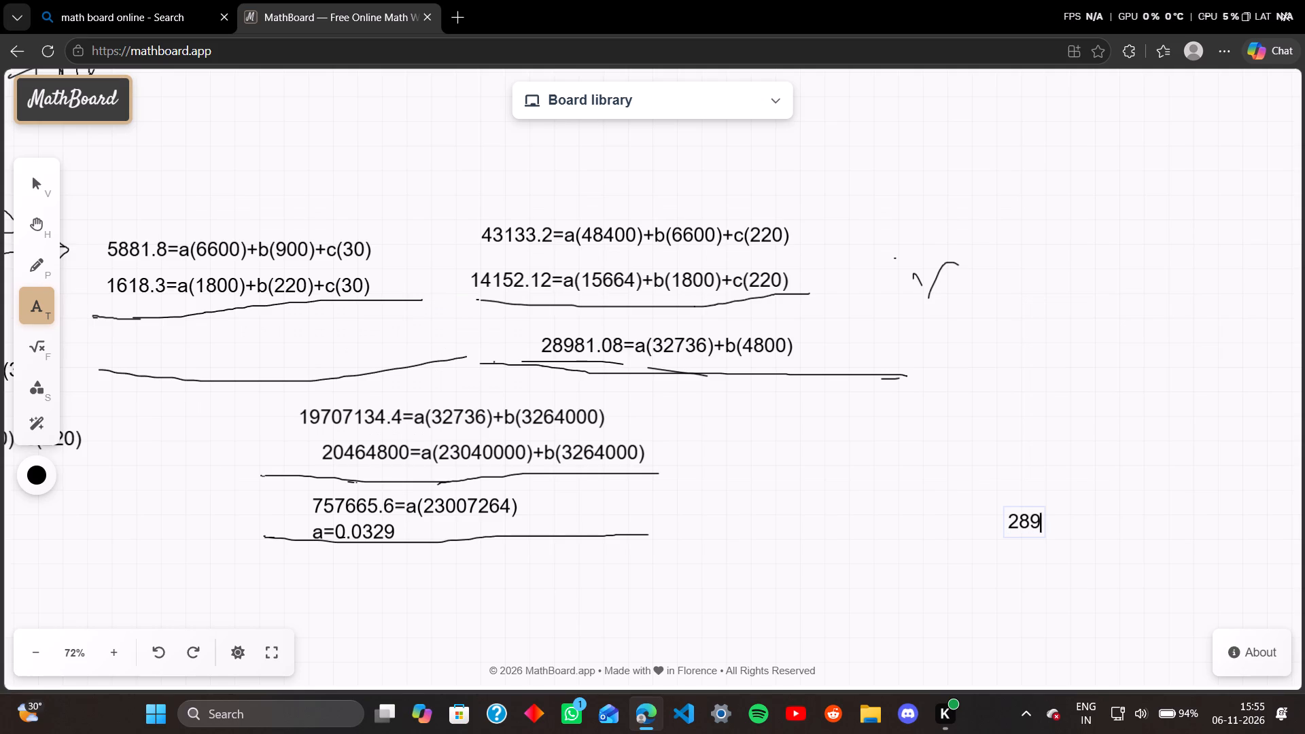
pyautogui.write('r8')
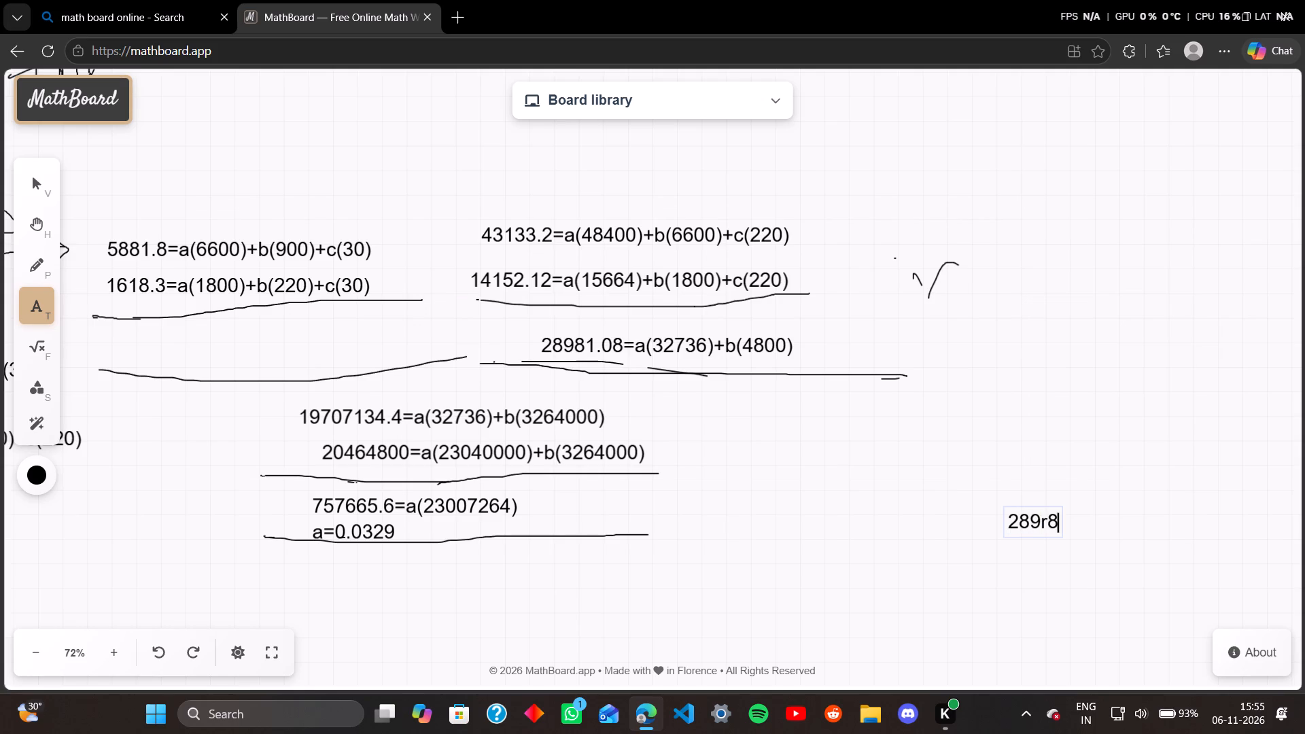
pyautogui.press('BackSpace')
pyautogui.press('BackSpace')
pyautogui.press('8')
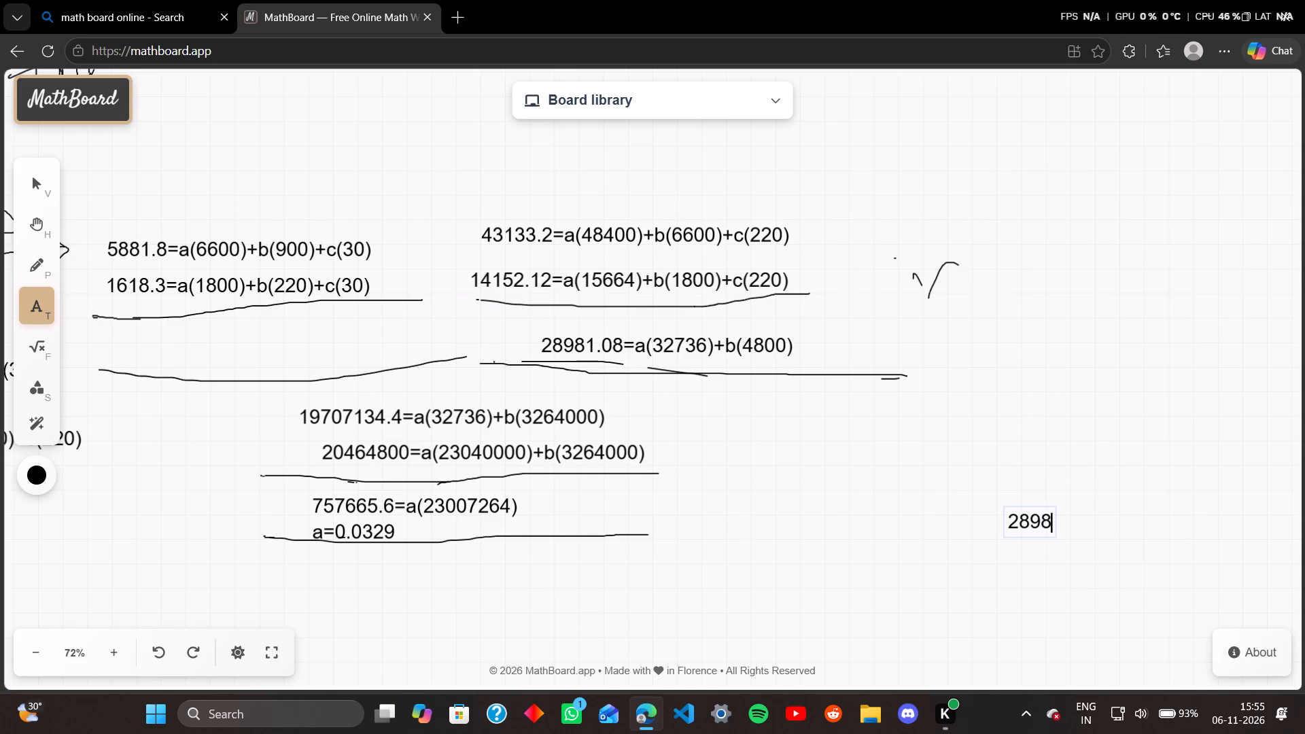
pyautogui.press('1')
pyautogui.press('.')
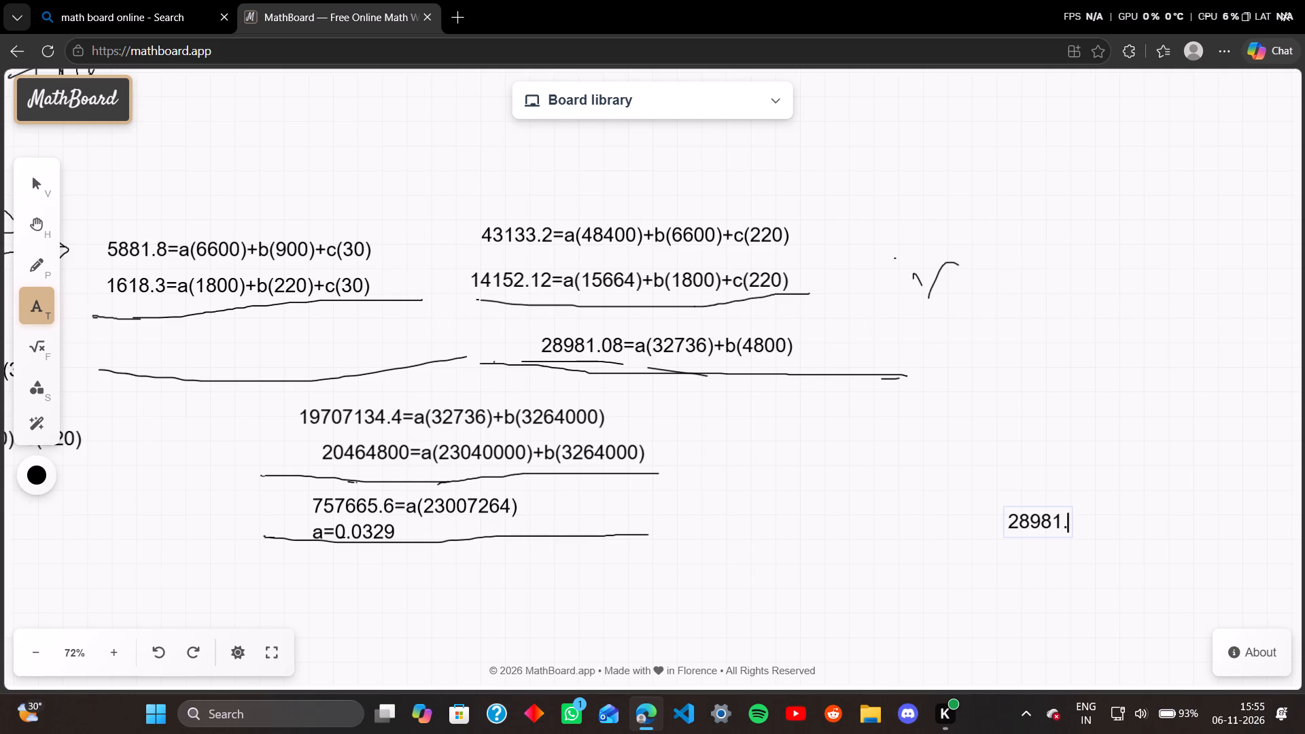
pyautogui.press('0')
pyautogui.press('8')
pyautogui.press('=')
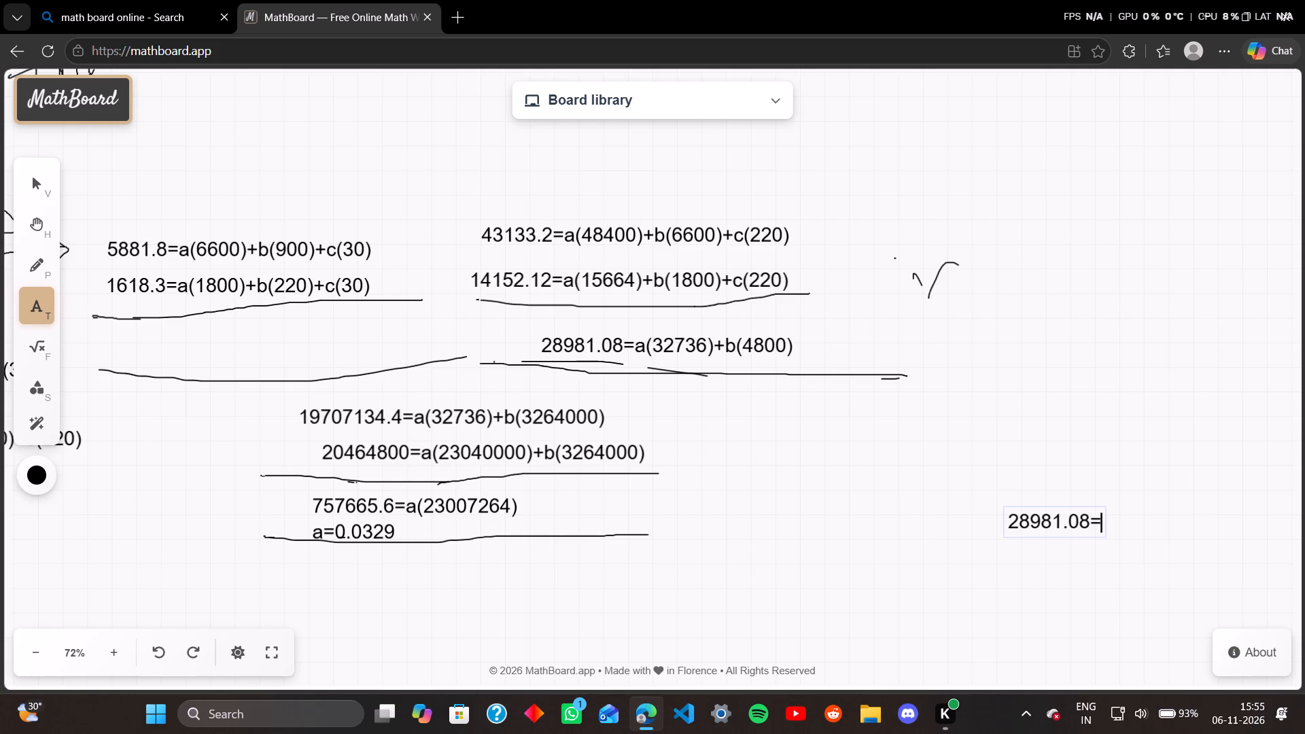
pyautogui.press('a')
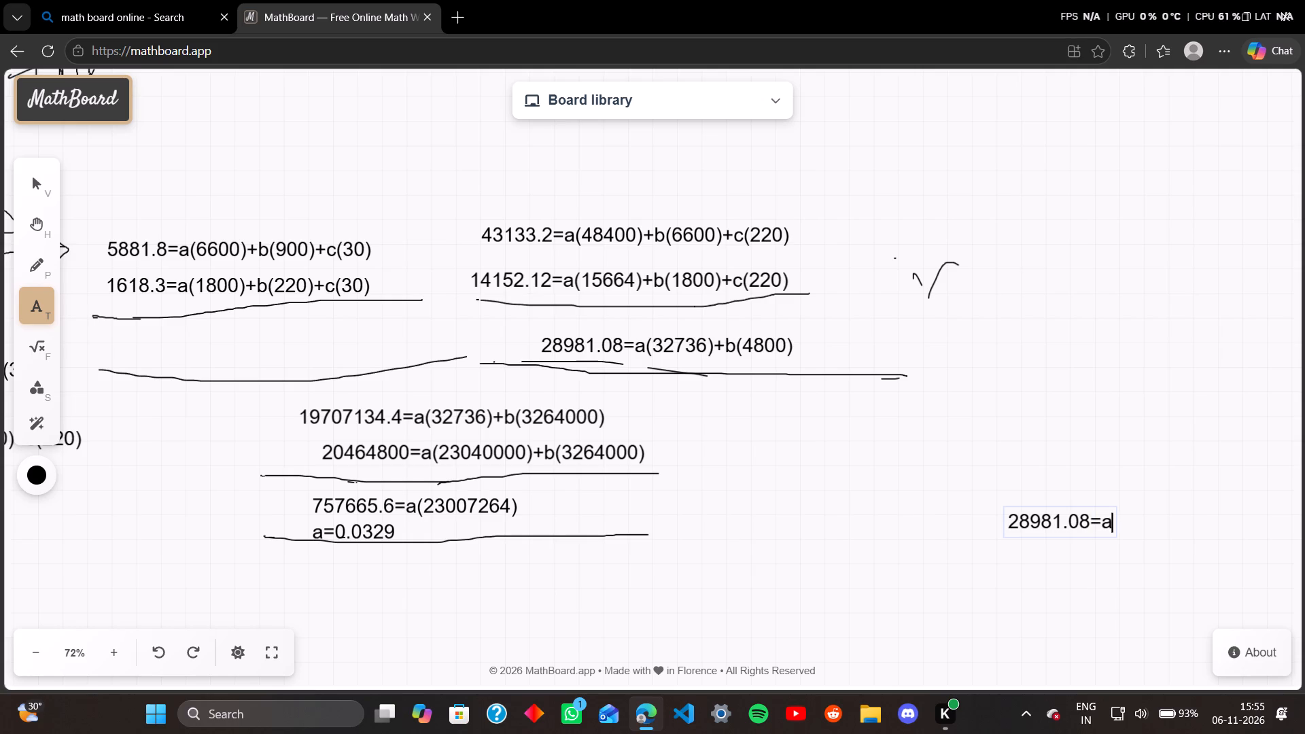
pyautogui.write('()')
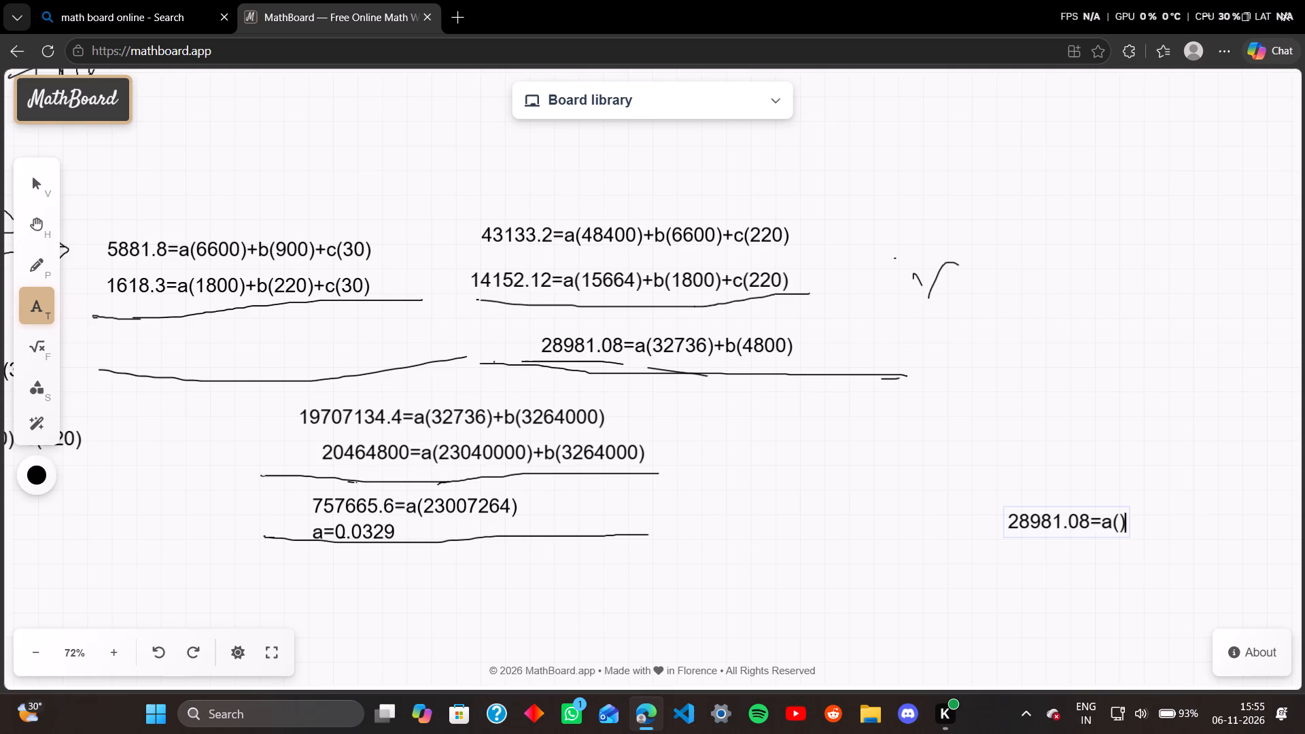
pyautogui.press('BackSpace')
pyautogui.press('BackSpace')
pyautogui.press('BackSpace')
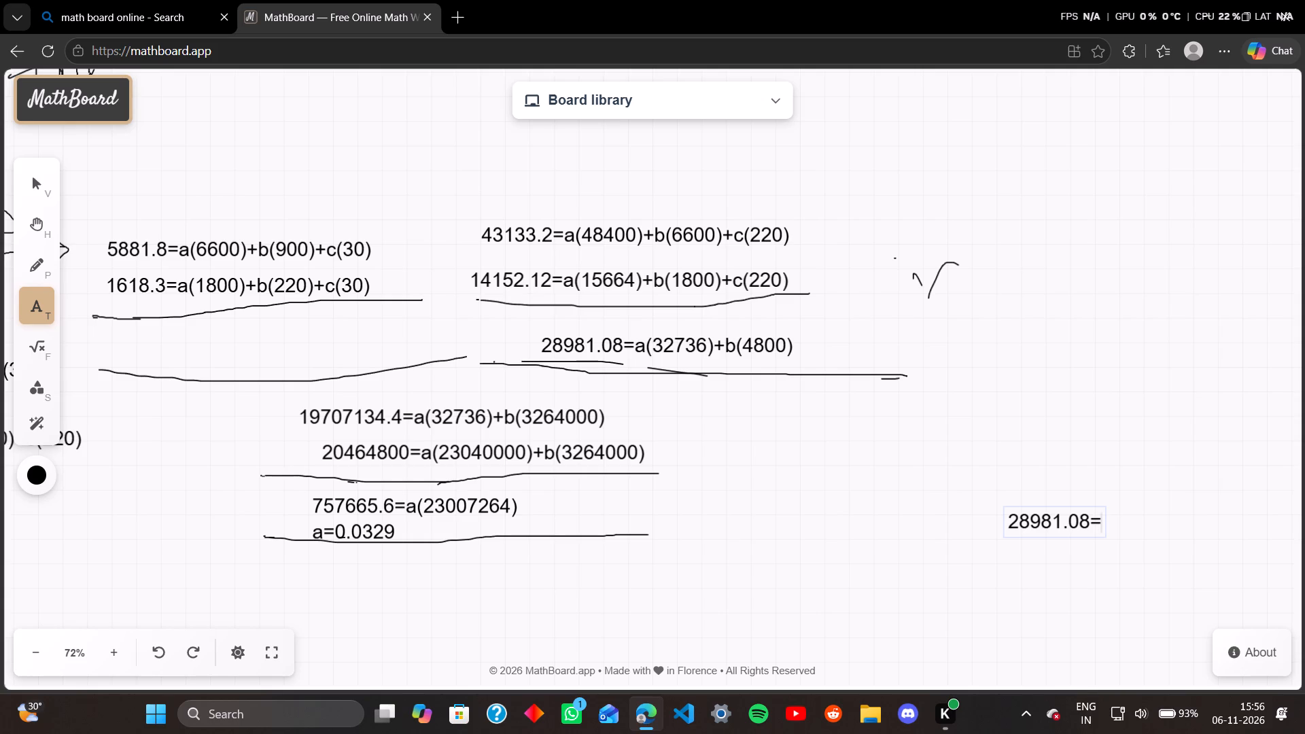
pyautogui.press('1')
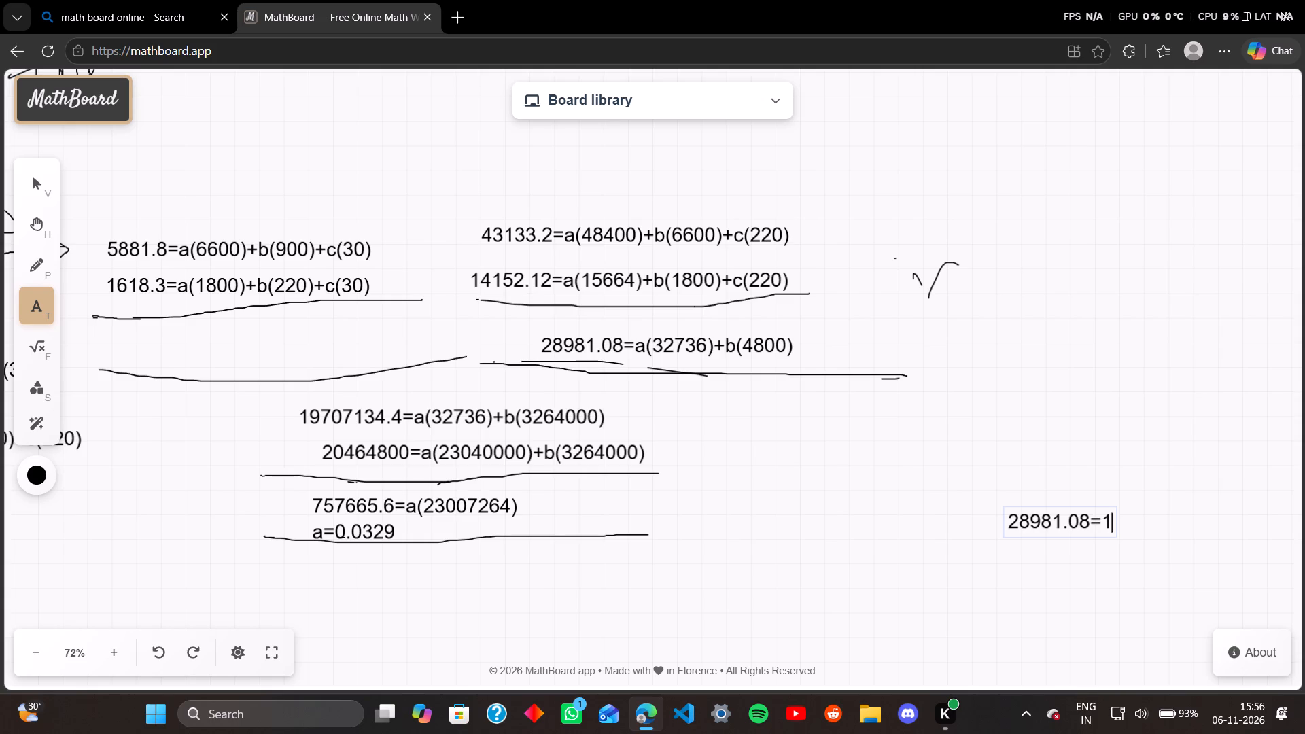
pyautogui.write('077')
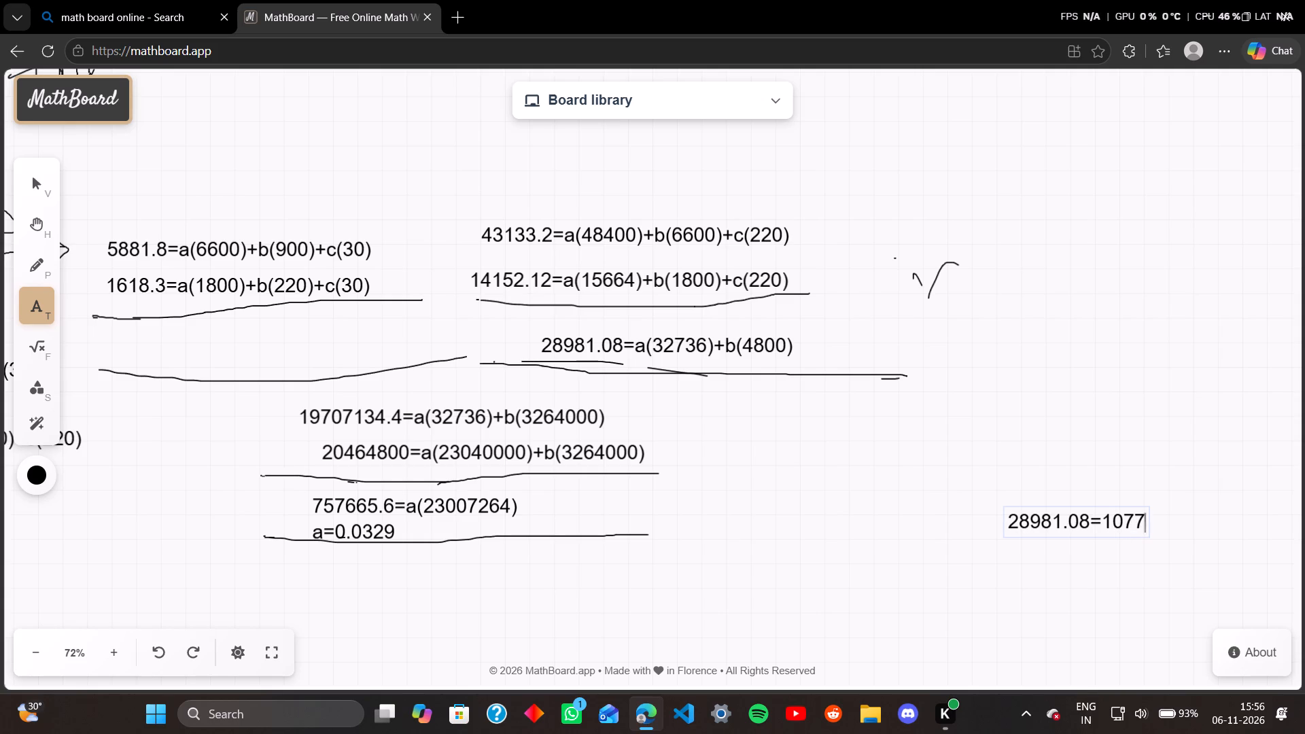
pyautogui.press('.')
pyautogui.press('0')
pyautogui.press('1')
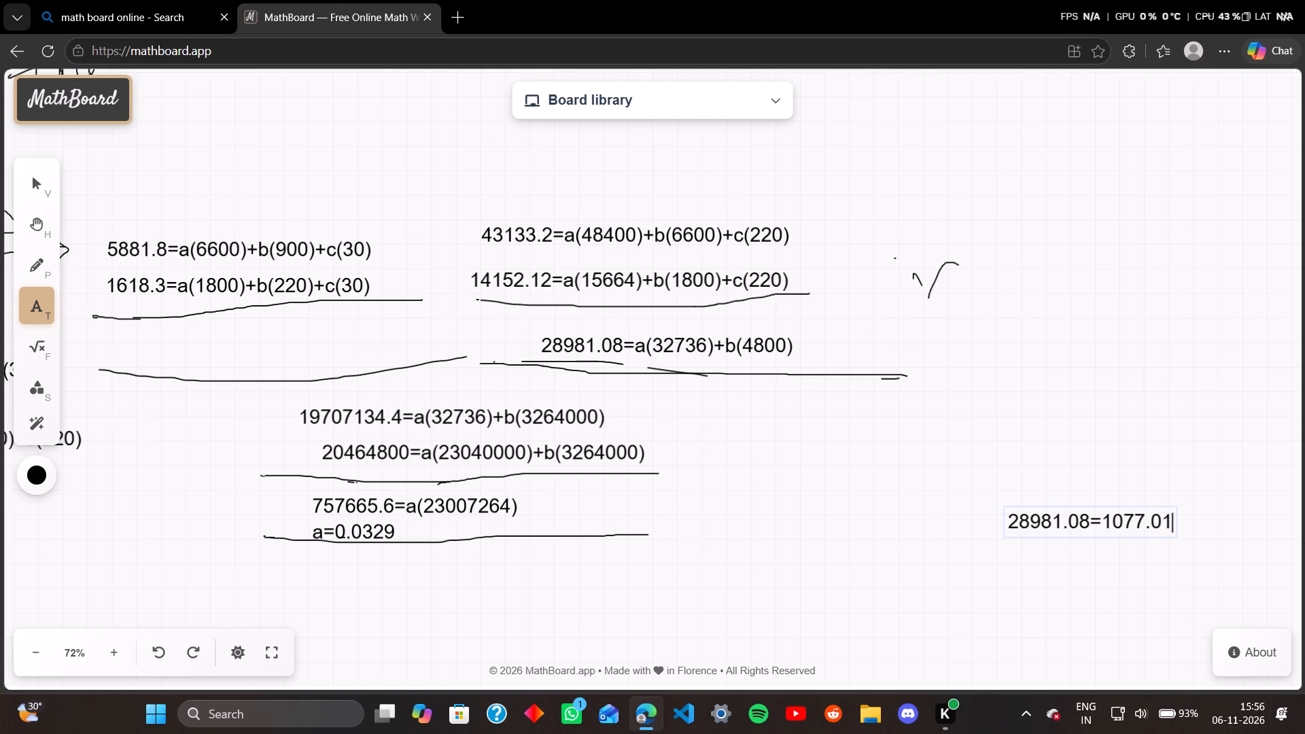
pyautogui.click(988, 545)
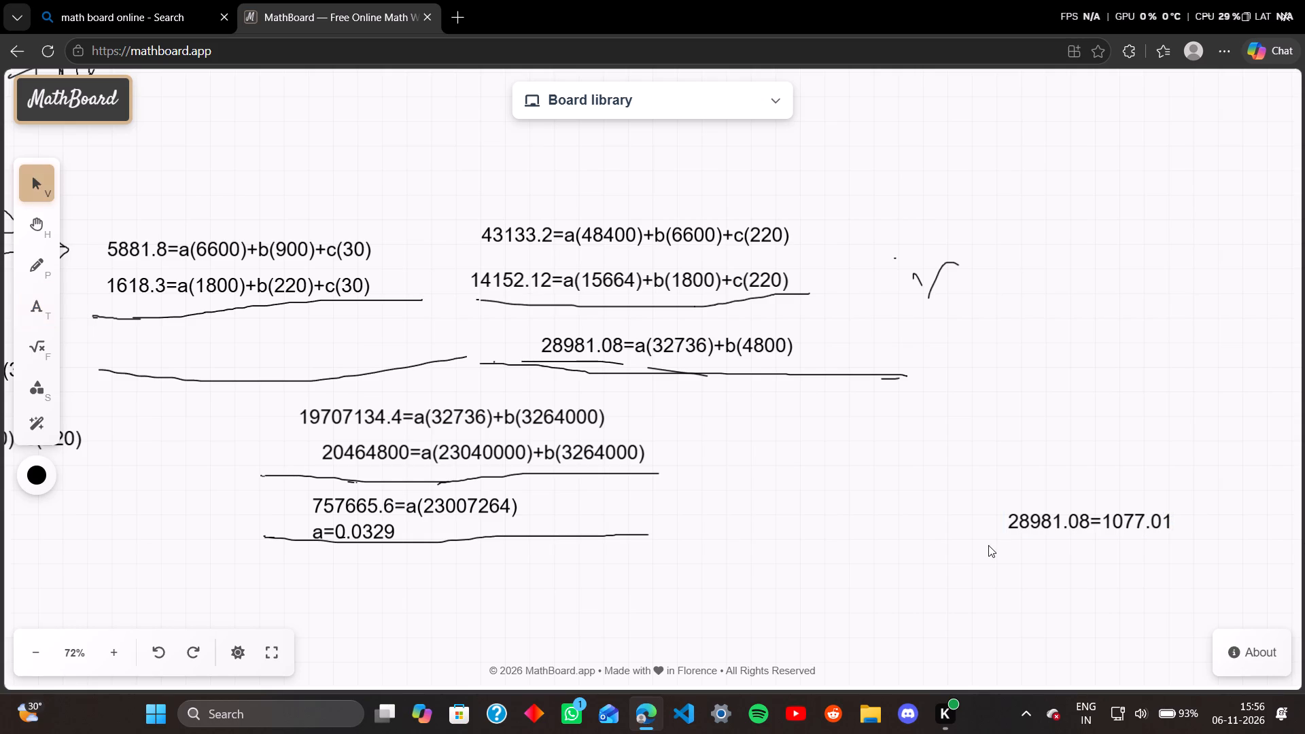
# Move the 28981.08=1077.01 text a little to the left, closer to the elimination working.
pyautogui.doubleClick(1020, 522)
pyautogui.click(976, 562)
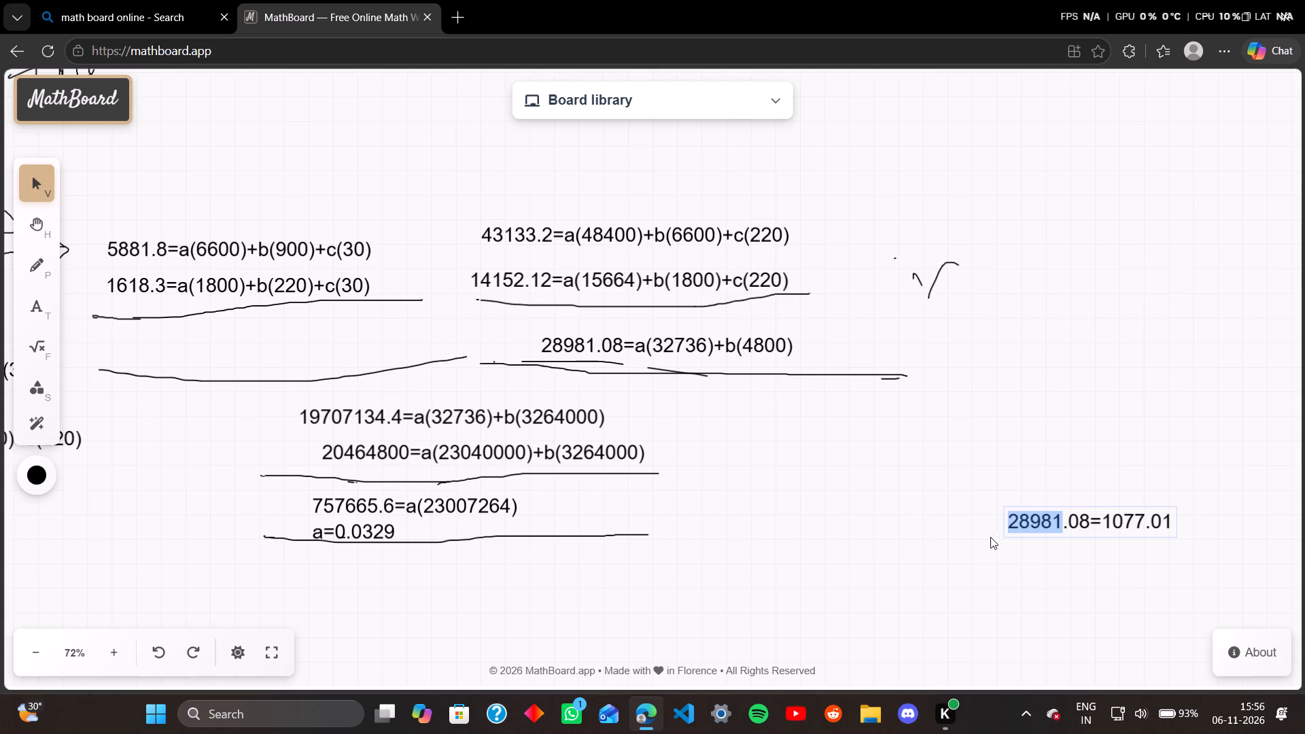
pyautogui.click(1011, 512)
pyautogui.moveTo(1011, 512); pyautogui.dragTo(949, 512)
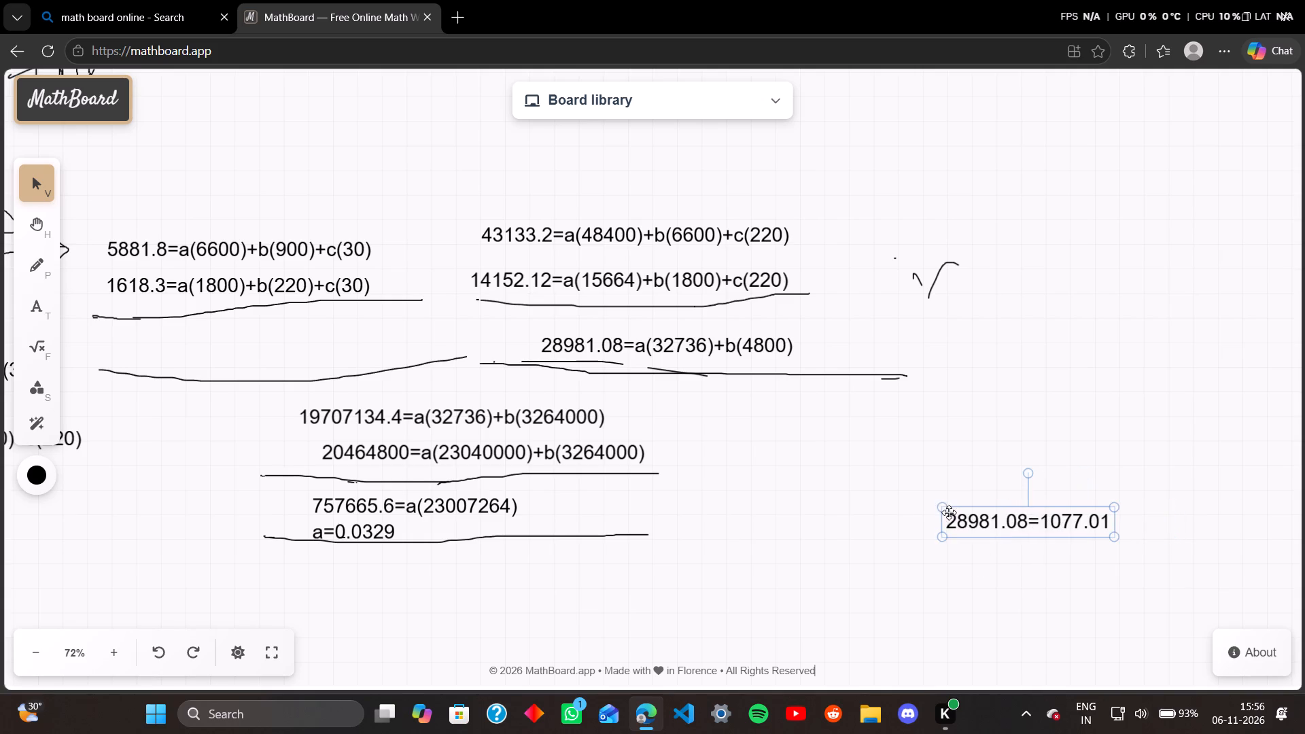
pyautogui.moveTo(949, 512); pyautogui.dragTo(939, 513)
# Append +b(4800) to the text so that it reads 28981.08=1077.01+b(4800).
pyautogui.doubleClick(936, 513)
pyautogui.moveTo(936, 513); pyautogui.dragTo(865, 493)
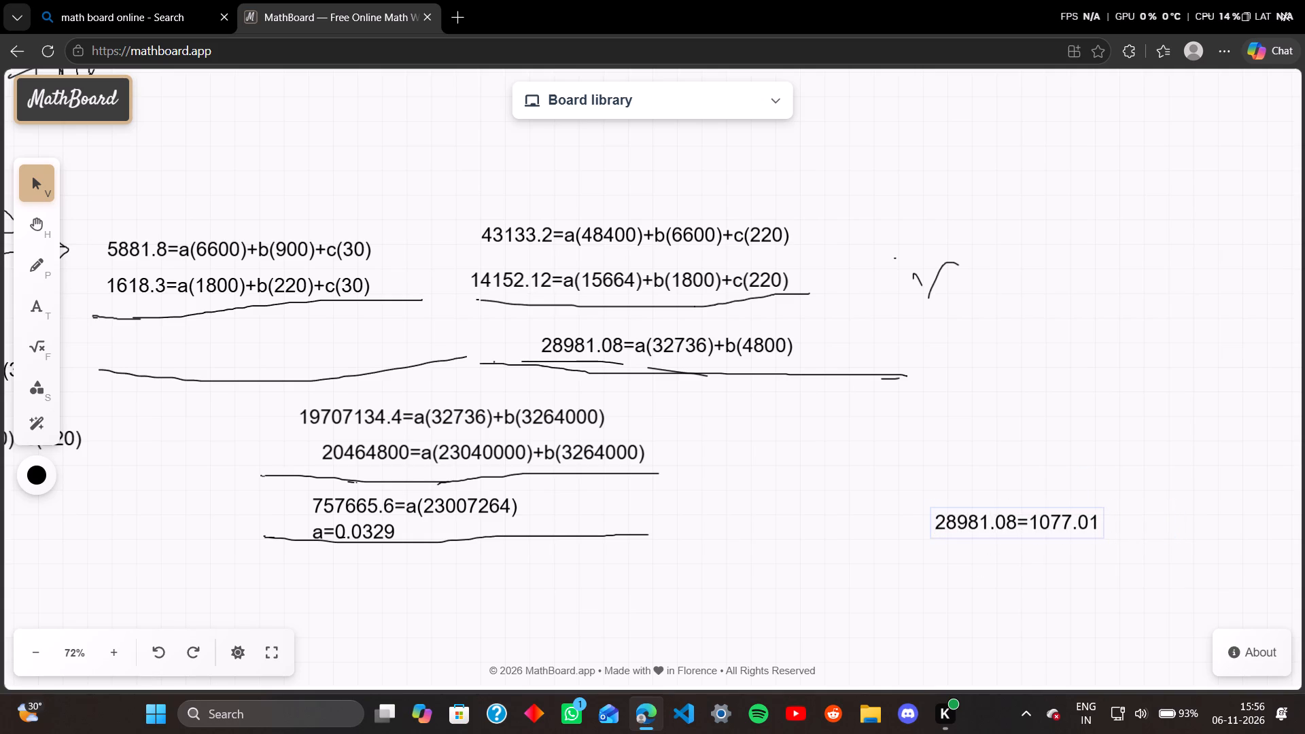
pyautogui.press('Right')
pyautogui.press('Right')
pyautogui.press('Right')
pyautogui.press('Right')
pyautogui.press('Right')
pyautogui.press('Right')
pyautogui.press('Right')
pyautogui.press('Right')
pyautogui.press('Right')
pyautogui.press('Right')
pyautogui.press('Right')
pyautogui.press('Right')
pyautogui.press('Right')
pyautogui.press('Right')
pyautogui.press('Right')
pyautogui.press('Right')
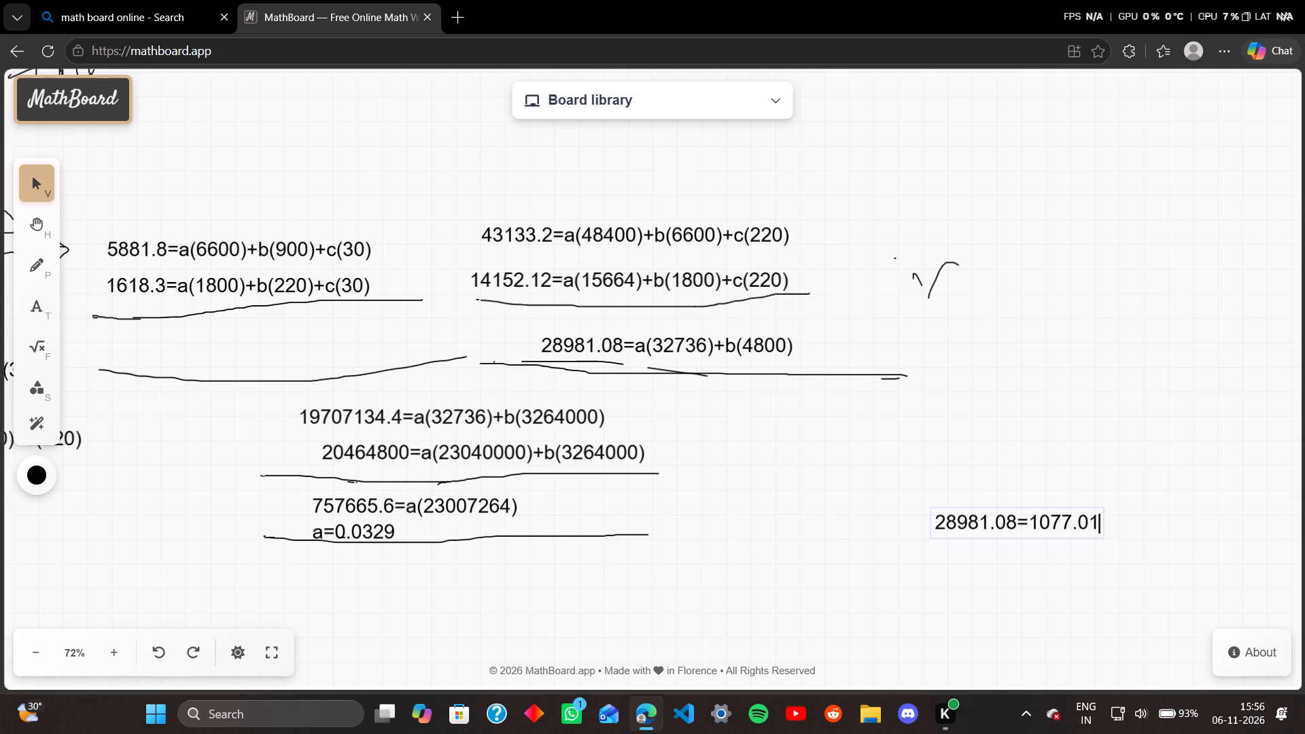
pyautogui.hotkey('shift', '+')
pyautogui.press('b')
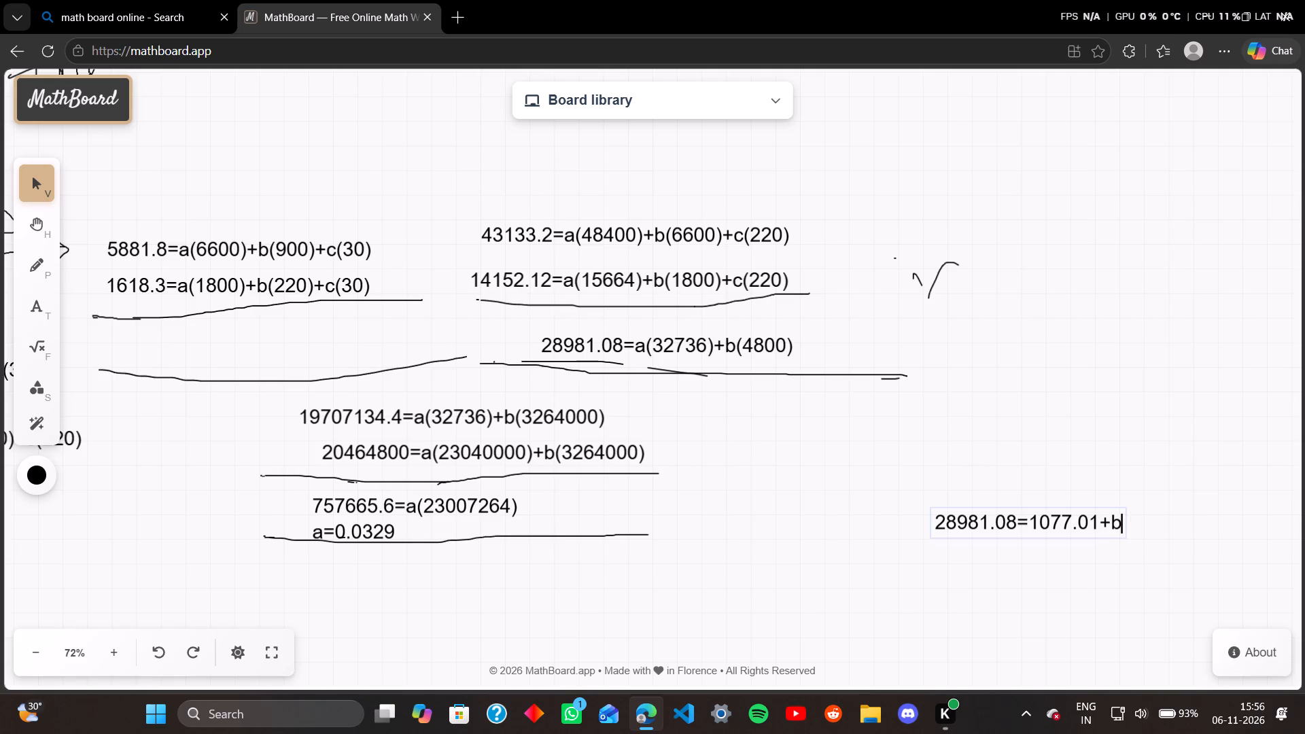
pyautogui.hotkey('shift', '(')
pyautogui.press('4')
pyautogui.write('800')
pyautogui.hotkey('shift', ')')
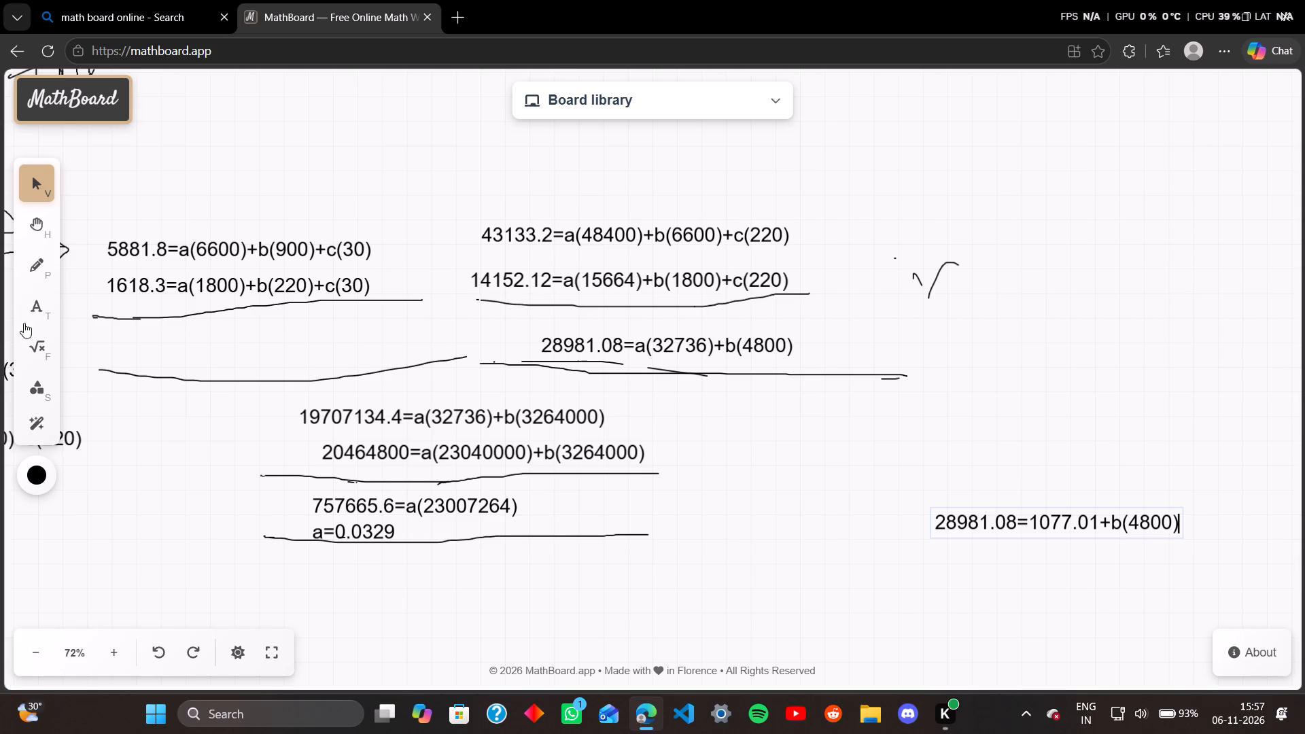
pyautogui.click(1304, 580)
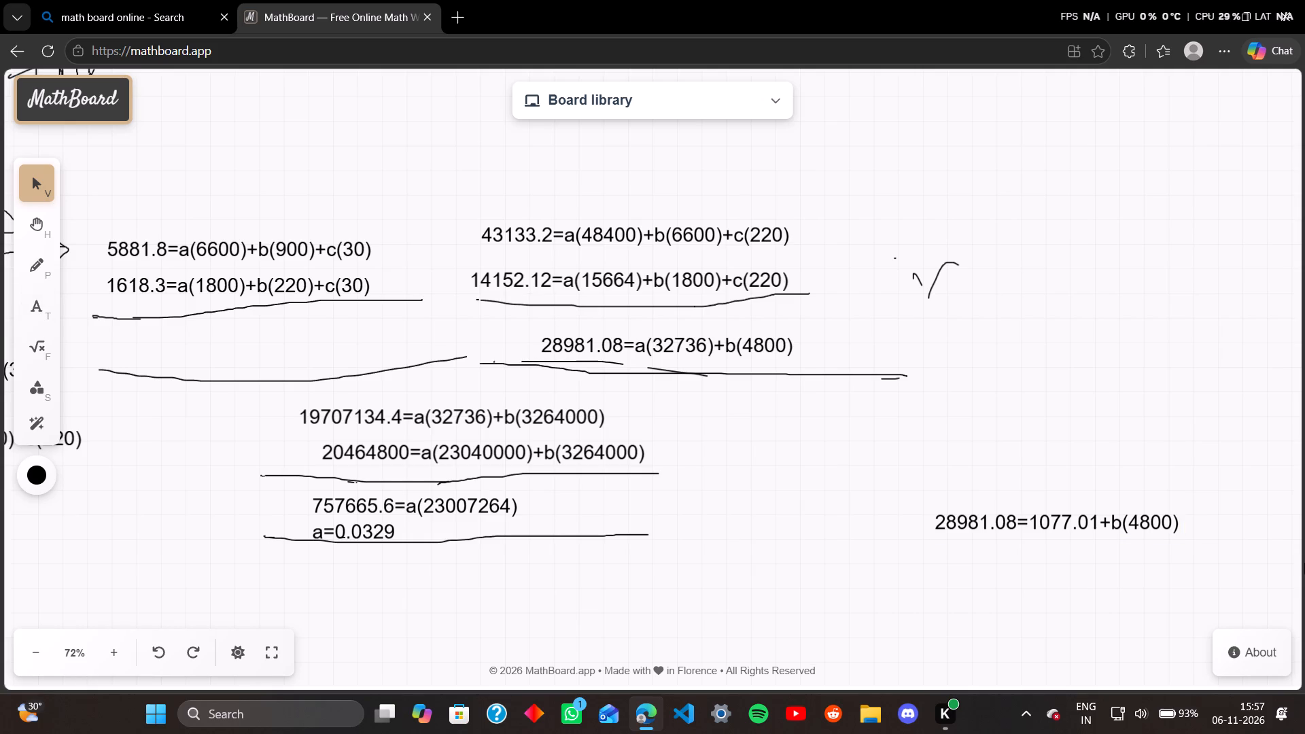
pyautogui.click(1304, 563)
# Add a second line reading b=5.813 to the text 28981.08=1077.01+b(4800).
pyautogui.click(1151, 519)
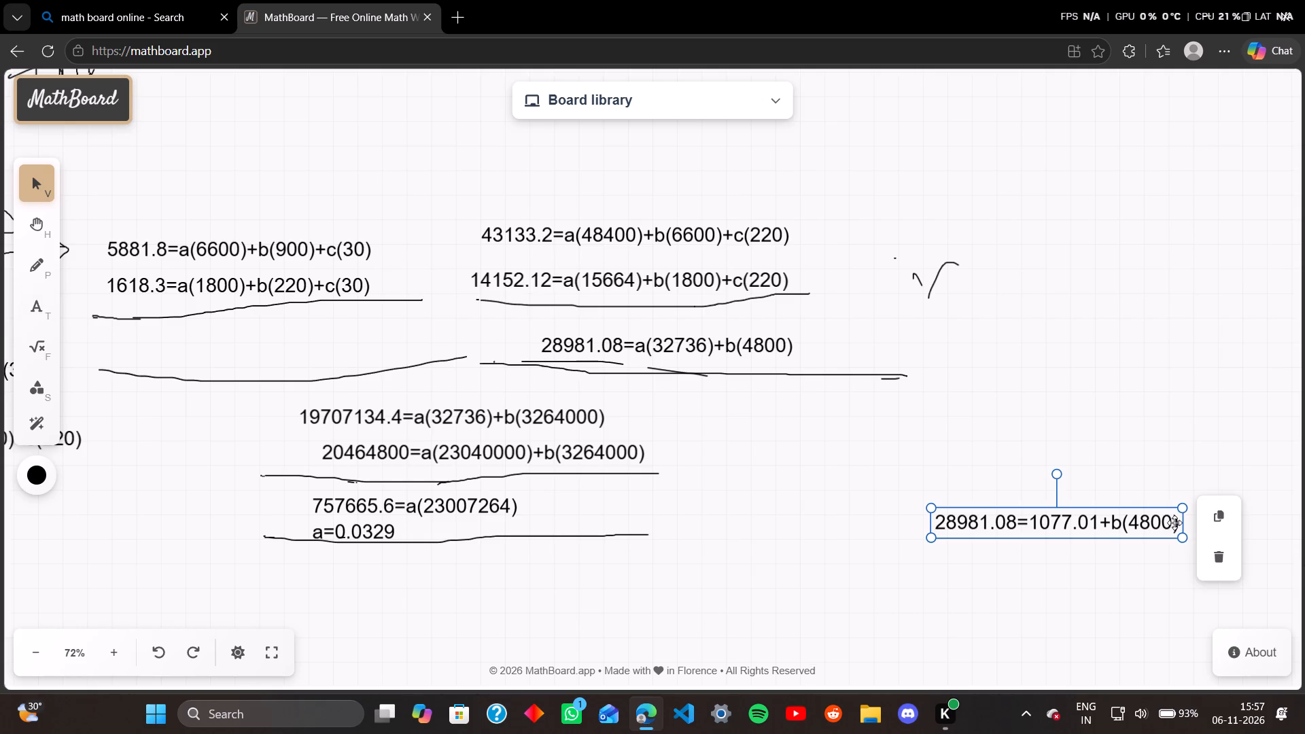
pyautogui.click(1175, 523)
pyautogui.press('Right')
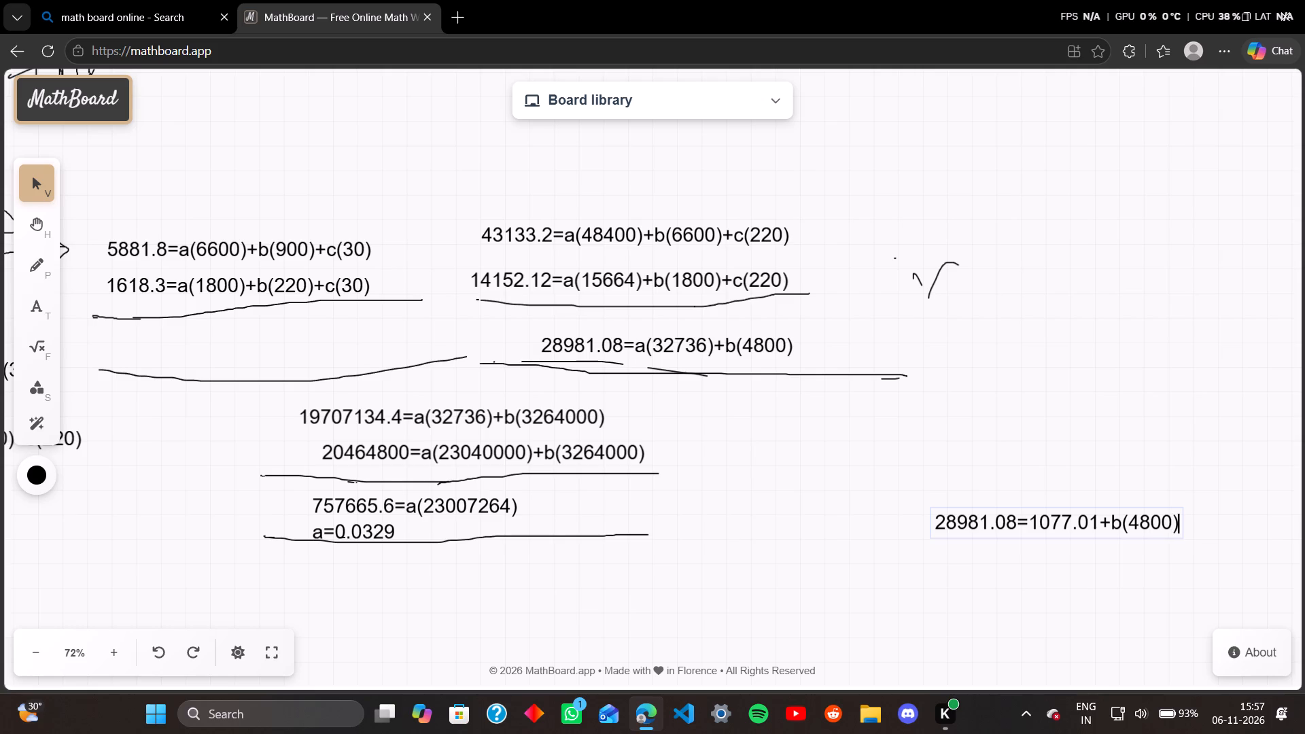
pyautogui.press('Return')
pyautogui.press('b')
pyautogui.press('=')
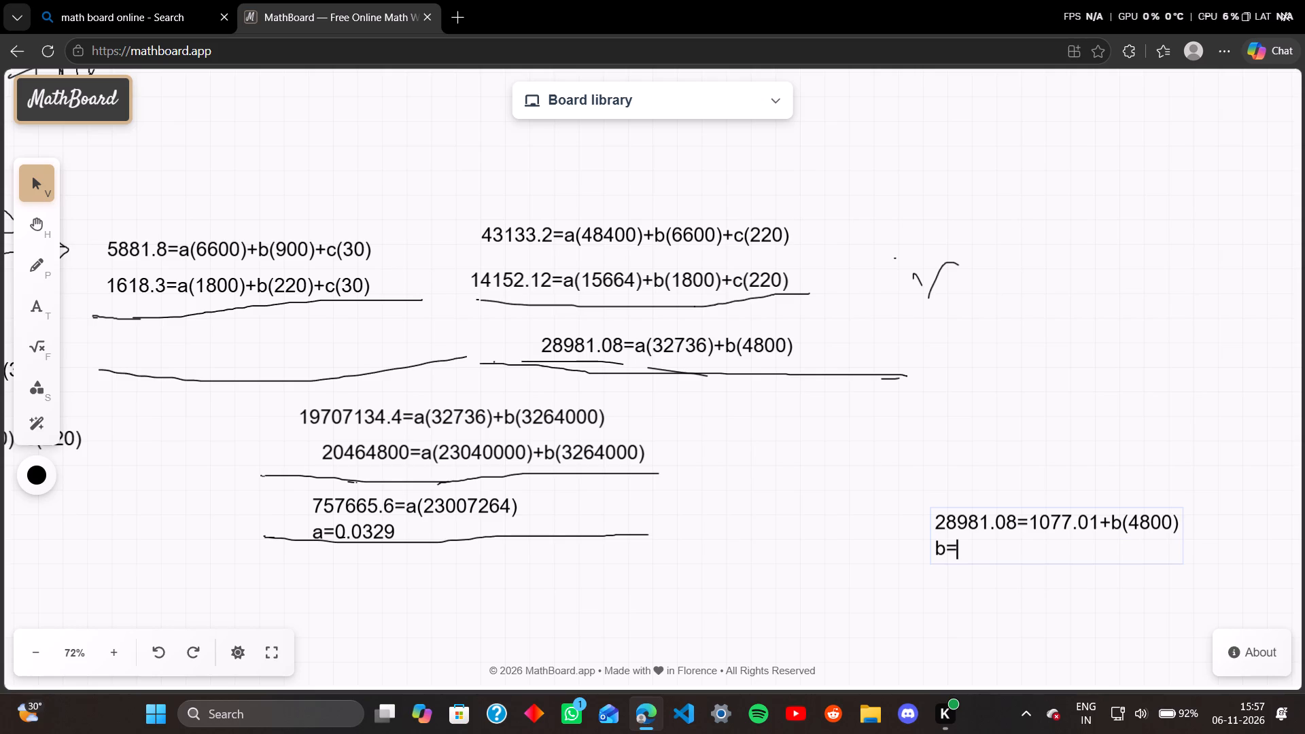
pyautogui.write('5.8')
pyautogui.write('13')
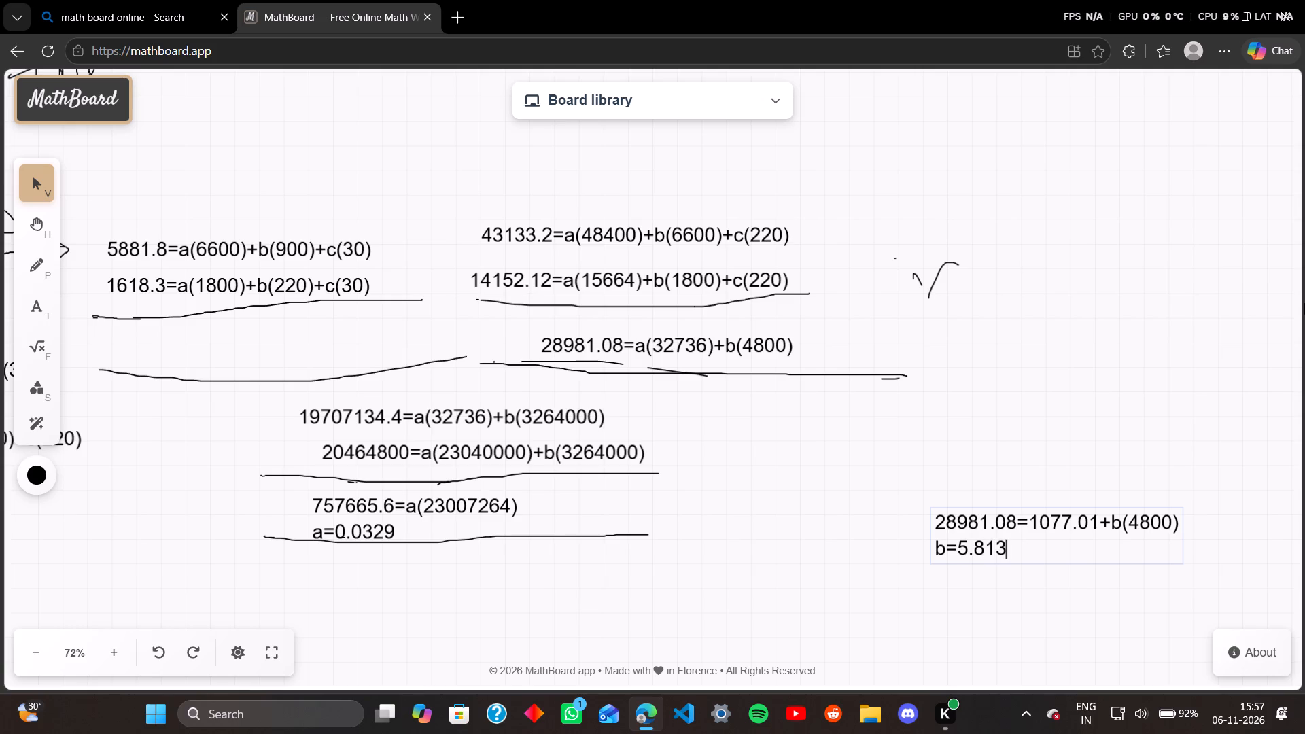
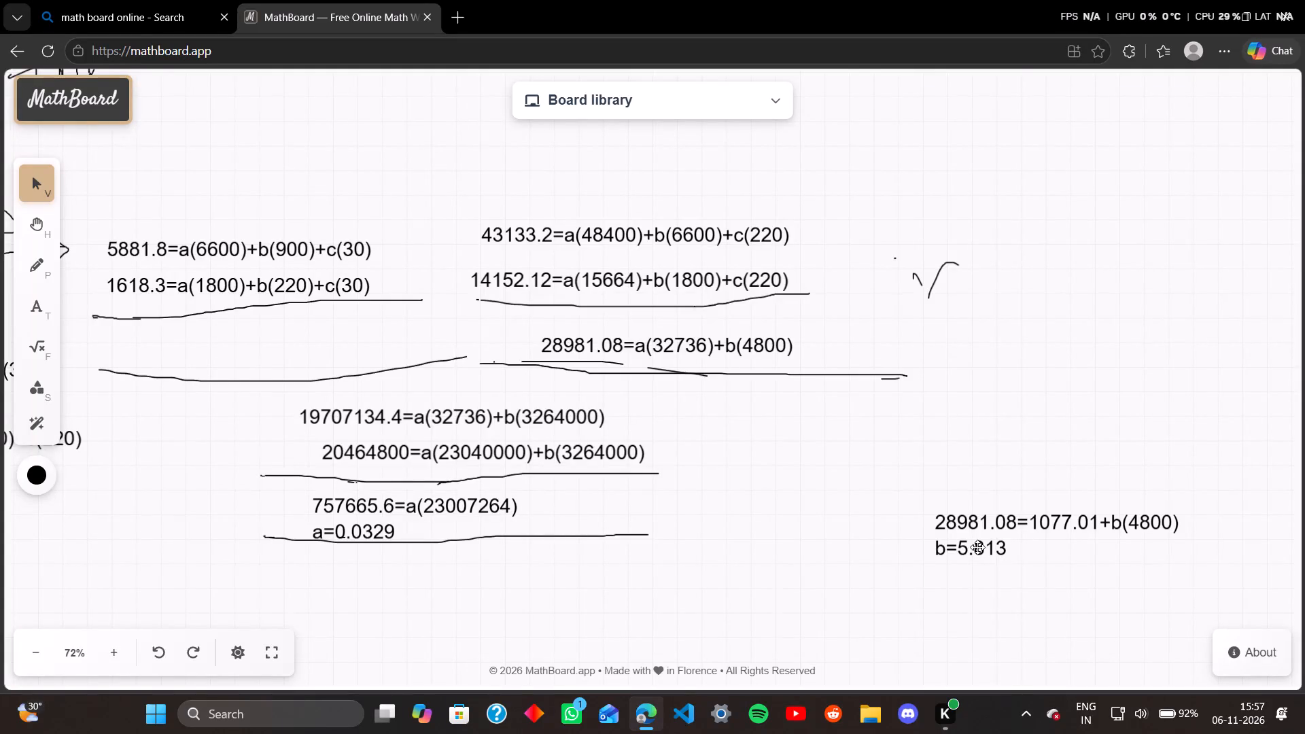
# Open the text 28981.08=1077.01+b(4800) for editing at the end of its b=5.813 line.
pyautogui.click(974, 547)
pyautogui.click(1012, 553)
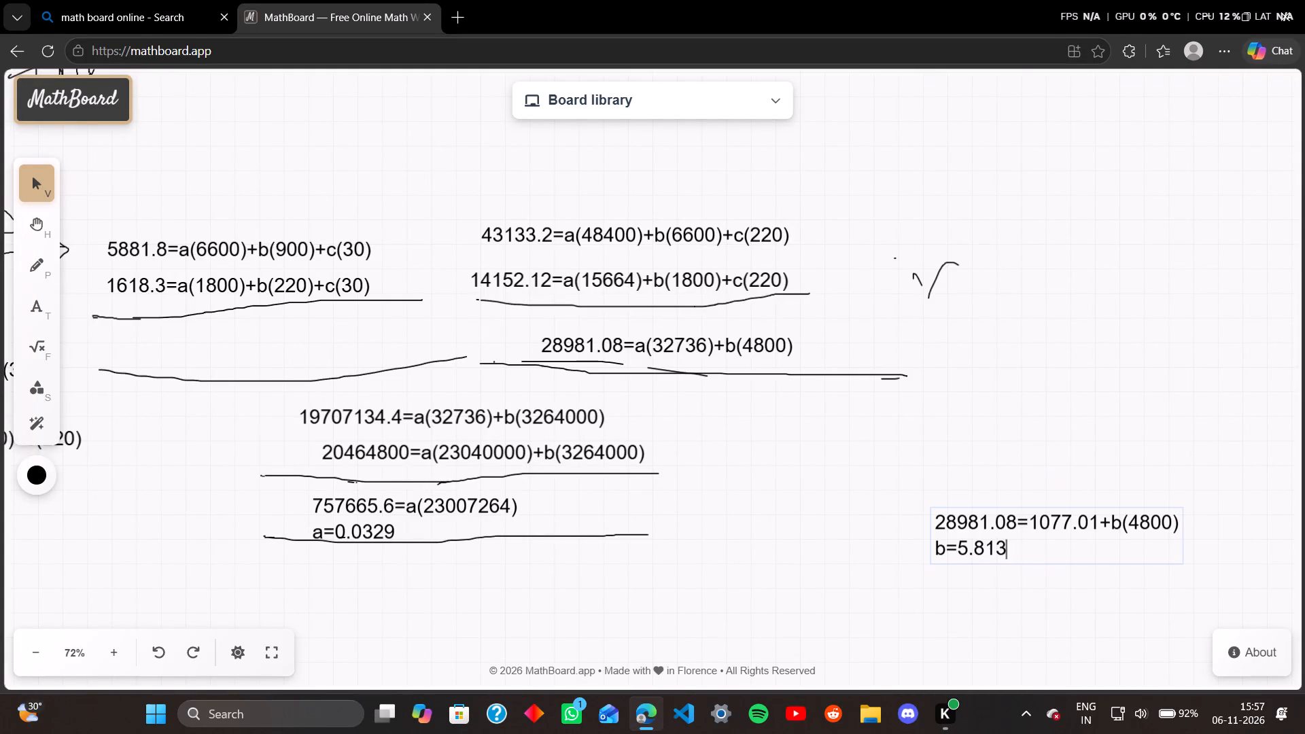
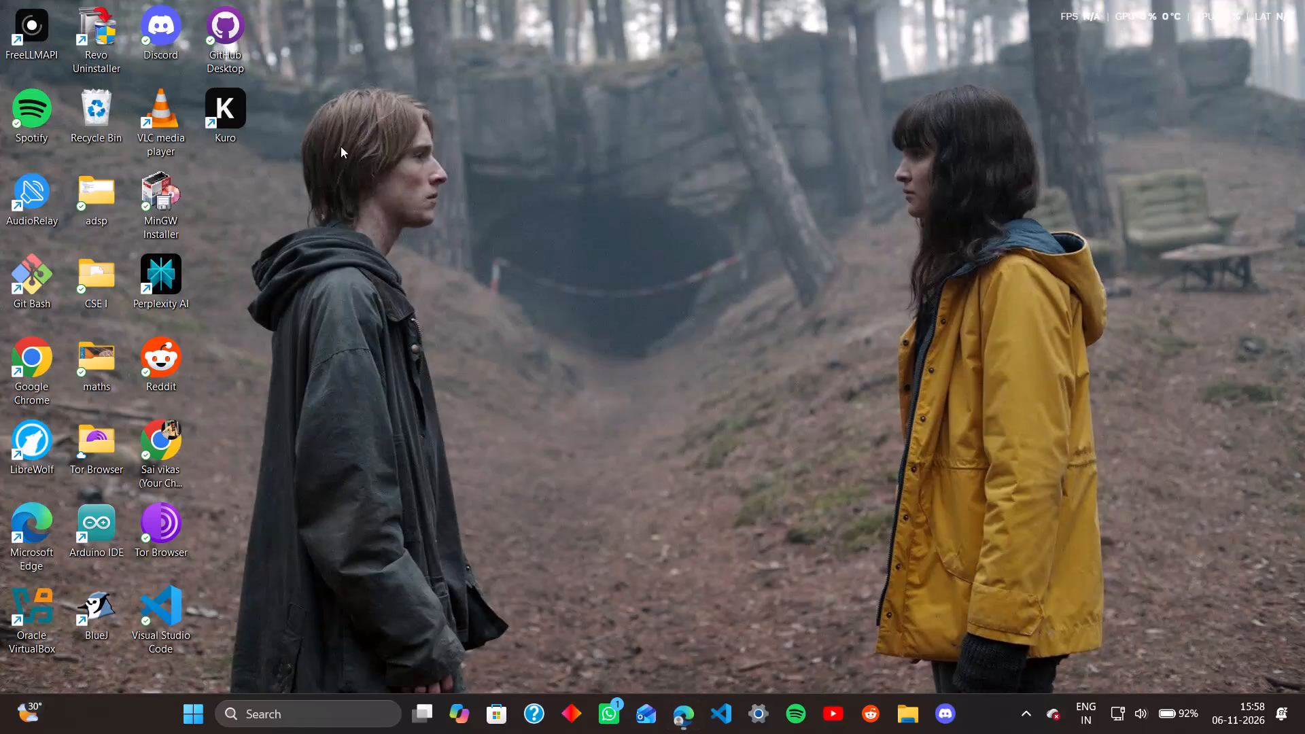
# Launch the Kuro application from the desktop.
pyautogui.doubleClick(241, 113)
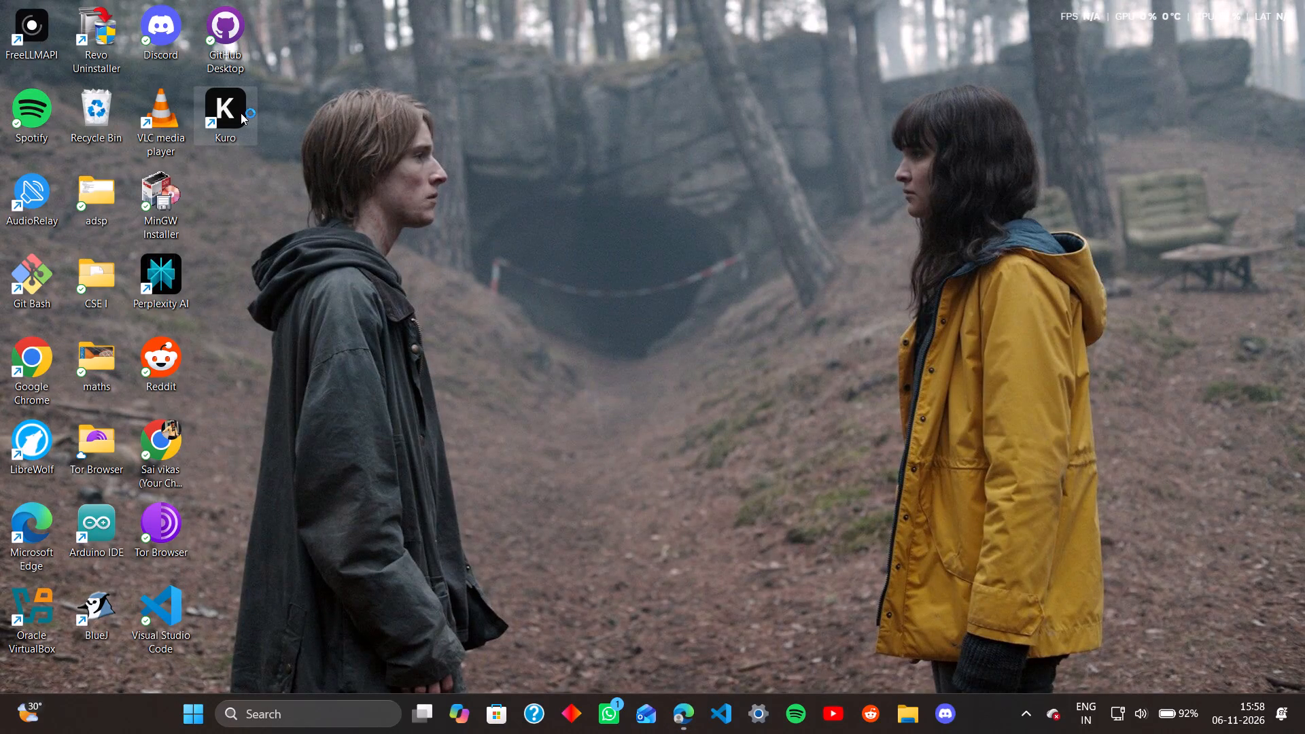
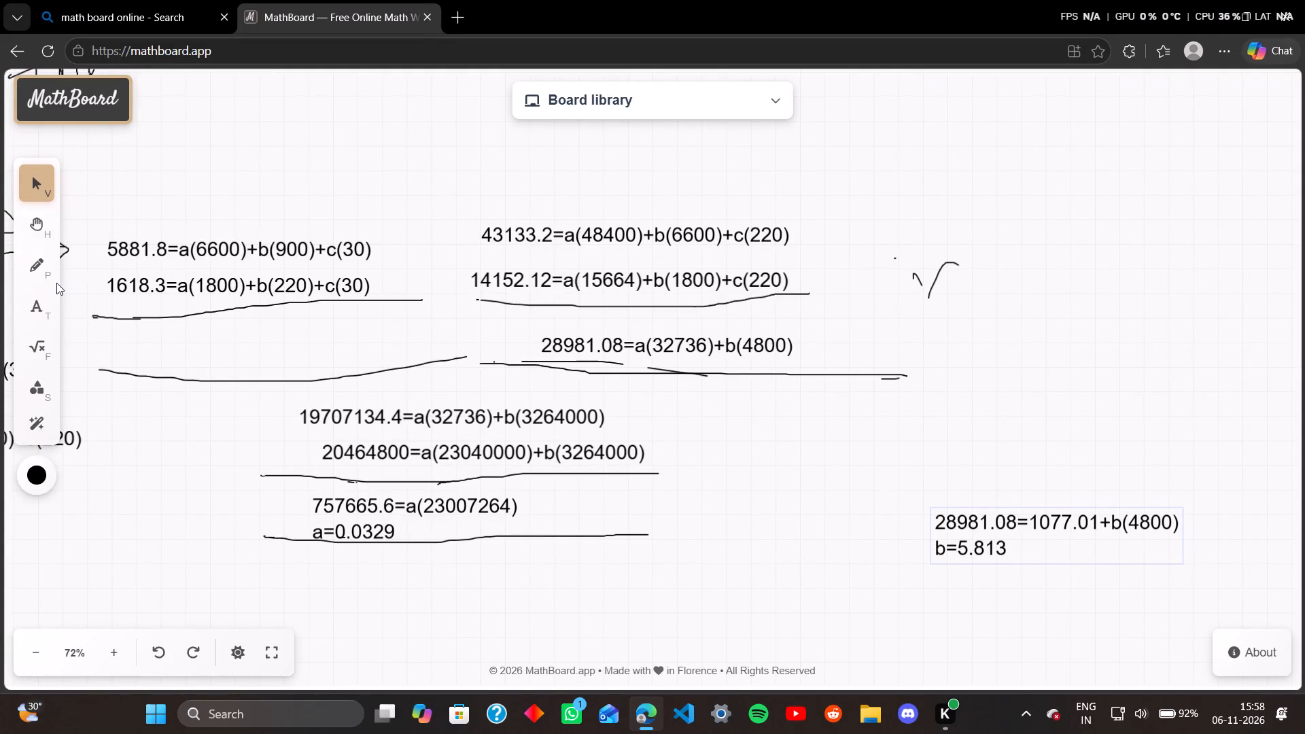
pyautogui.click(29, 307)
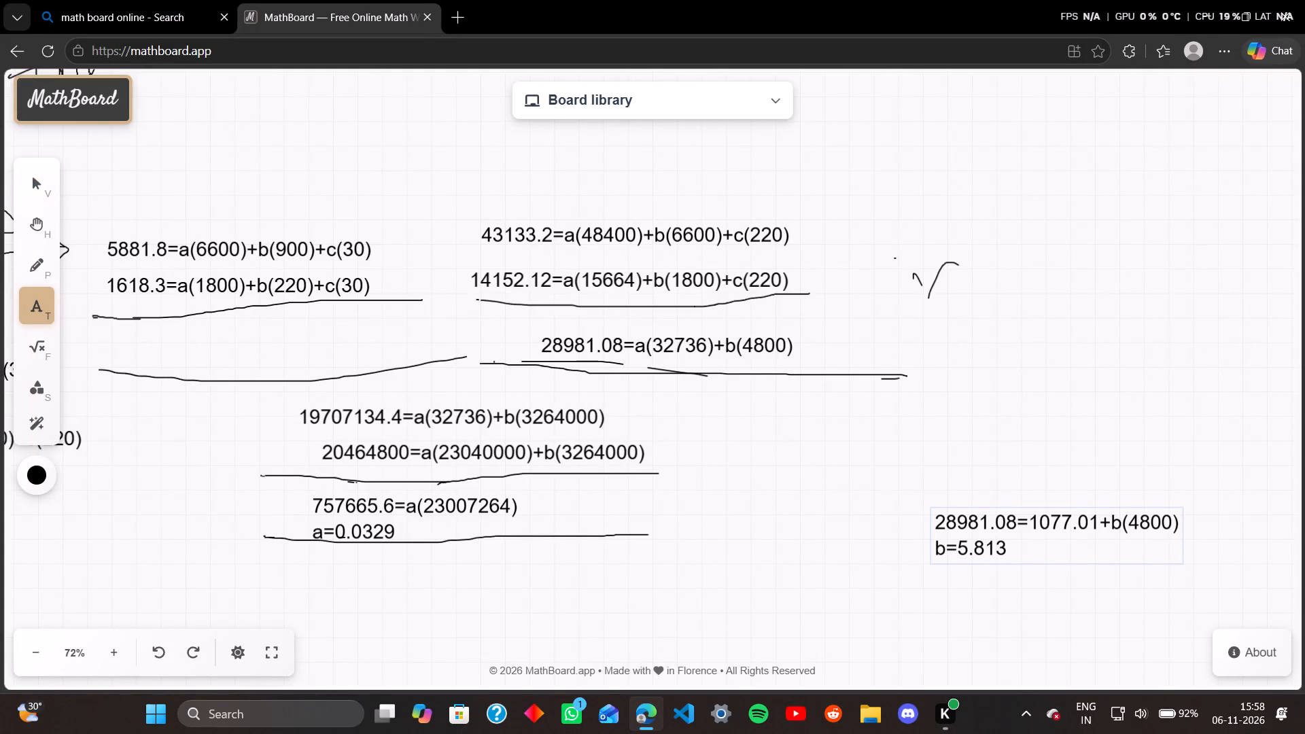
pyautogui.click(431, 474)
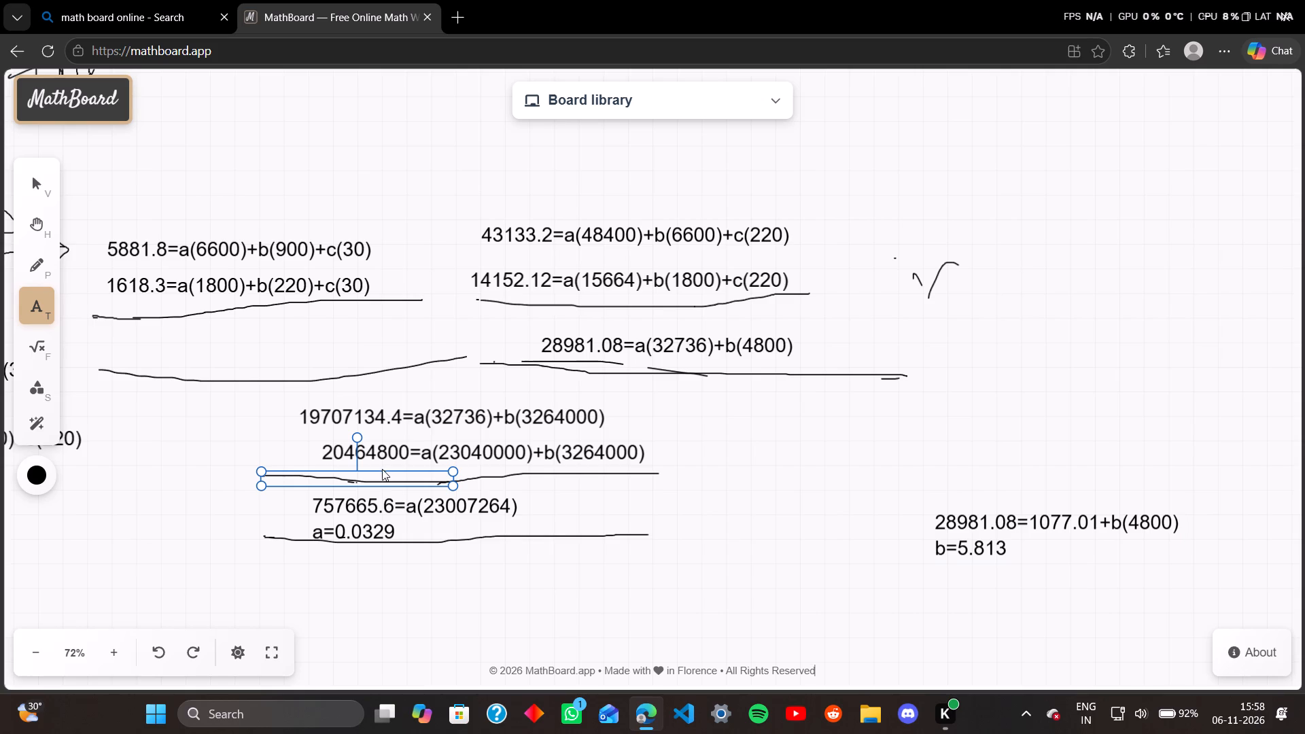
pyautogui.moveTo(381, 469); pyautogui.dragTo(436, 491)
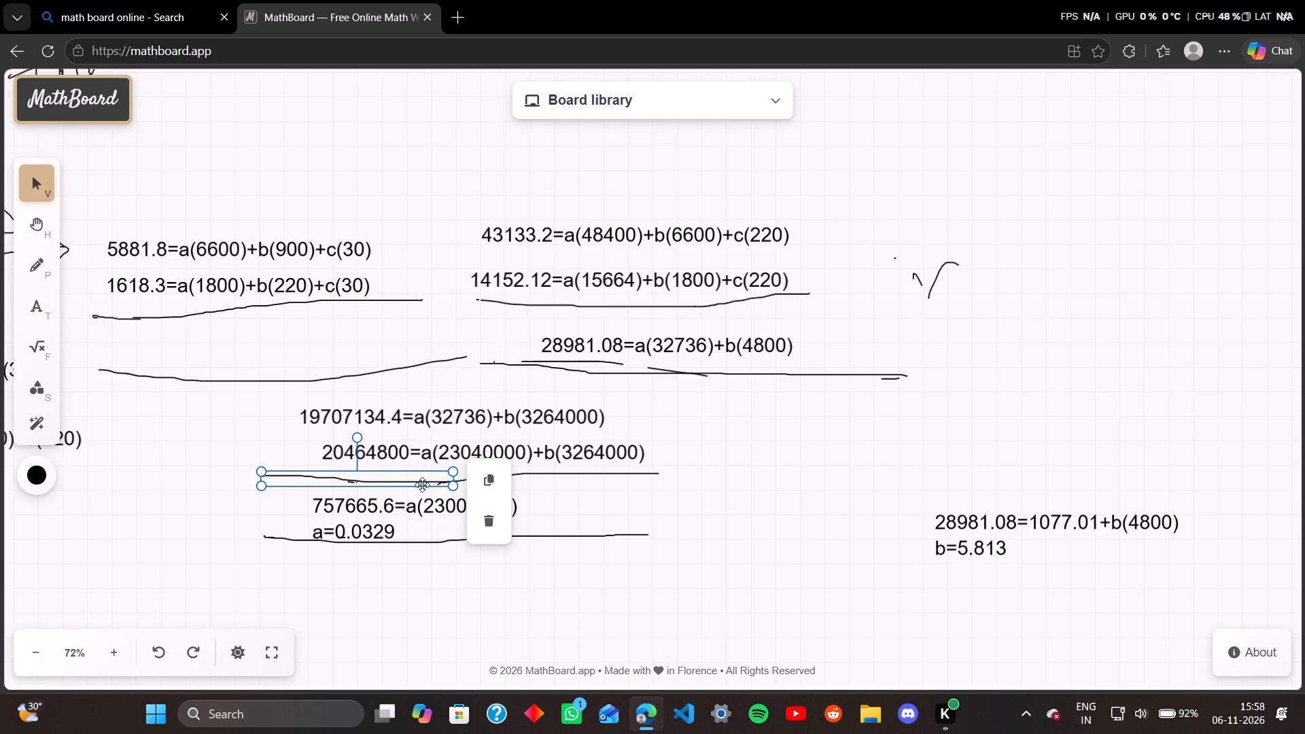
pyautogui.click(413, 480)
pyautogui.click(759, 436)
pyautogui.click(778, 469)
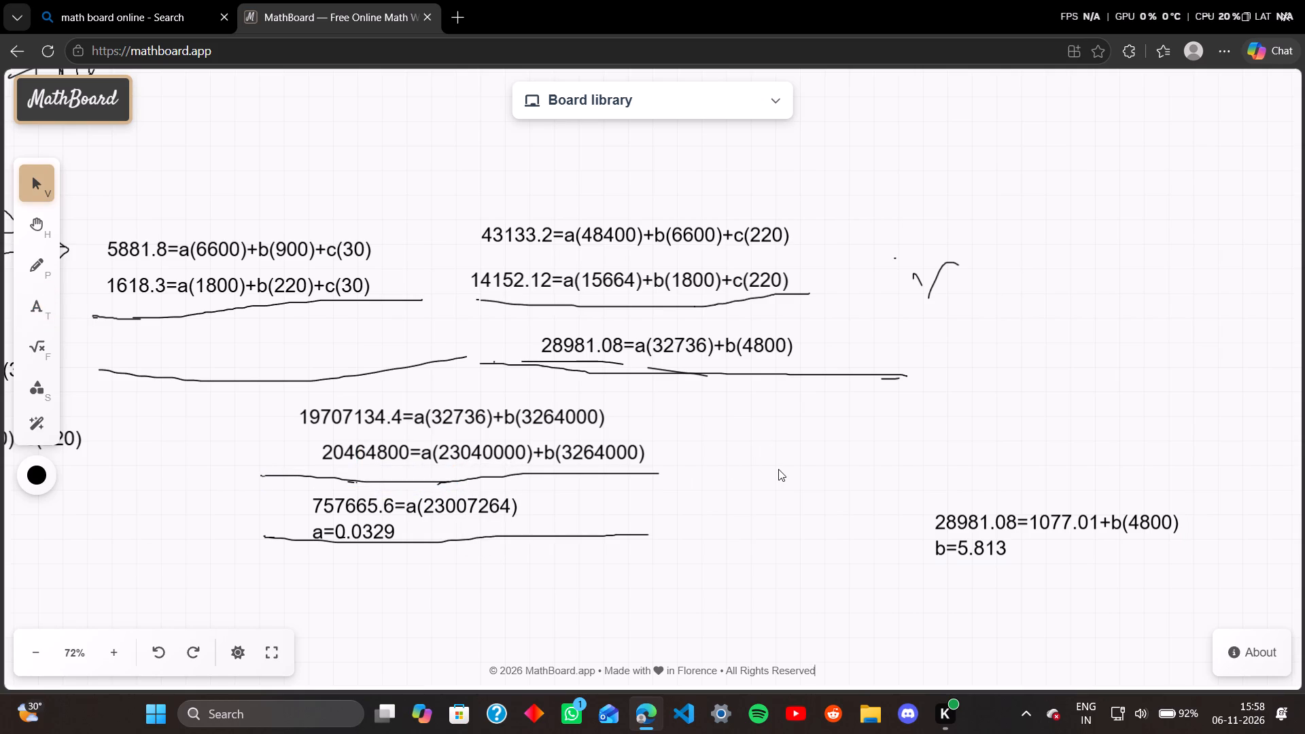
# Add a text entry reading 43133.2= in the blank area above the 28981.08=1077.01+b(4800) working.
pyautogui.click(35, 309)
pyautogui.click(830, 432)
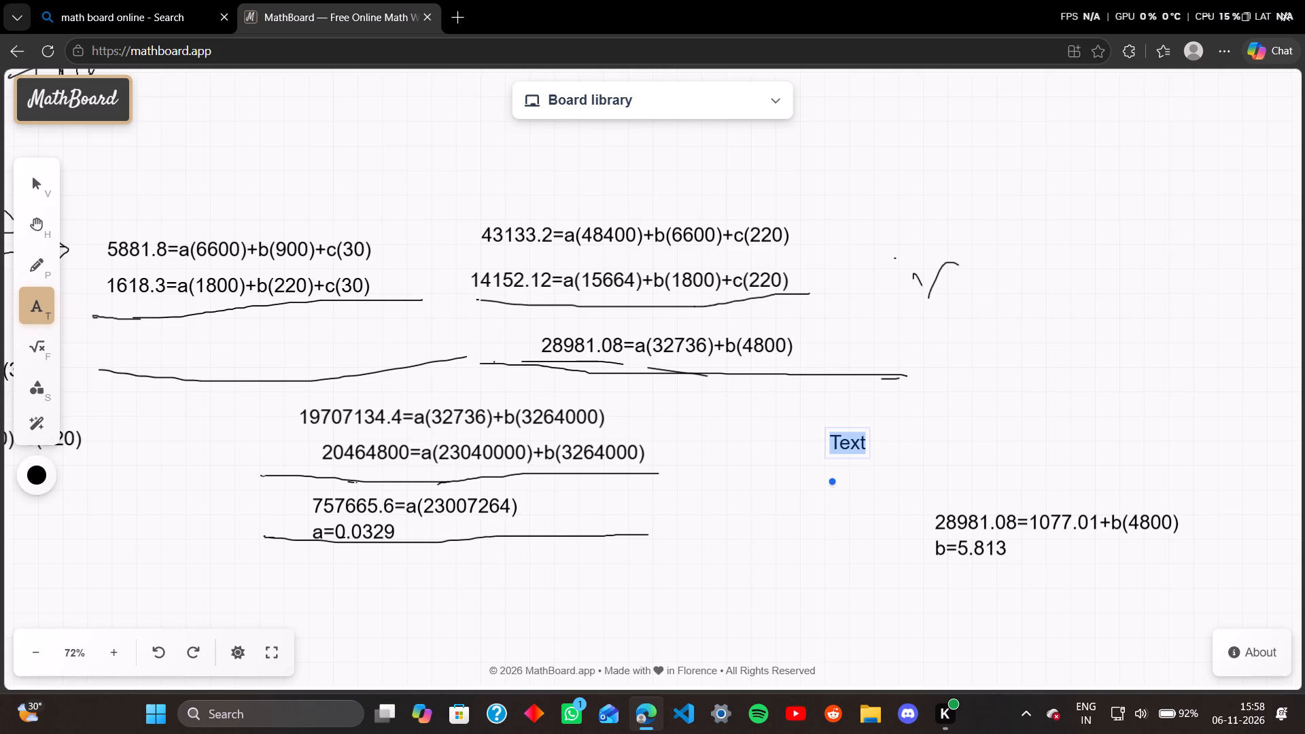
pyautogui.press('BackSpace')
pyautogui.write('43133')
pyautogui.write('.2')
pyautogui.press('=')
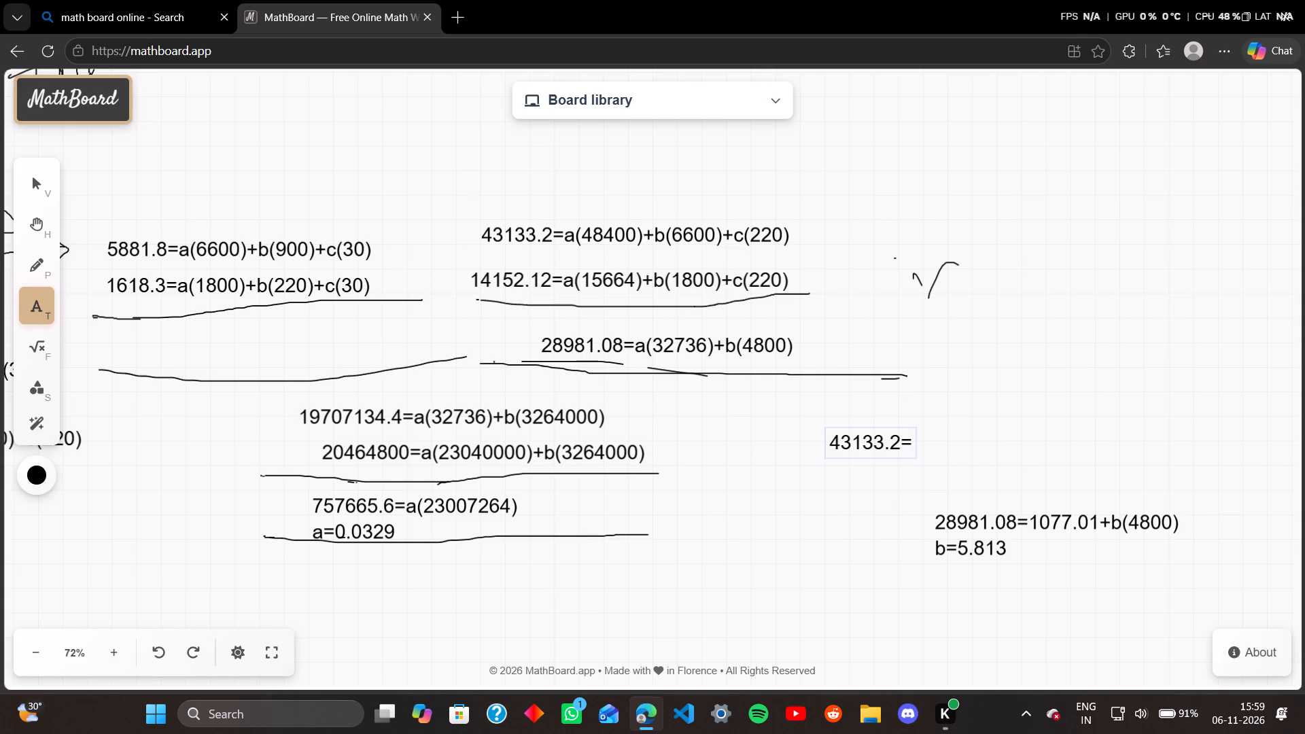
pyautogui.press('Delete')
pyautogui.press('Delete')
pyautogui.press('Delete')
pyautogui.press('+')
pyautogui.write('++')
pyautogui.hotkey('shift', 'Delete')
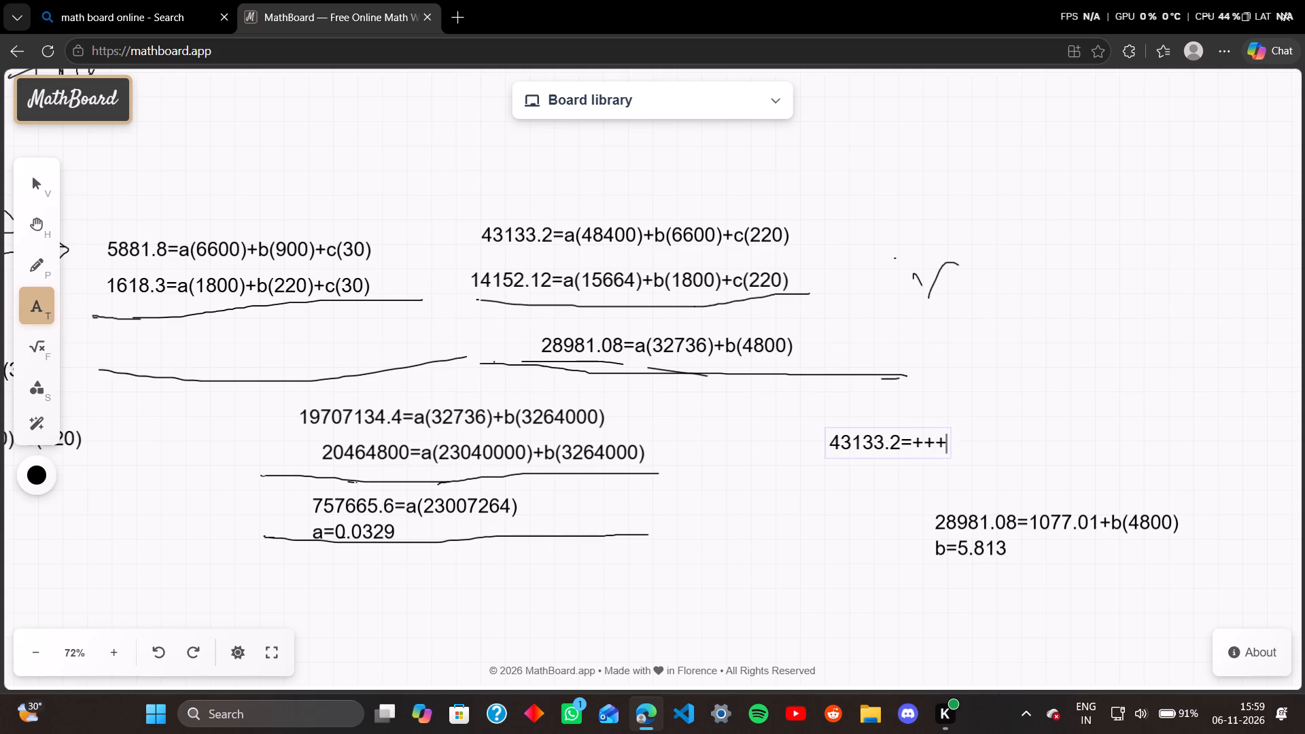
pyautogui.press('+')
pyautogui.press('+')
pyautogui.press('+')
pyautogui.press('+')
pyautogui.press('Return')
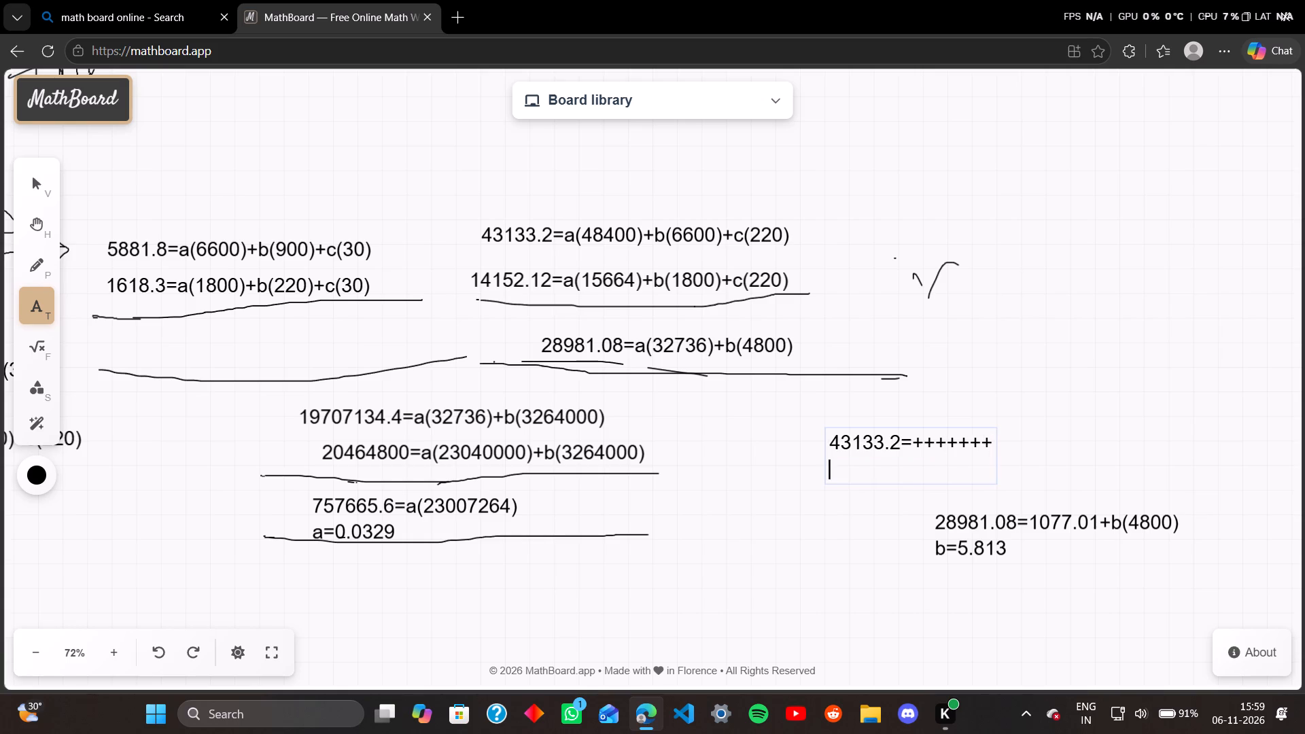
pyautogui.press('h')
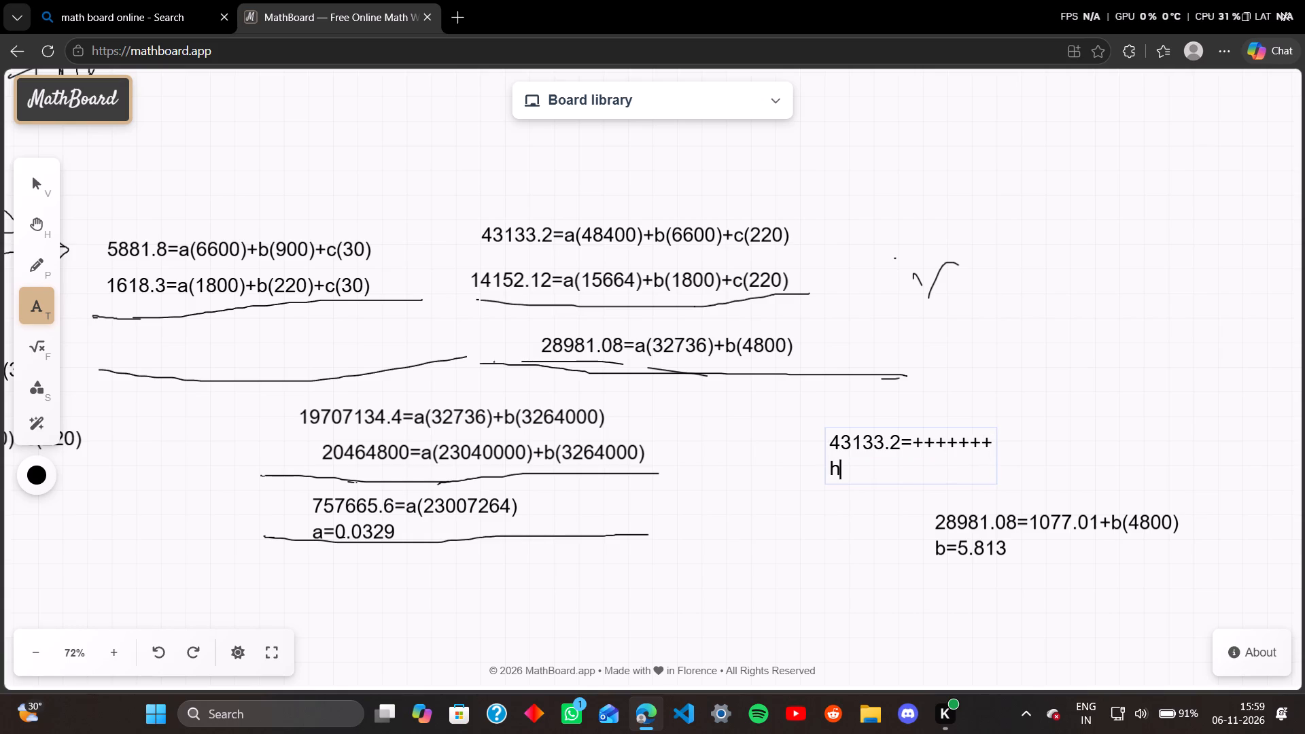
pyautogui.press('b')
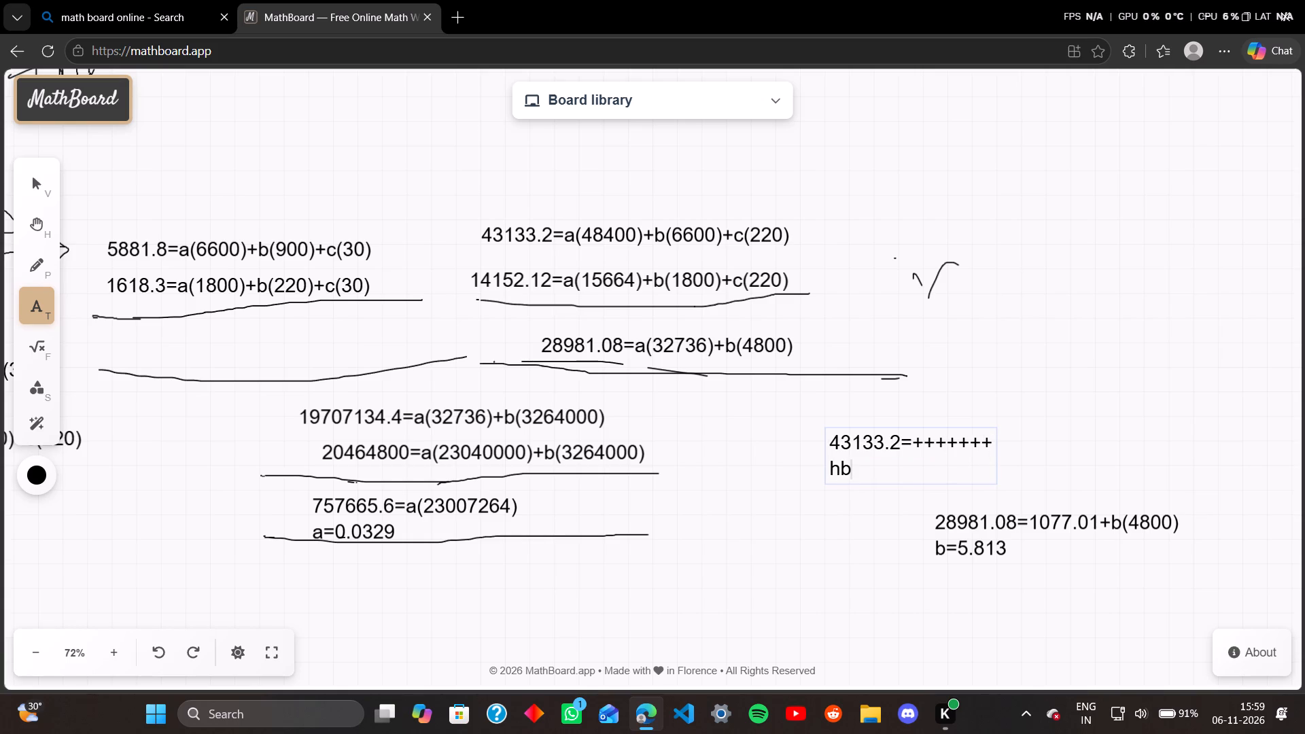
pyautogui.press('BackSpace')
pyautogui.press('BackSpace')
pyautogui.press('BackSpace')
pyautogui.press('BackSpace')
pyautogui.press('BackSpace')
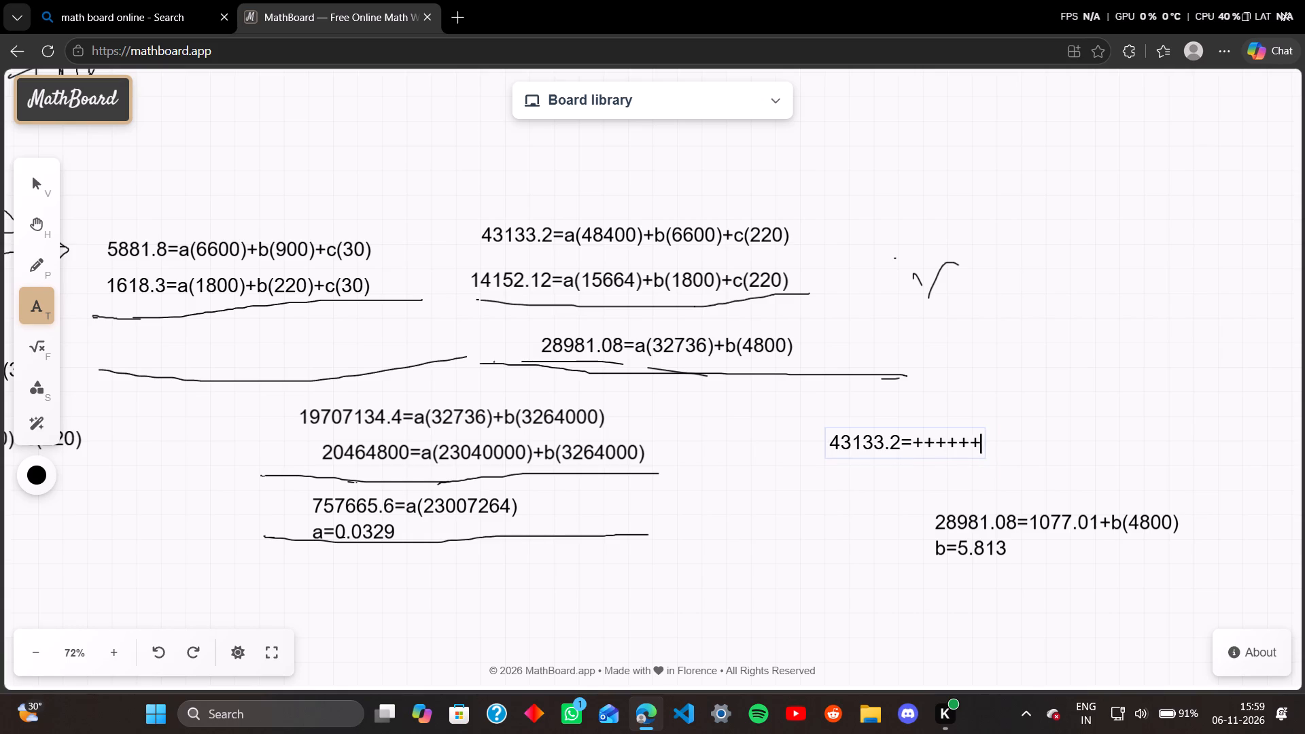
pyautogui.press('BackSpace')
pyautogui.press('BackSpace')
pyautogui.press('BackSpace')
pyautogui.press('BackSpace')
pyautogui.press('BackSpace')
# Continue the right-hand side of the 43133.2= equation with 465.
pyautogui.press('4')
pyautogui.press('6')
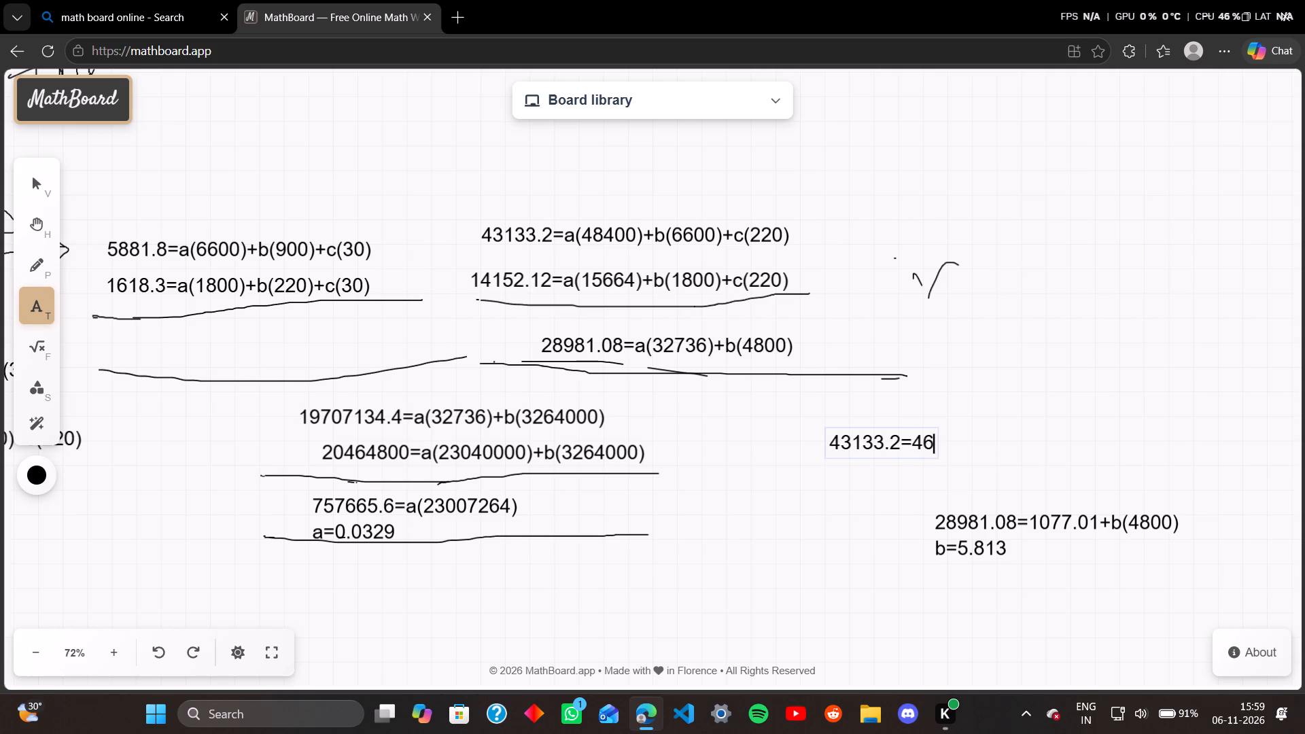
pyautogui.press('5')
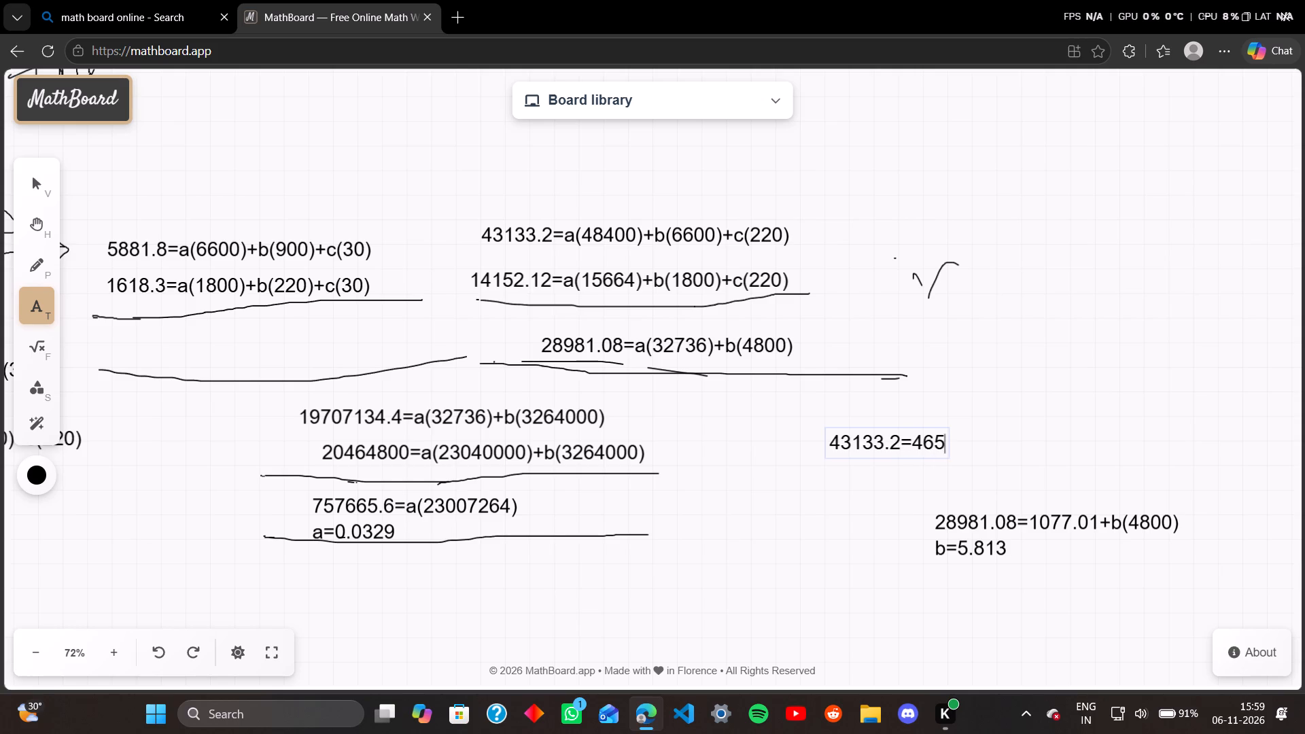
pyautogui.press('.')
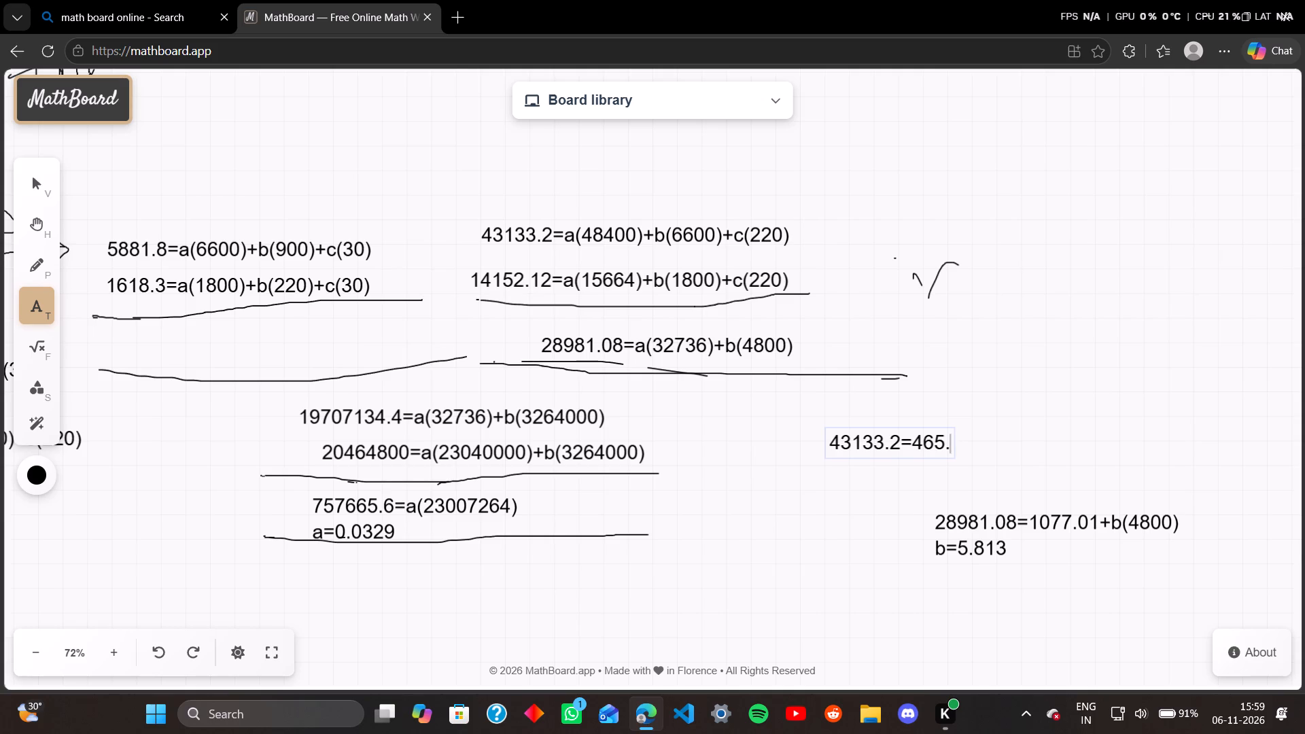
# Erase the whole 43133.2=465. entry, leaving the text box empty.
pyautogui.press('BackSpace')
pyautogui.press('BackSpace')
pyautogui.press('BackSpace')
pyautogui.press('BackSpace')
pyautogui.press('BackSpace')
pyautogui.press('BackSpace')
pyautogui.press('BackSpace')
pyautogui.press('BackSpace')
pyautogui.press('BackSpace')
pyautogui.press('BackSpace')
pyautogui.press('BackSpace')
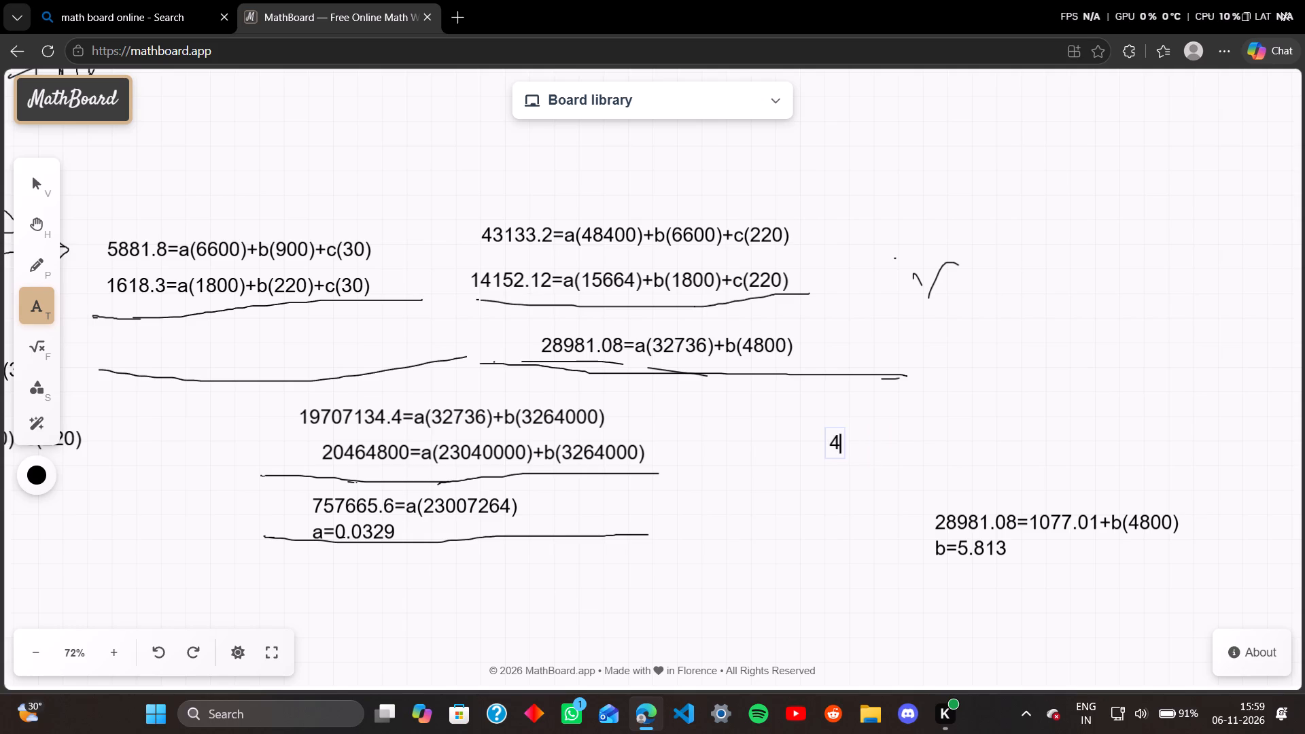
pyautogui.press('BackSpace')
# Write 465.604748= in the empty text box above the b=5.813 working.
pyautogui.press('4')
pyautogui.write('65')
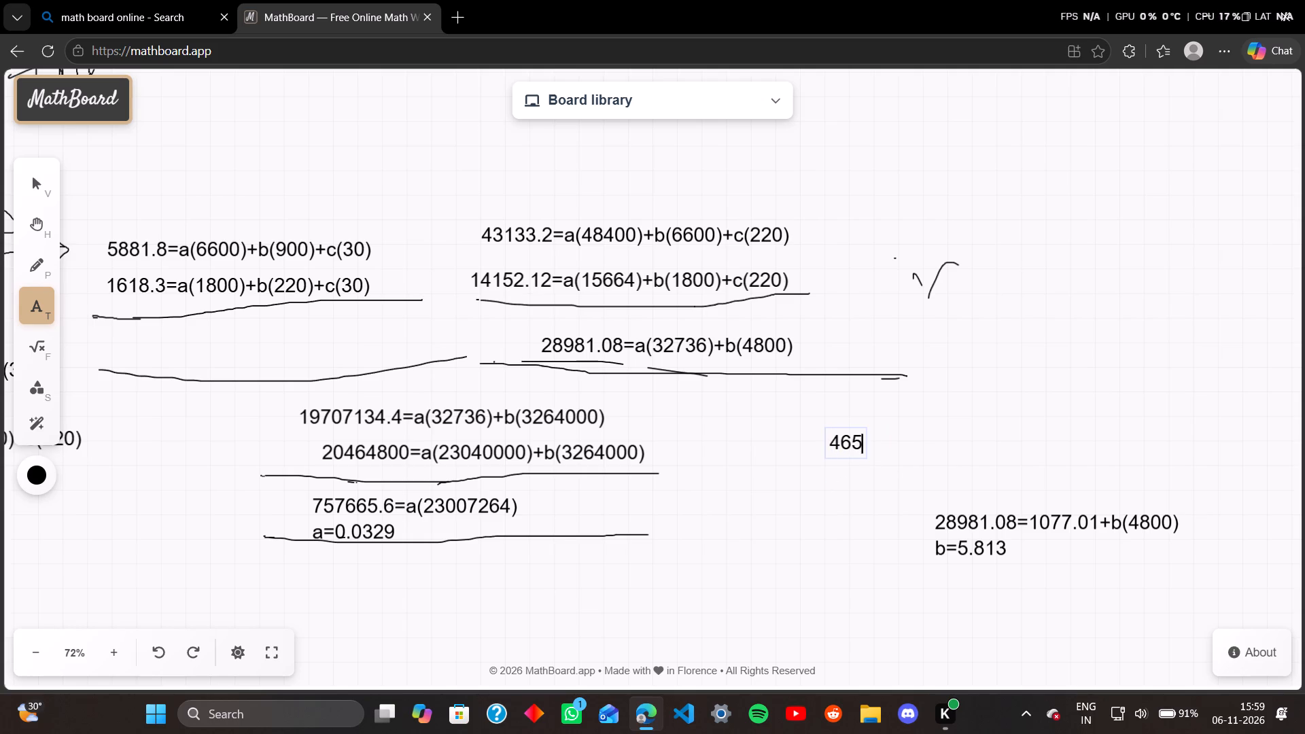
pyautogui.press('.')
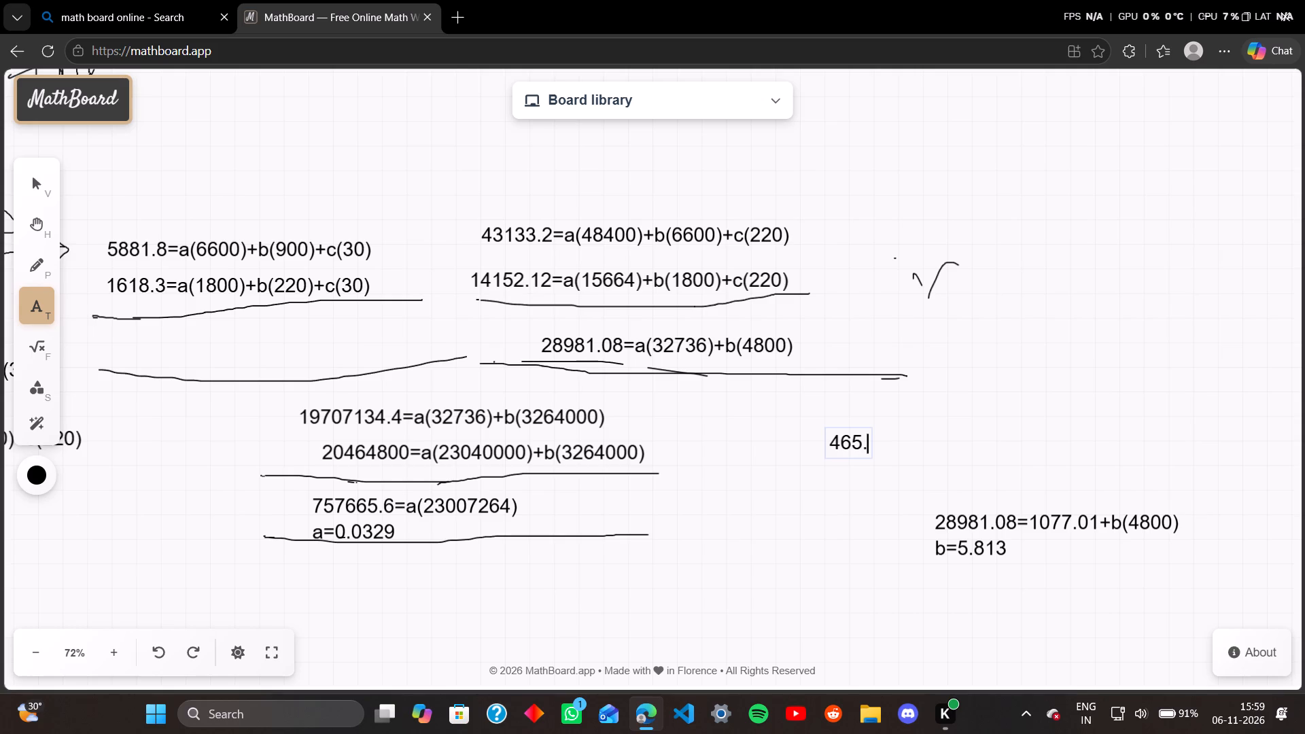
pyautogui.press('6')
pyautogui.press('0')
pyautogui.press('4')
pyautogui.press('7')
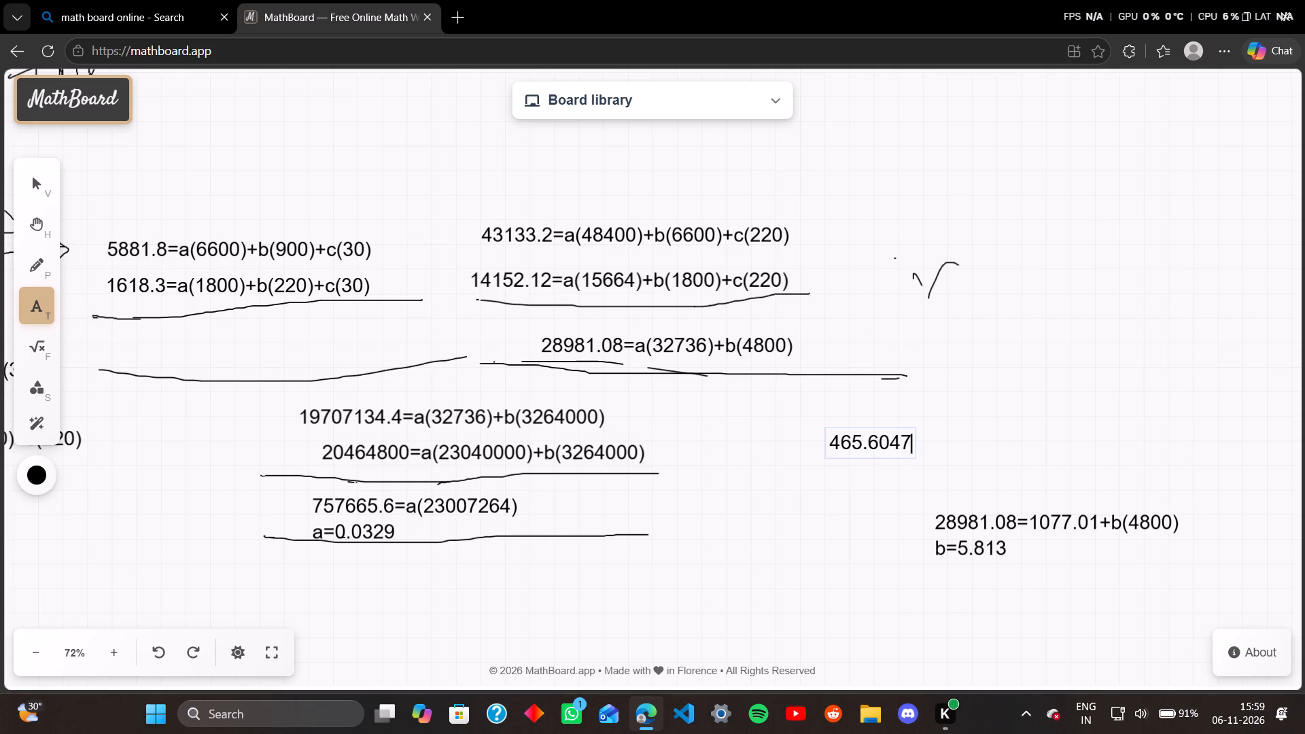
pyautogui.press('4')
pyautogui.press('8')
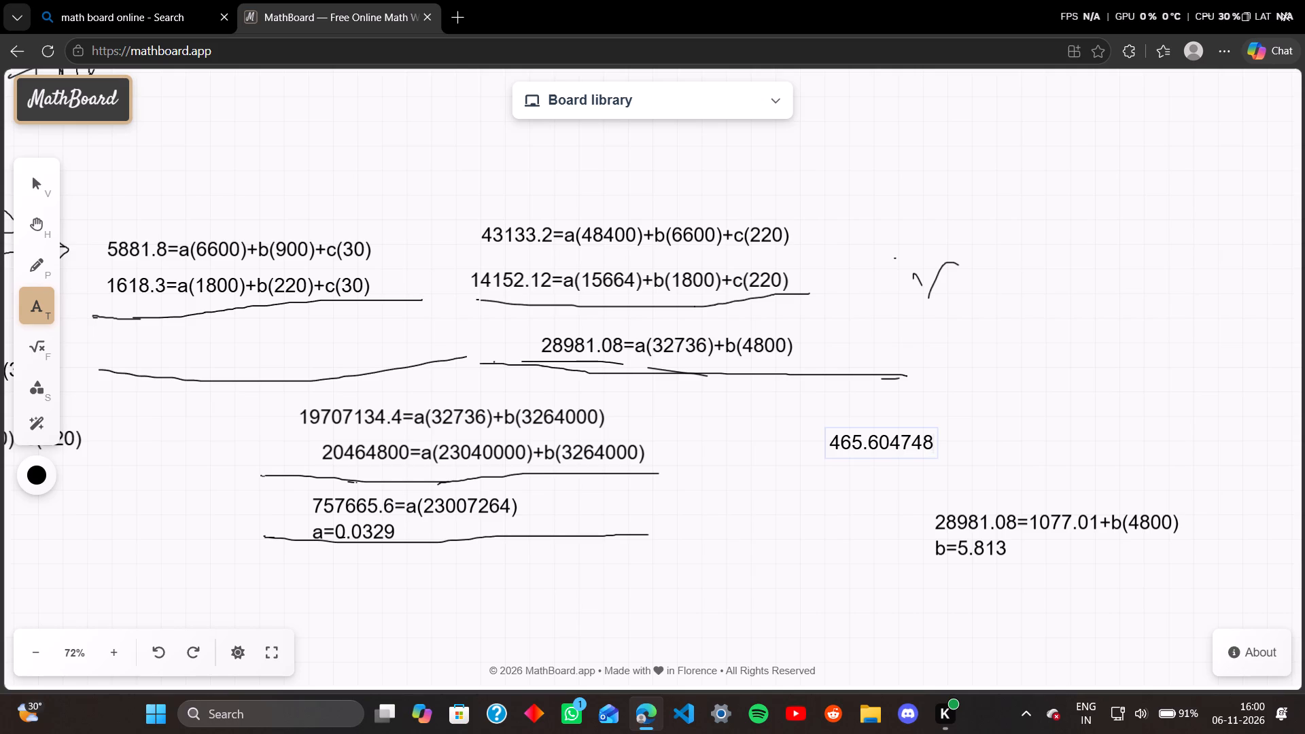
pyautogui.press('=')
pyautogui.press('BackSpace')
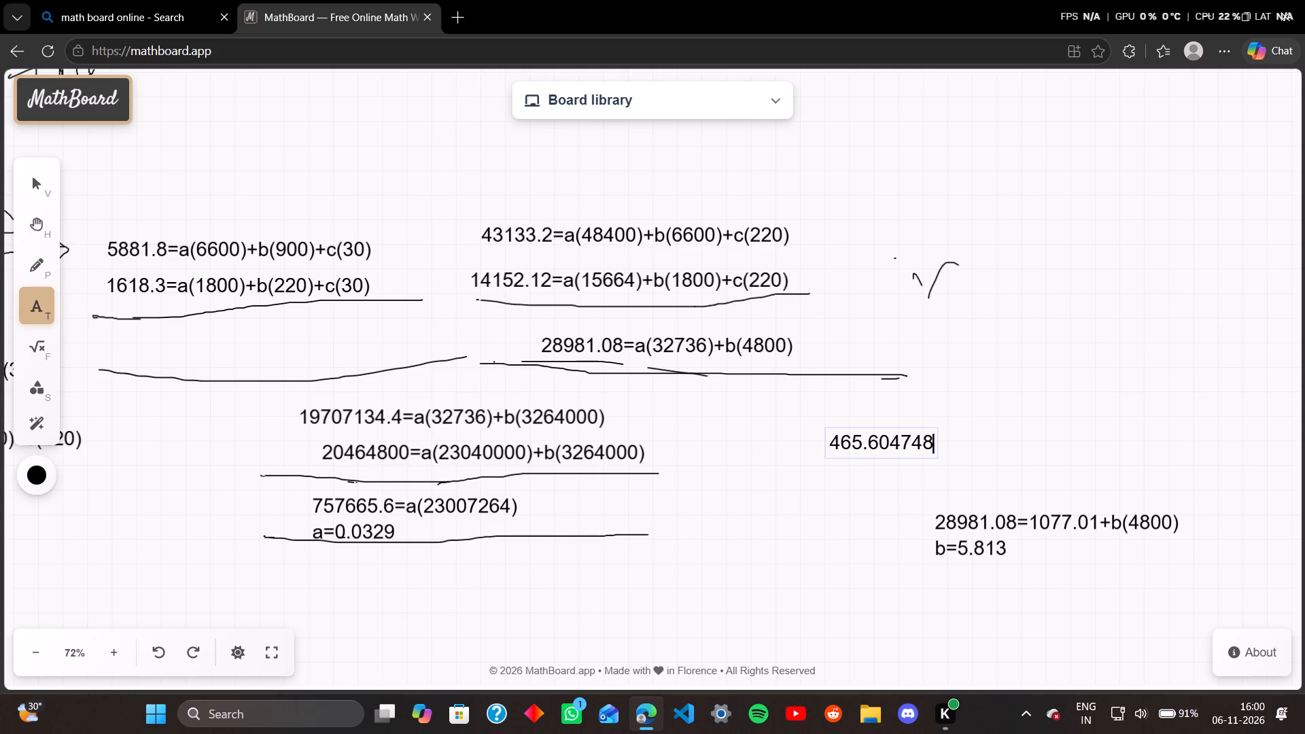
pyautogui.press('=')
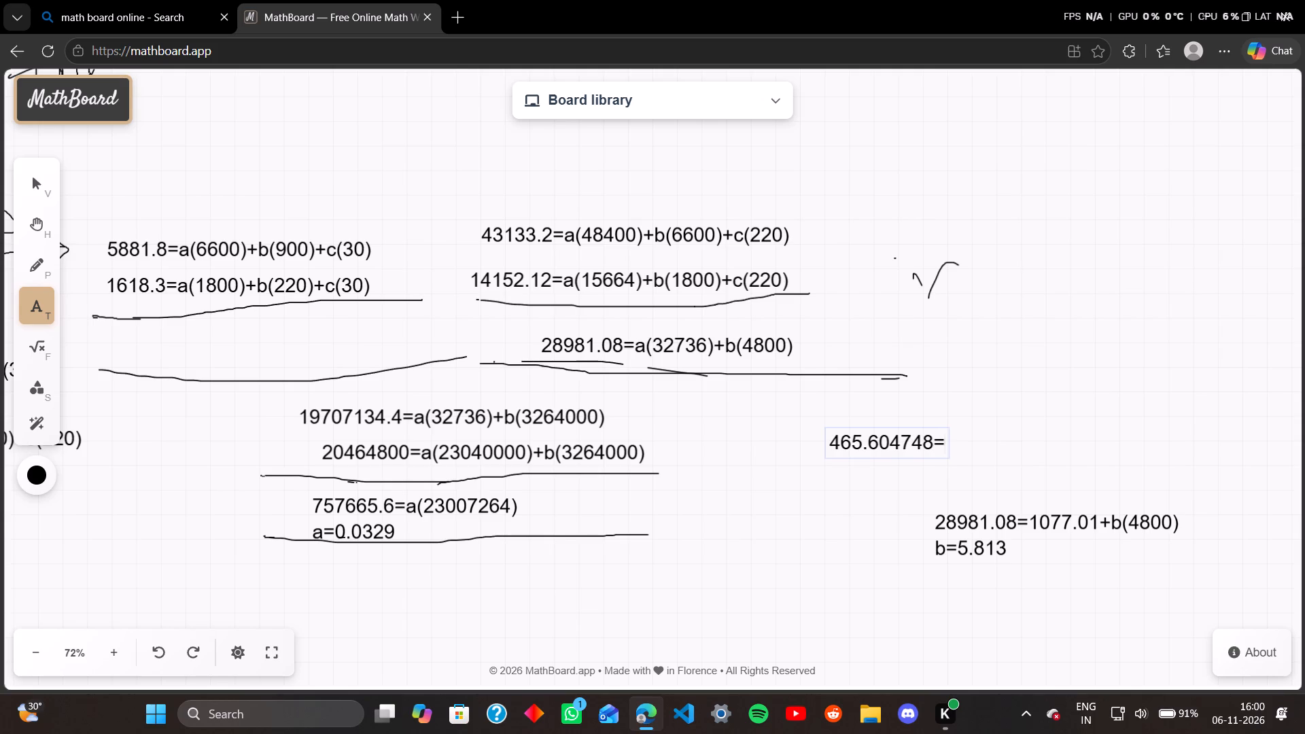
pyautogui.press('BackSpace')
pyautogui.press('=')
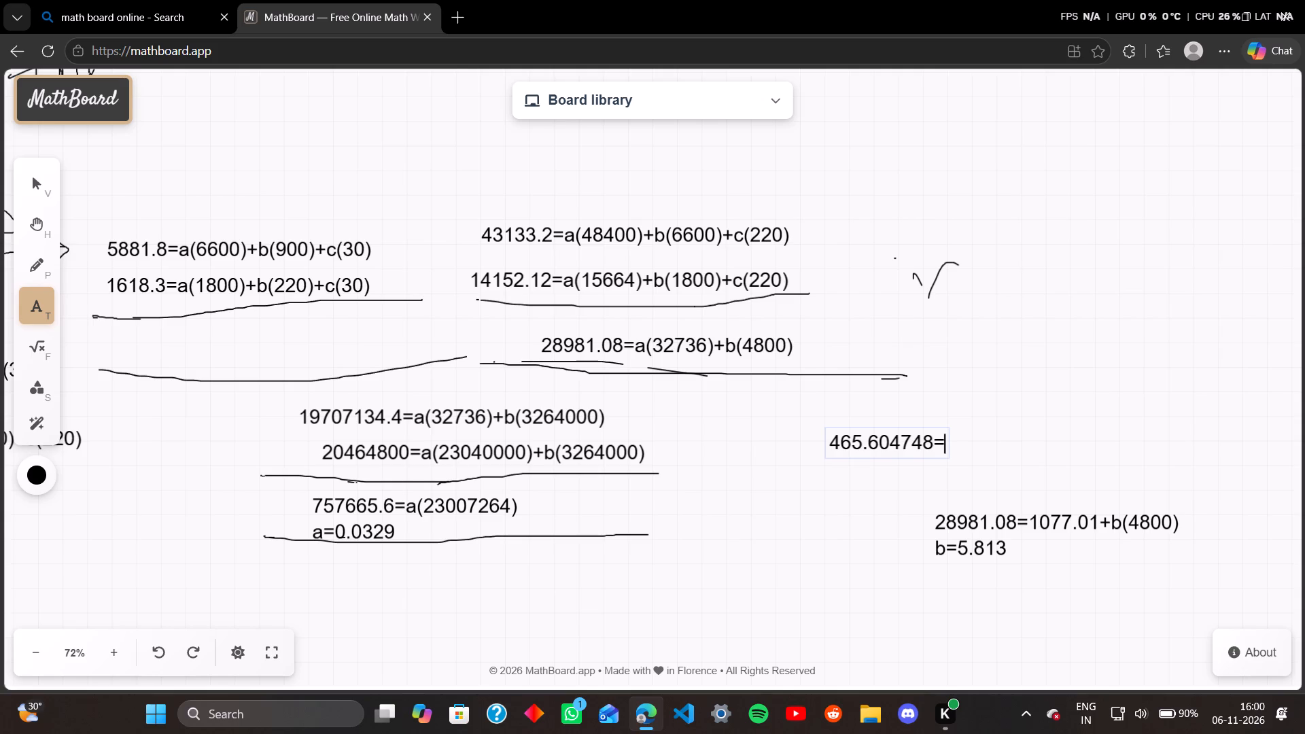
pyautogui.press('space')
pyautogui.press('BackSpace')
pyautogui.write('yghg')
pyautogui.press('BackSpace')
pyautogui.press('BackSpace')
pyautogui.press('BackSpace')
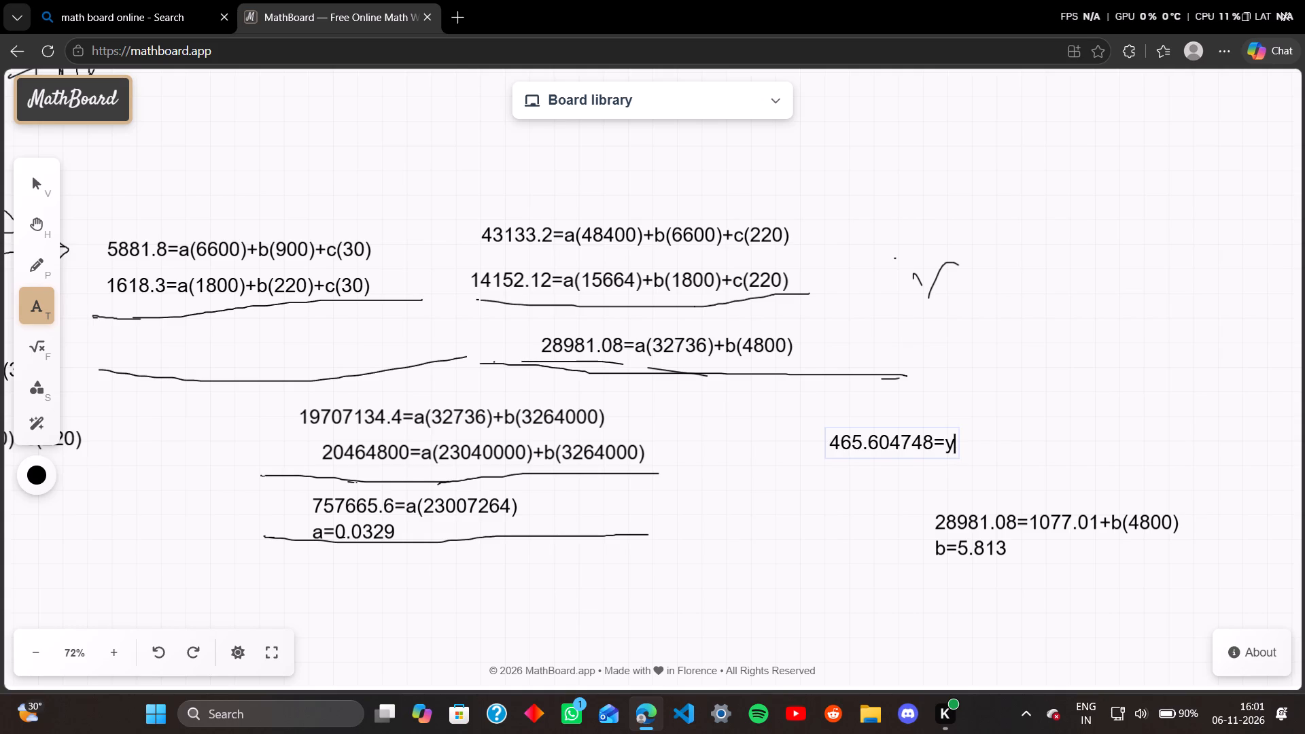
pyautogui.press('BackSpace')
# Replace the 465.604748= entry with 43133.2= in the same text box.
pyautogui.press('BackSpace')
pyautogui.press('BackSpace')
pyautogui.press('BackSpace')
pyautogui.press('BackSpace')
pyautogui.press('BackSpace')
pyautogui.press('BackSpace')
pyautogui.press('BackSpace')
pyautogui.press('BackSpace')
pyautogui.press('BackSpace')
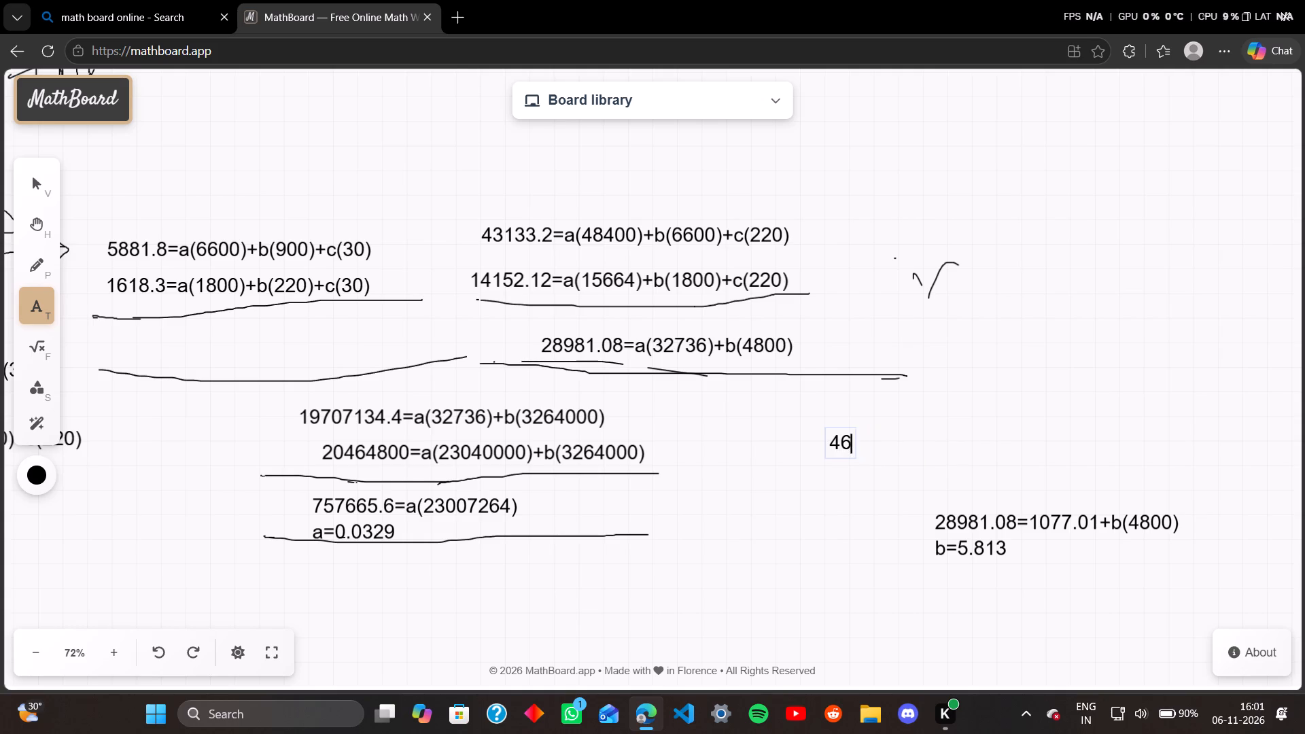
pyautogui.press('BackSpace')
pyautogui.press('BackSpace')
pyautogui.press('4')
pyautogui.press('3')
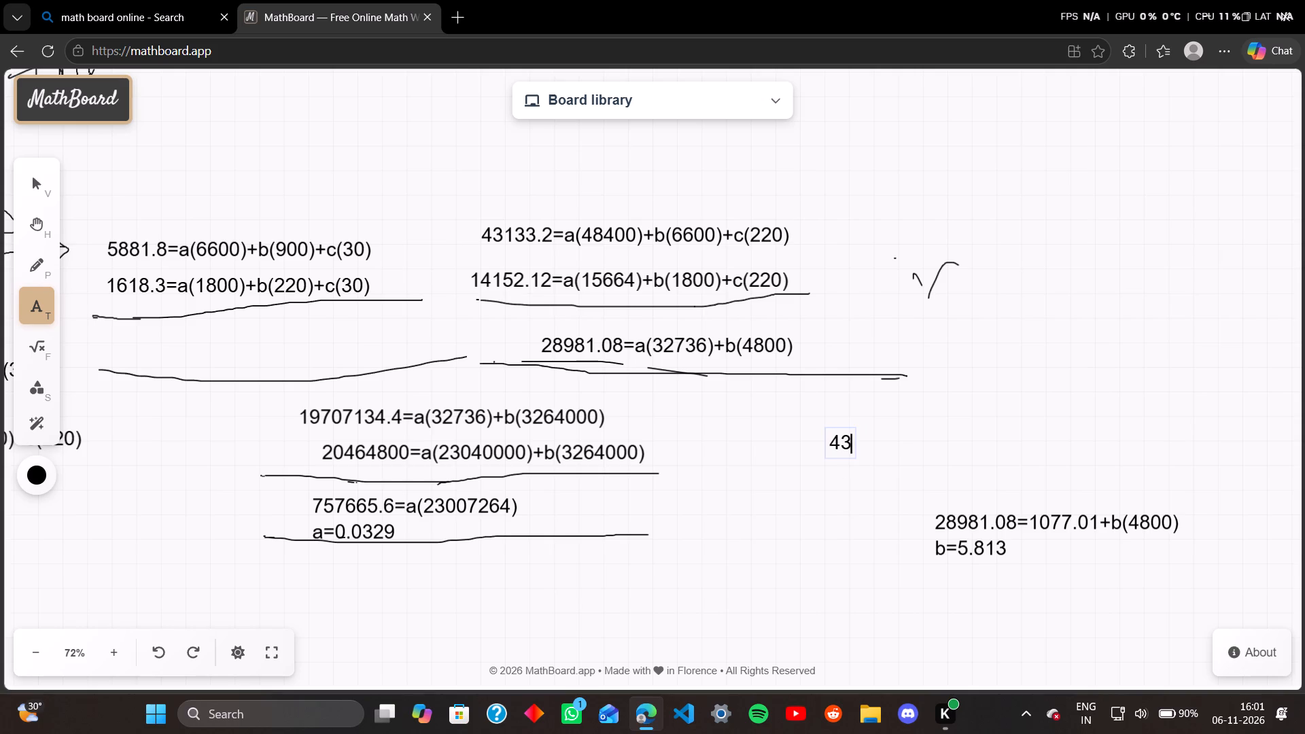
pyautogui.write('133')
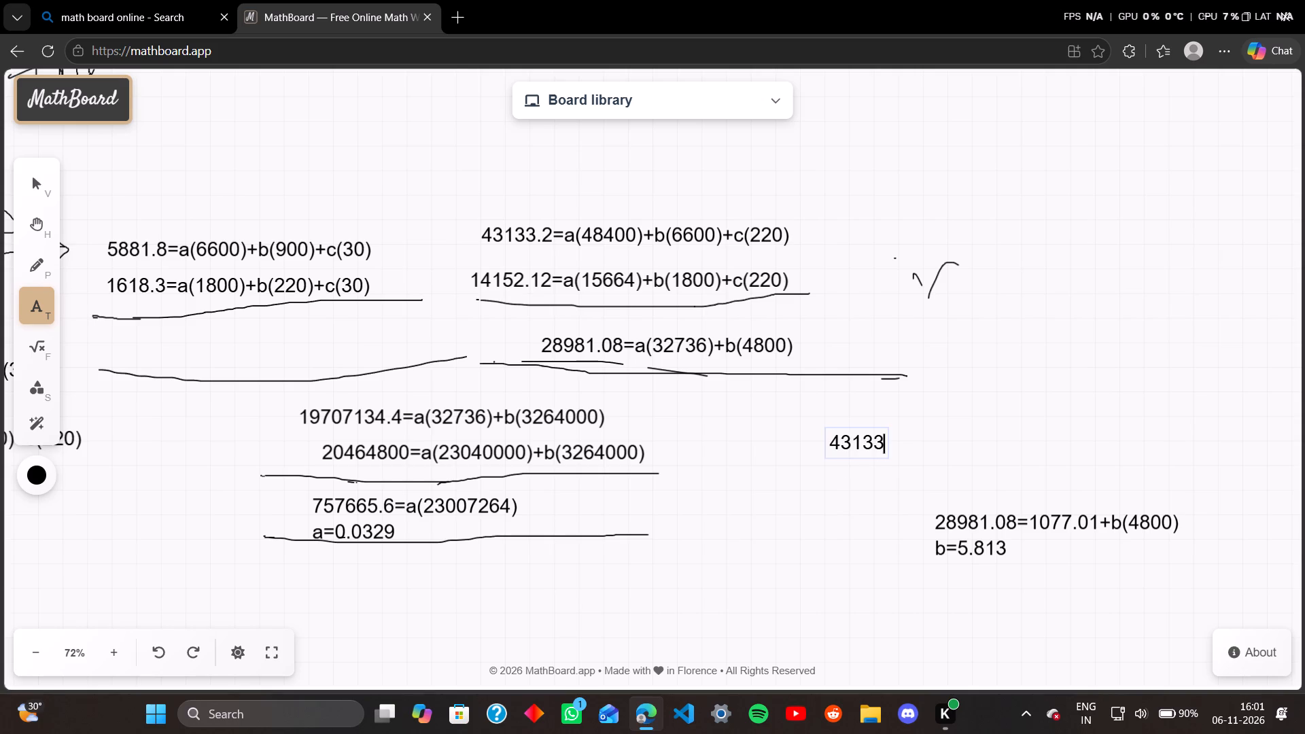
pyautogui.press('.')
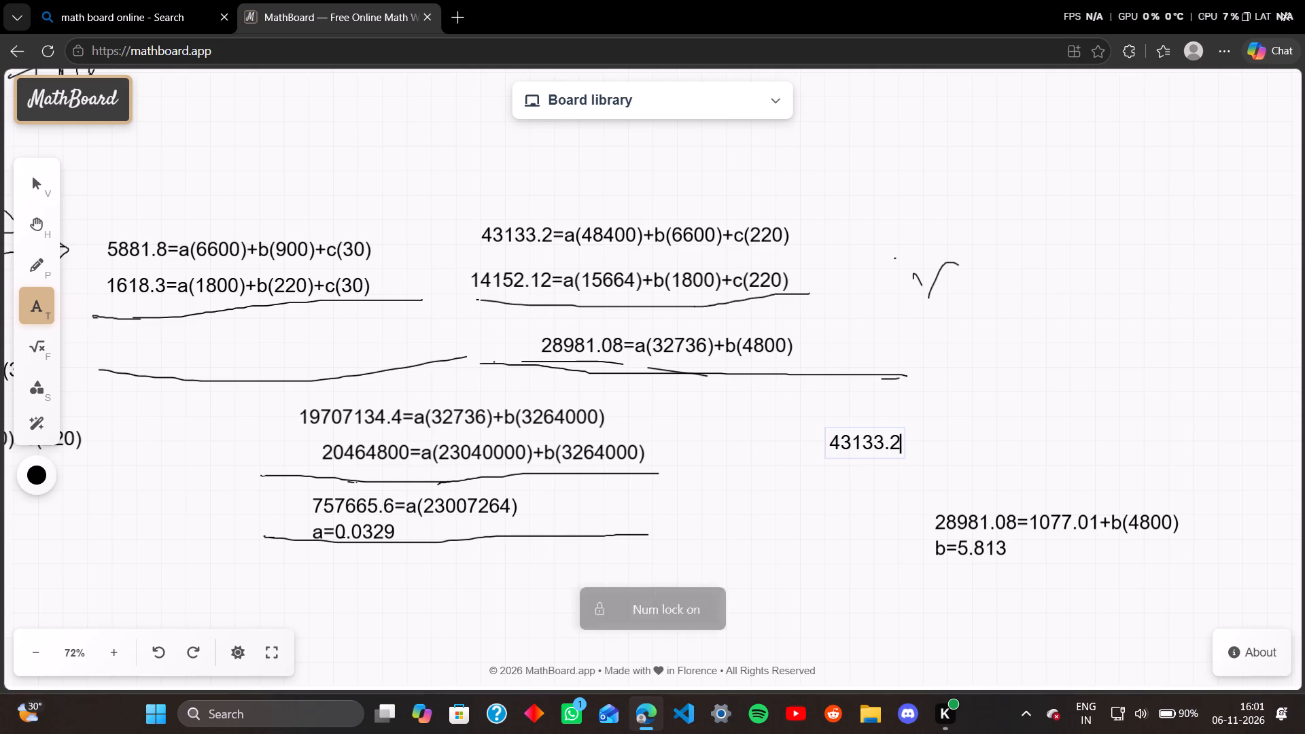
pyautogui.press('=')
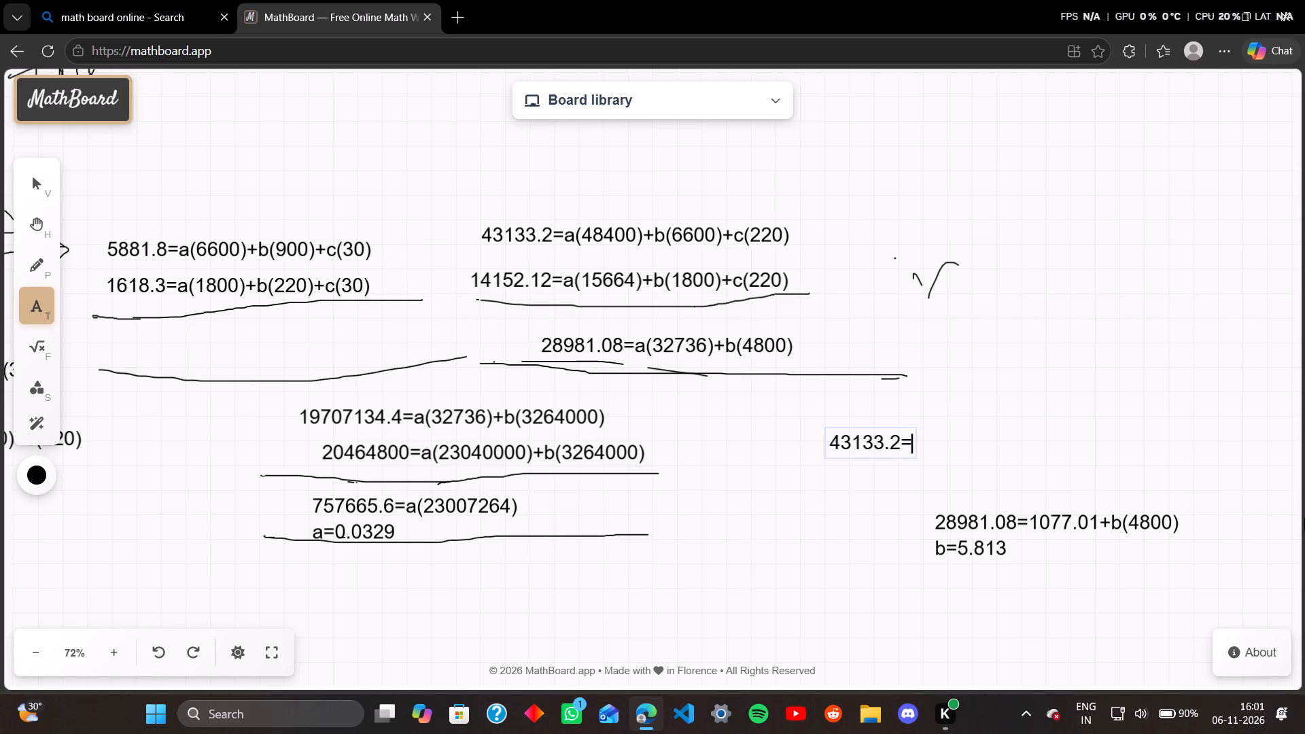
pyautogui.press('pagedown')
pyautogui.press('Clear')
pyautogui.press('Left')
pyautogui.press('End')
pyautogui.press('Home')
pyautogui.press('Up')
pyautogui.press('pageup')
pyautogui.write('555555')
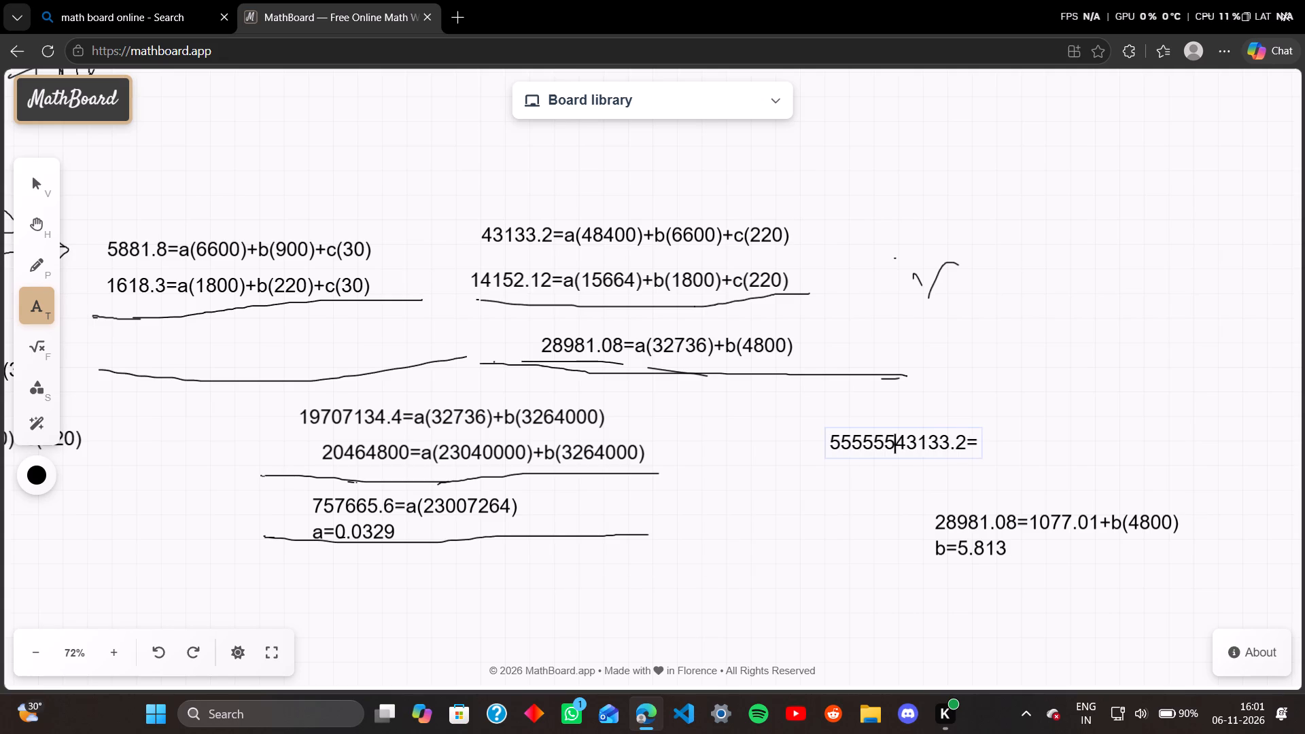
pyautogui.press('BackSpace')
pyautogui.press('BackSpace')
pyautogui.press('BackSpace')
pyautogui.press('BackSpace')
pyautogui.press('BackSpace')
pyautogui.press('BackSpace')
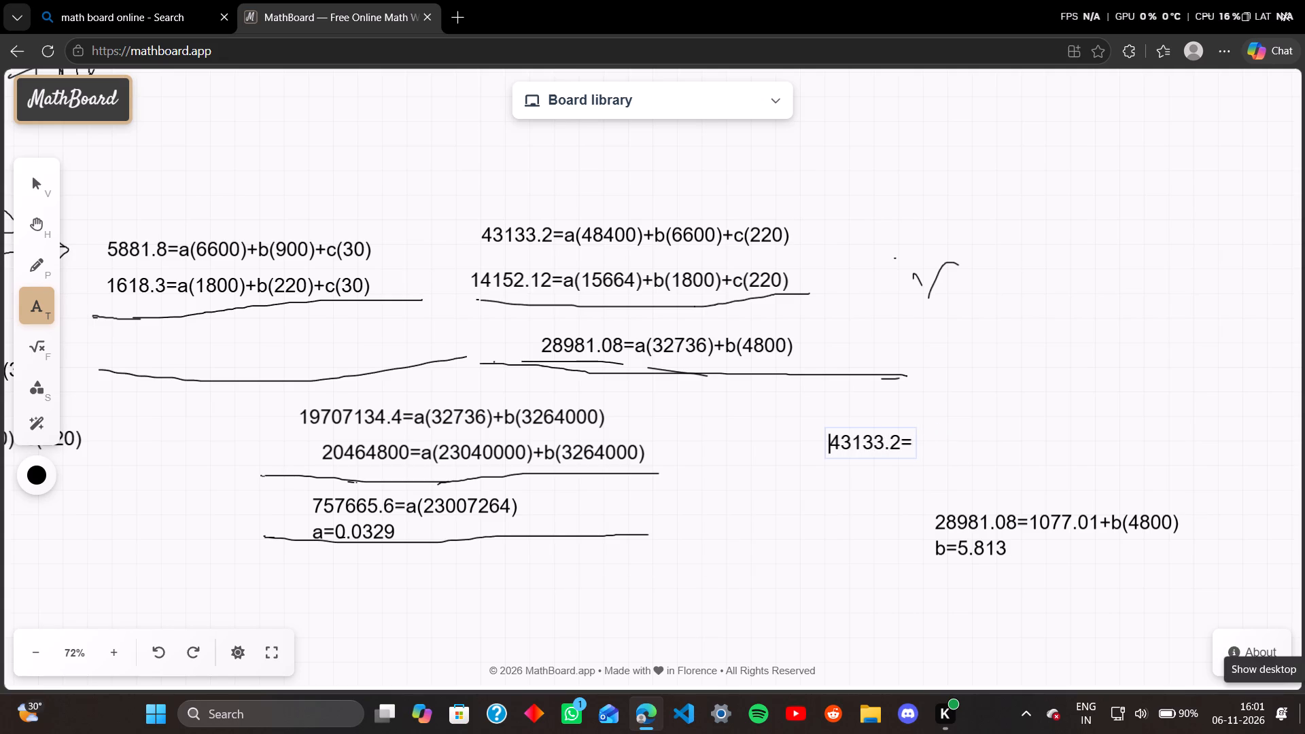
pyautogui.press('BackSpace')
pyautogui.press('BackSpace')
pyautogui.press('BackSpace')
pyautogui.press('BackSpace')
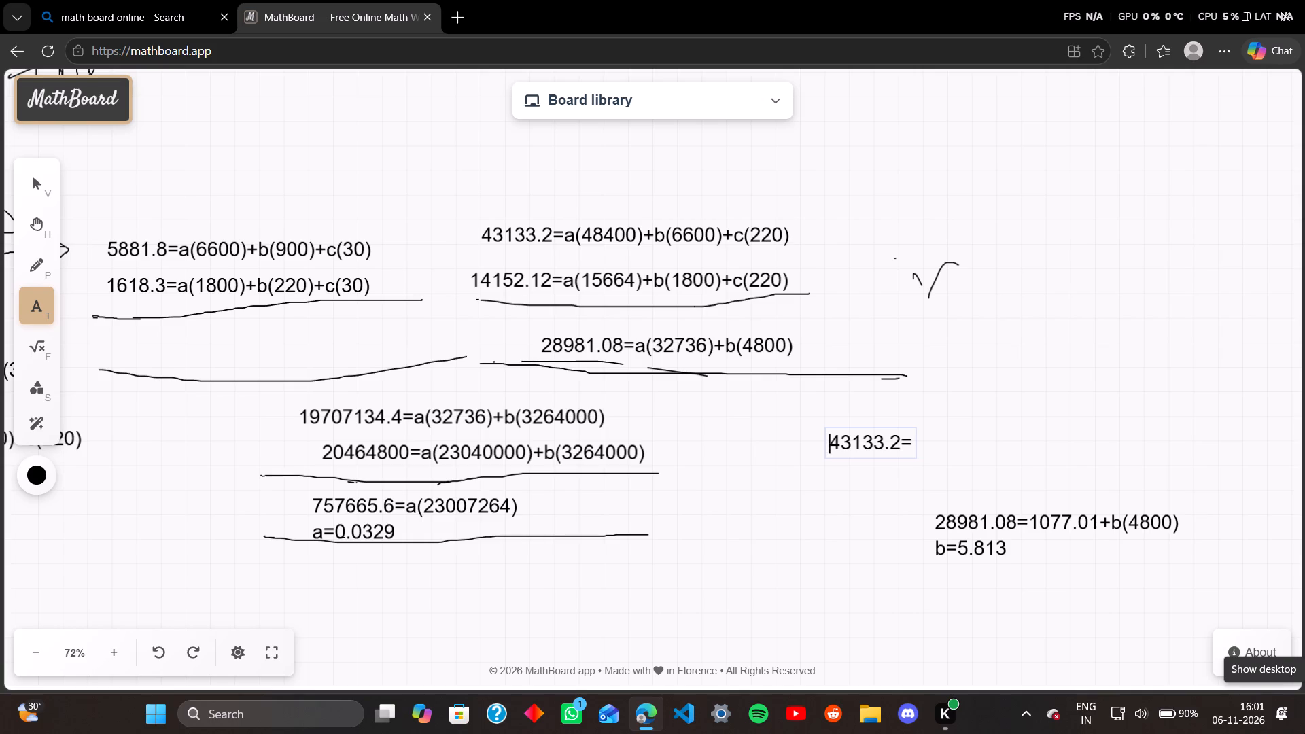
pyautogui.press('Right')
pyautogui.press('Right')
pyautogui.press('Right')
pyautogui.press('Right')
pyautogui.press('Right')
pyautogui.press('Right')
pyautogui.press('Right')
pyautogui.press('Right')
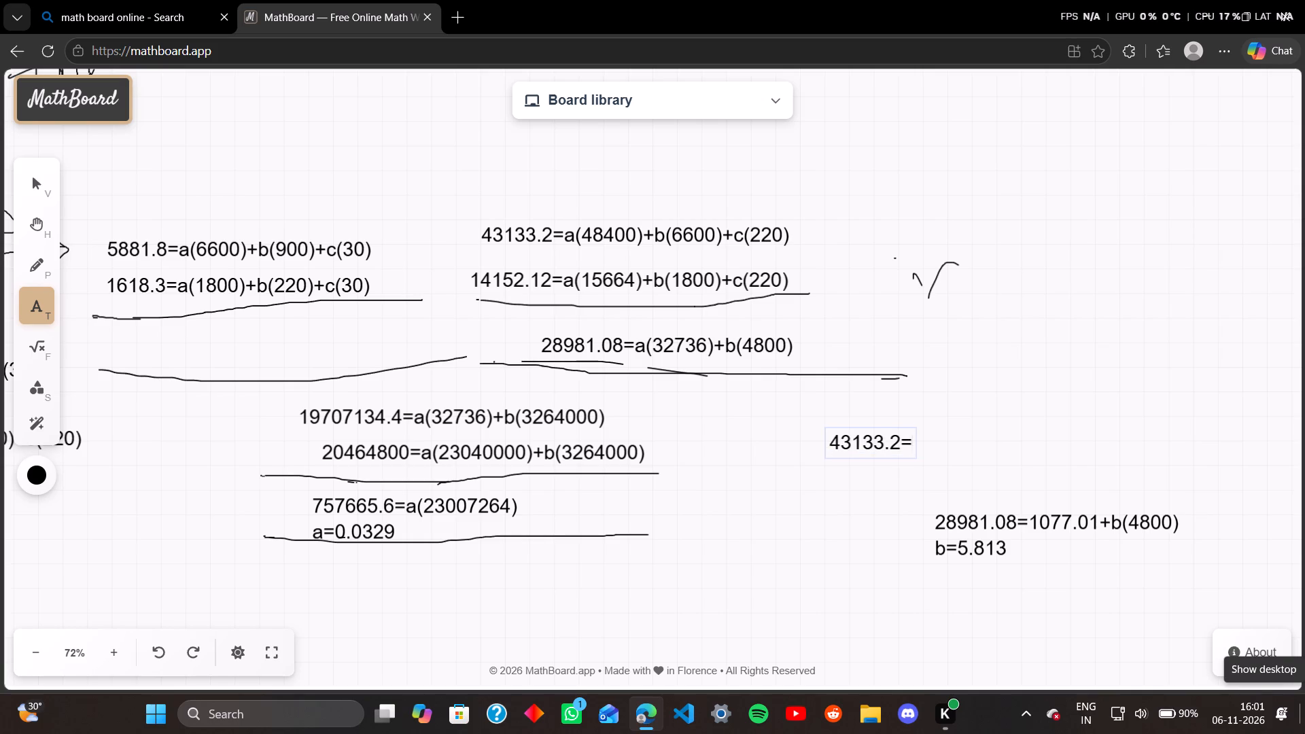
# Write 1592.36 as the substituted a term on the right-hand side of the 43133.2= equation.
pyautogui.press('1')
pyautogui.press('5')
pyautogui.press('9')
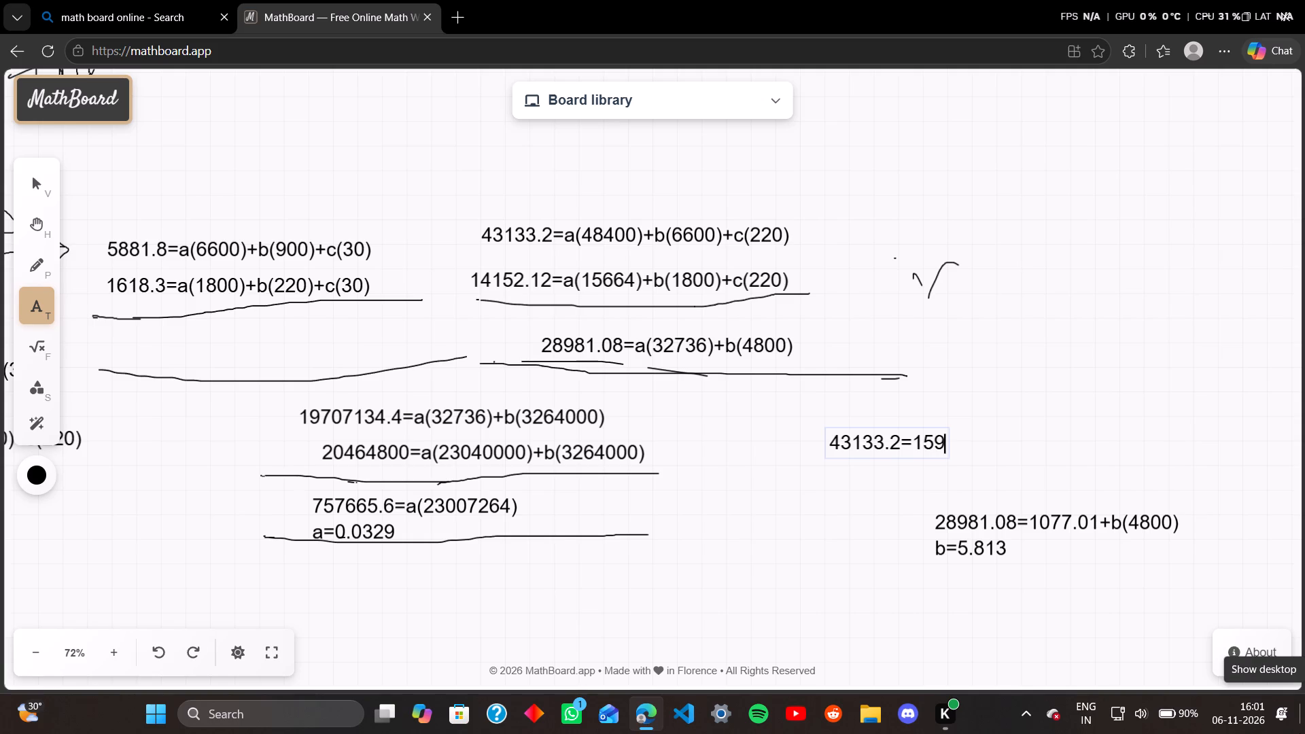
pyautogui.press('2')
pyautogui.write('.36')
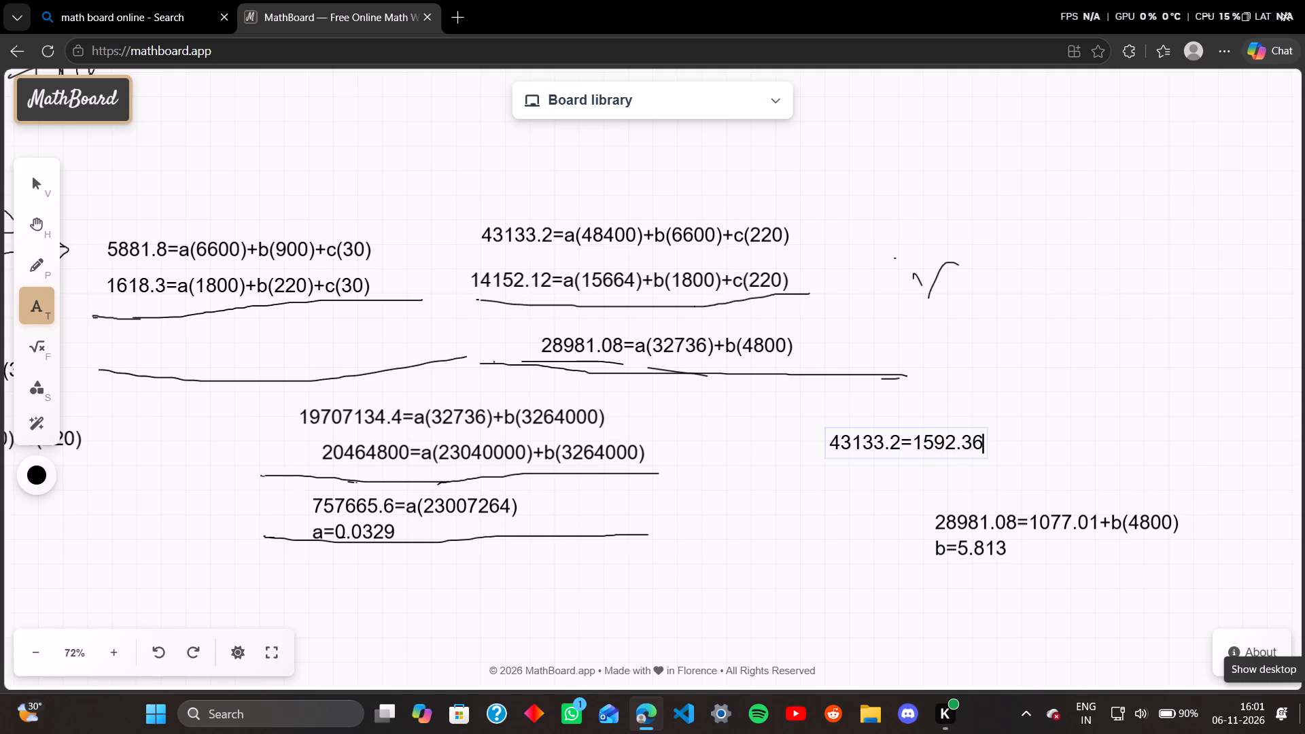
# Add the substituted b term +38365.8 after 1592.36 in the 43133.2= equation.
pyautogui.press('+')
pyautogui.press('3')
pyautogui.press('BackSpace')
pyautogui.press('3')
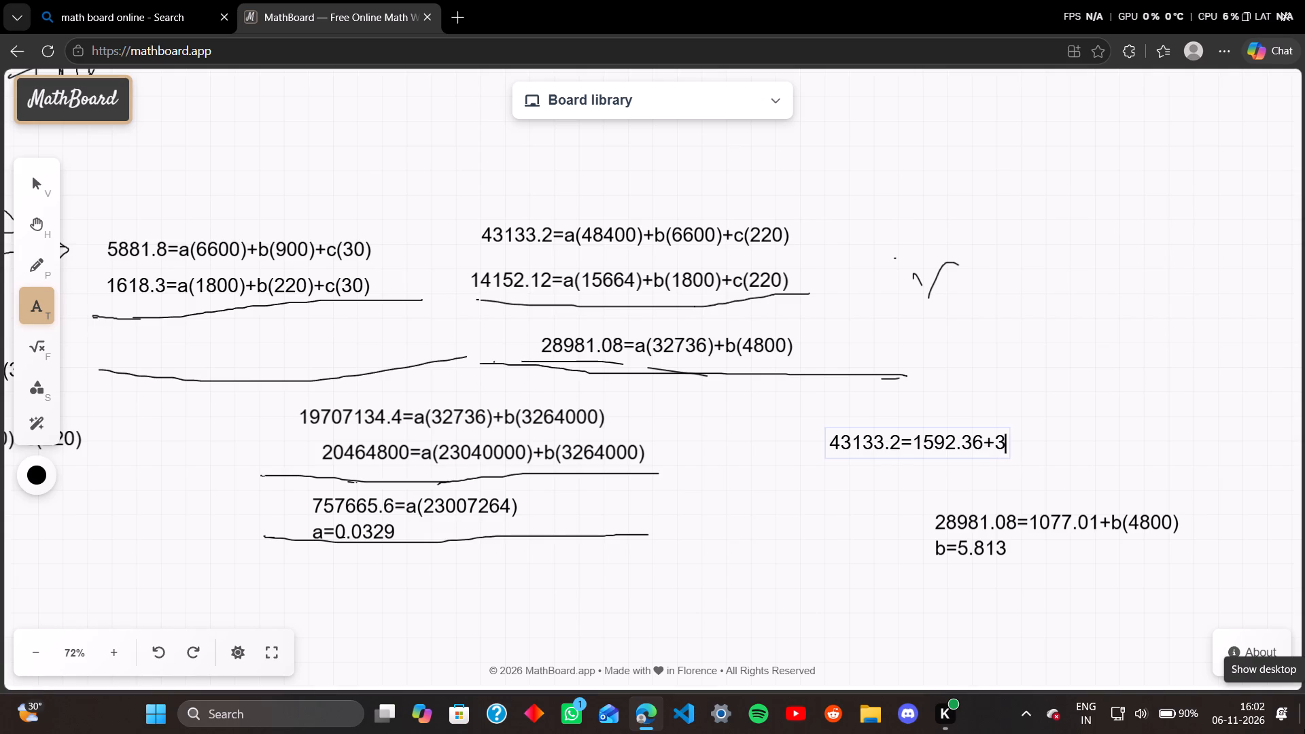
pyautogui.press('8')
pyautogui.write('36')
pyautogui.write('5.')
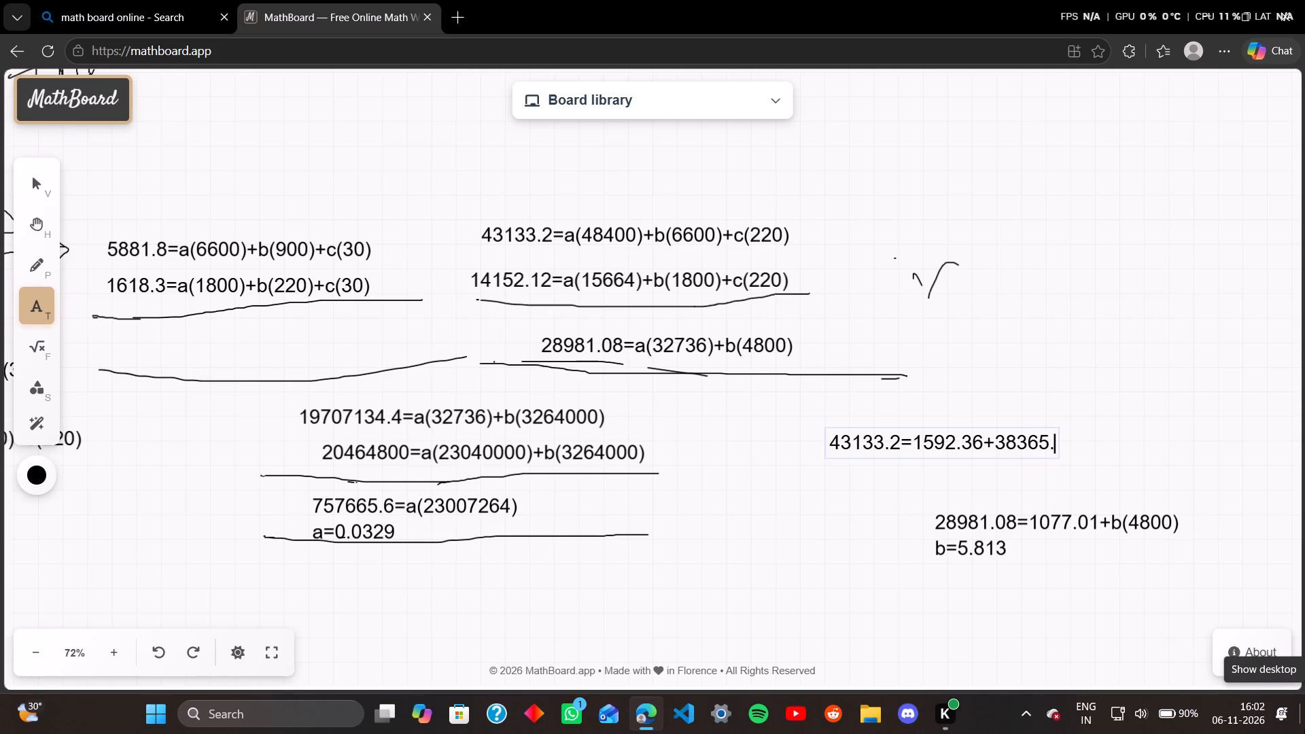
pyautogui.press('9')
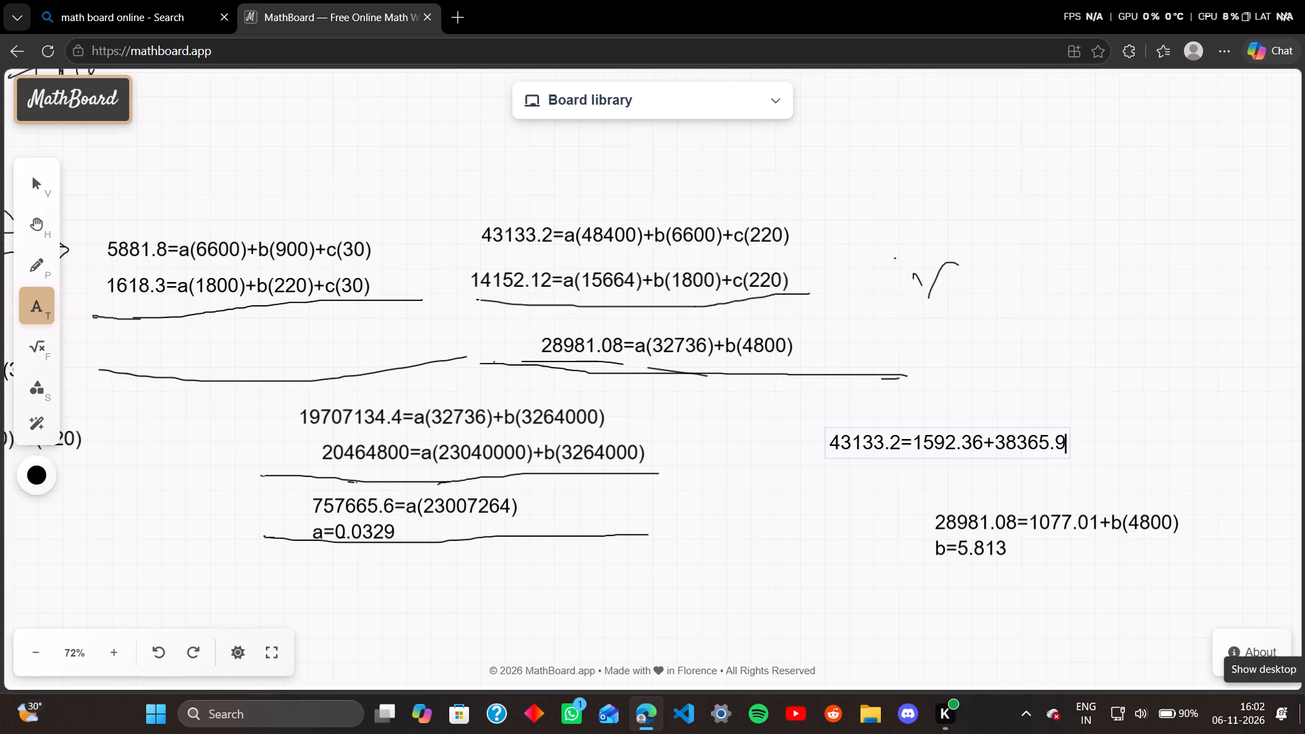
pyautogui.press('BackSpace')
pyautogui.press('8')
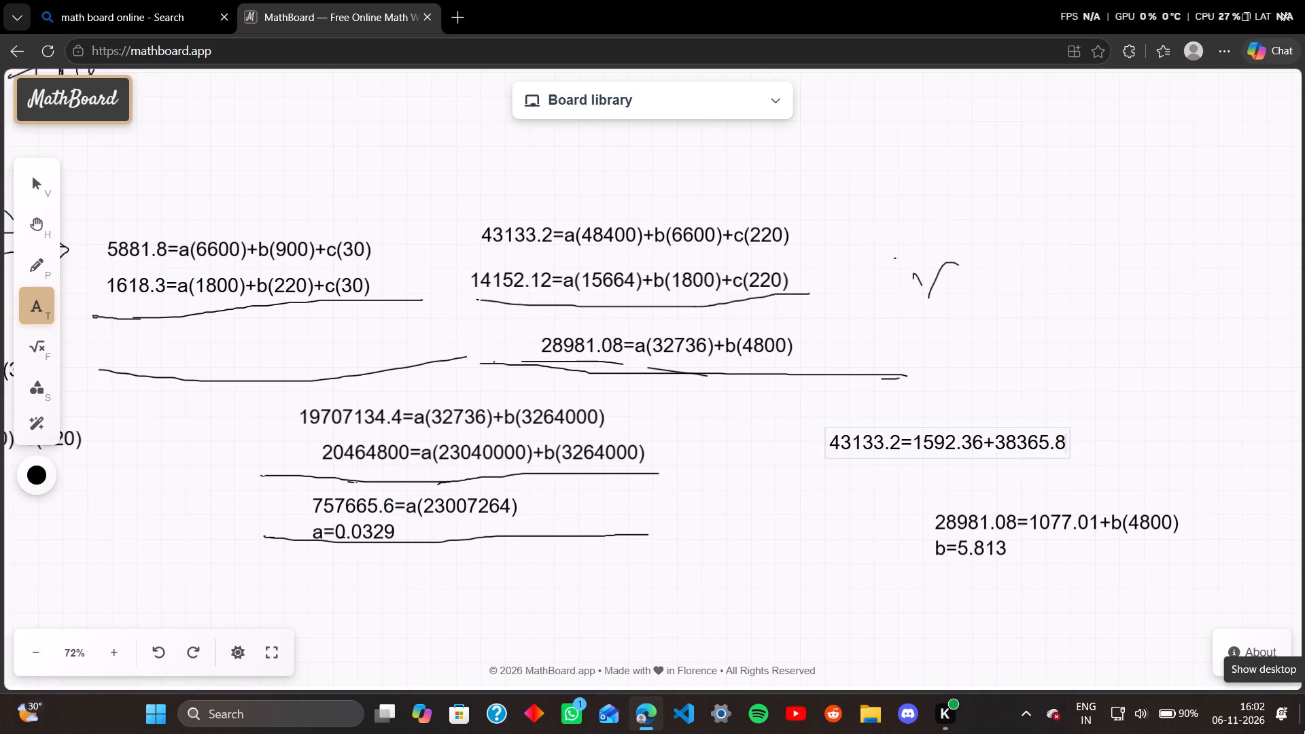
# Complete the 43133.2= equation with the unknown term +c(220).
pyautogui.hotkey('shift', '+')
pyautogui.press('c')
pyautogui.hotkey('shift', '(')
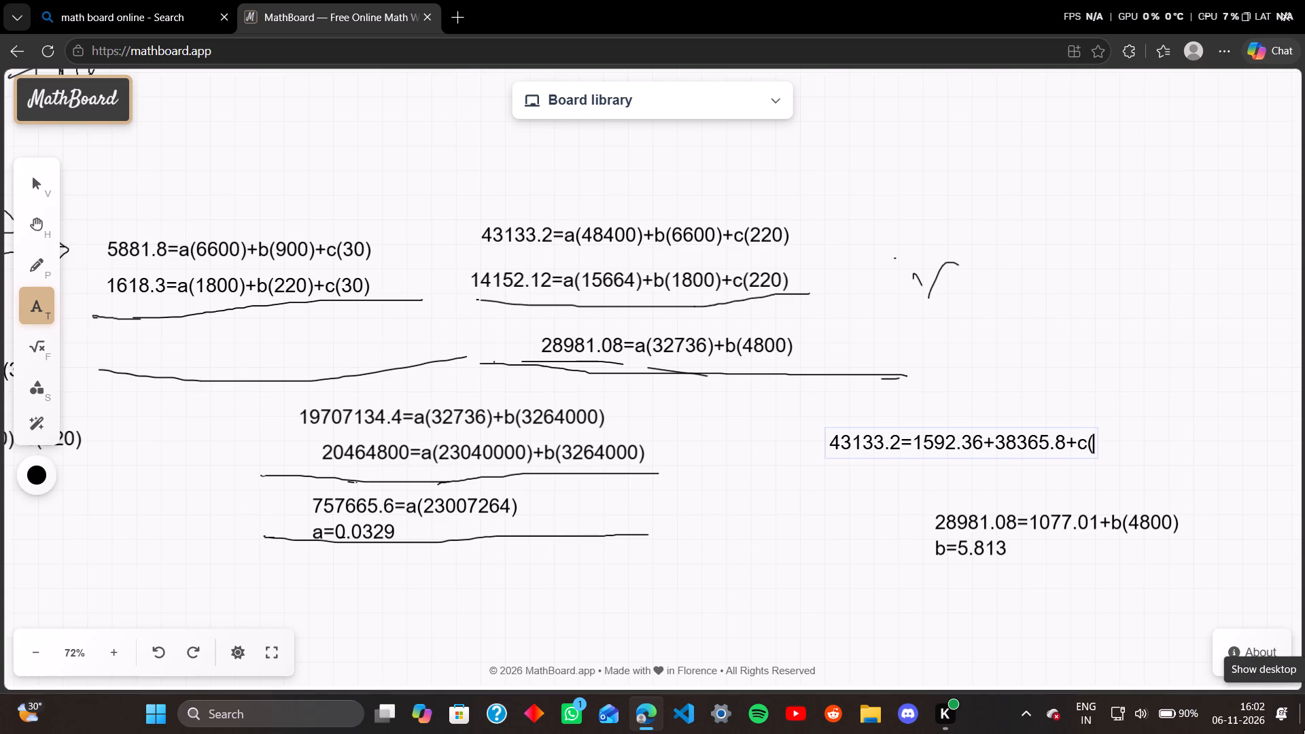
pyautogui.write('22')
pyautogui.press('0')
pyautogui.hotkey('shift', ')')
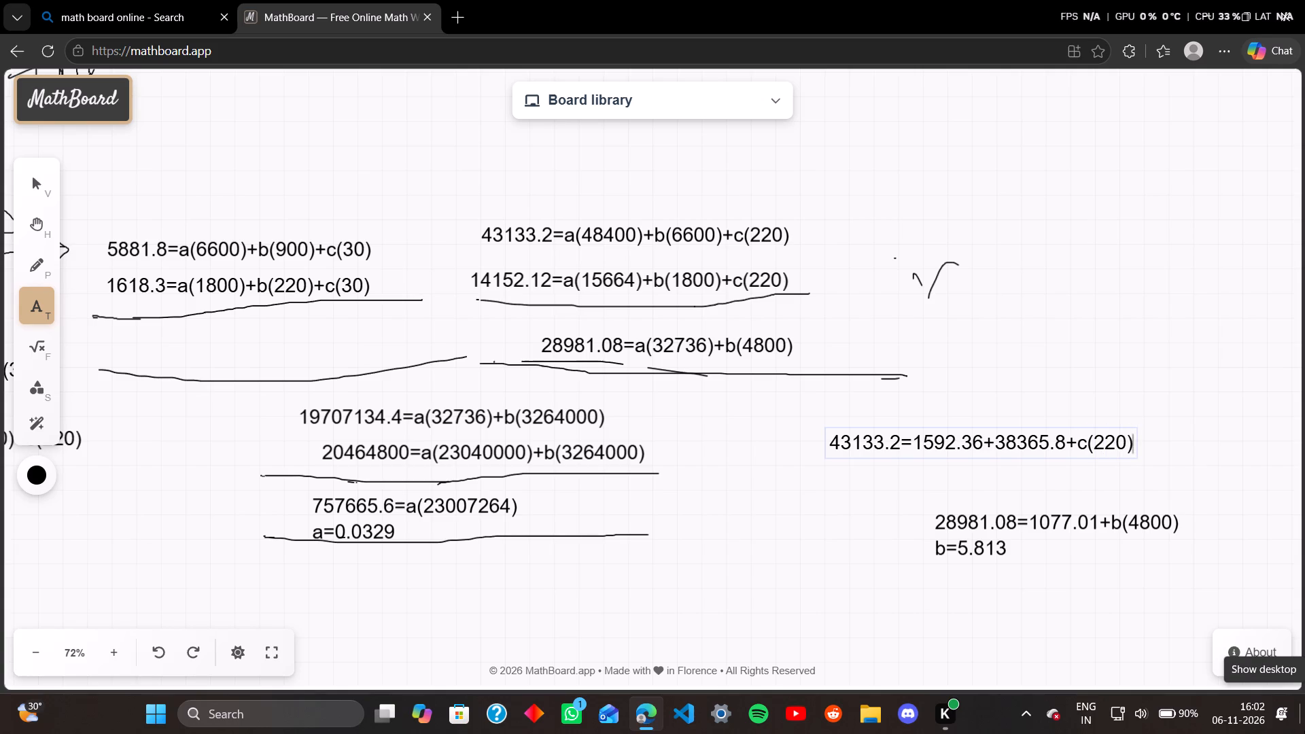
# Add the line 3175.84=c(220) directly below the 43133.2=1592.36+38365.8+c(220) equation in the same text box.
pyautogui.press('Return')
pyautogui.press('Return')
pyautogui.press('BackSpace')
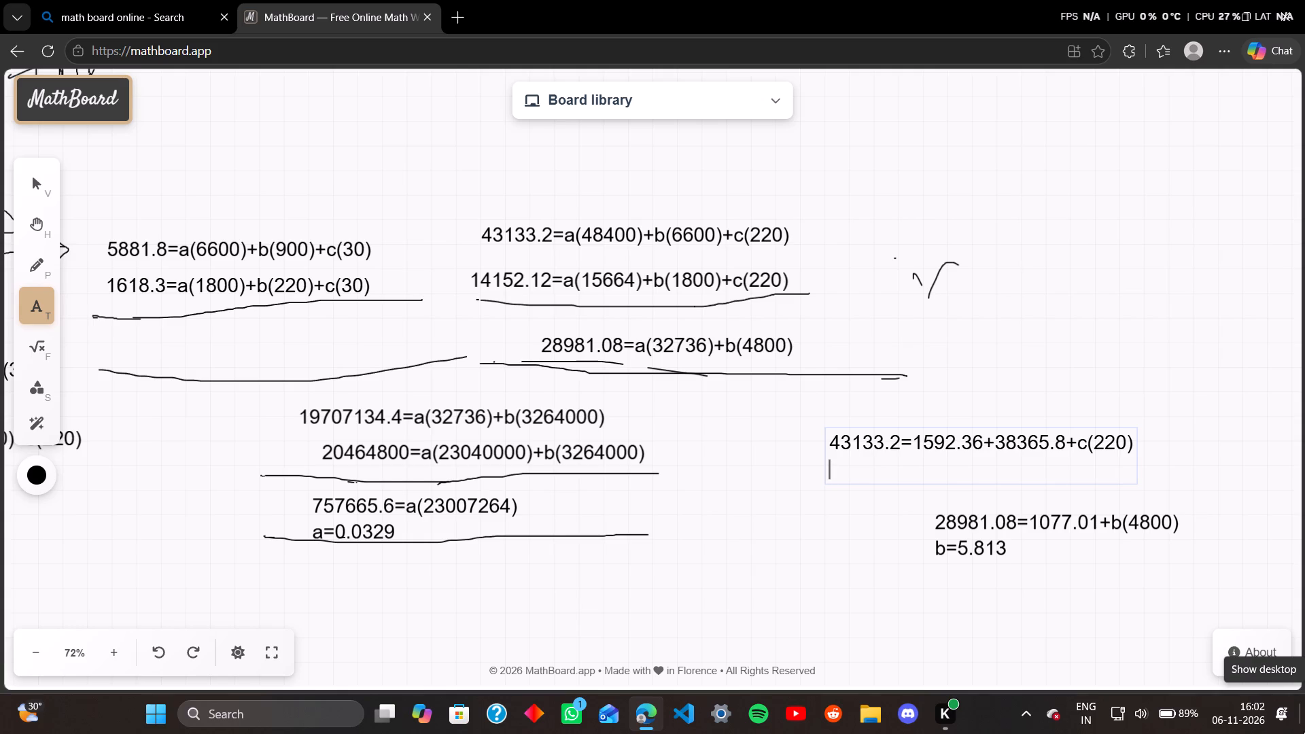
pyautogui.press('3')
pyautogui.press('1')
pyautogui.press('7')
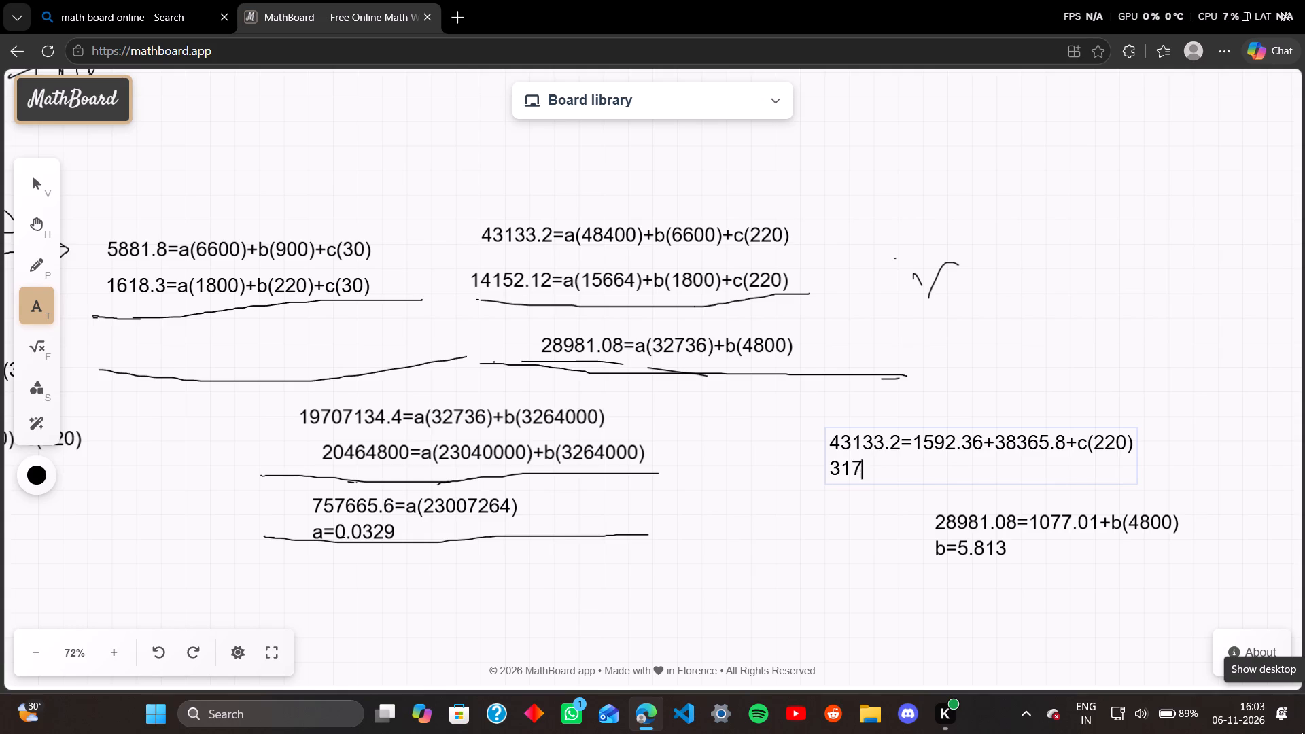
pyautogui.press('5')
pyautogui.press('.')
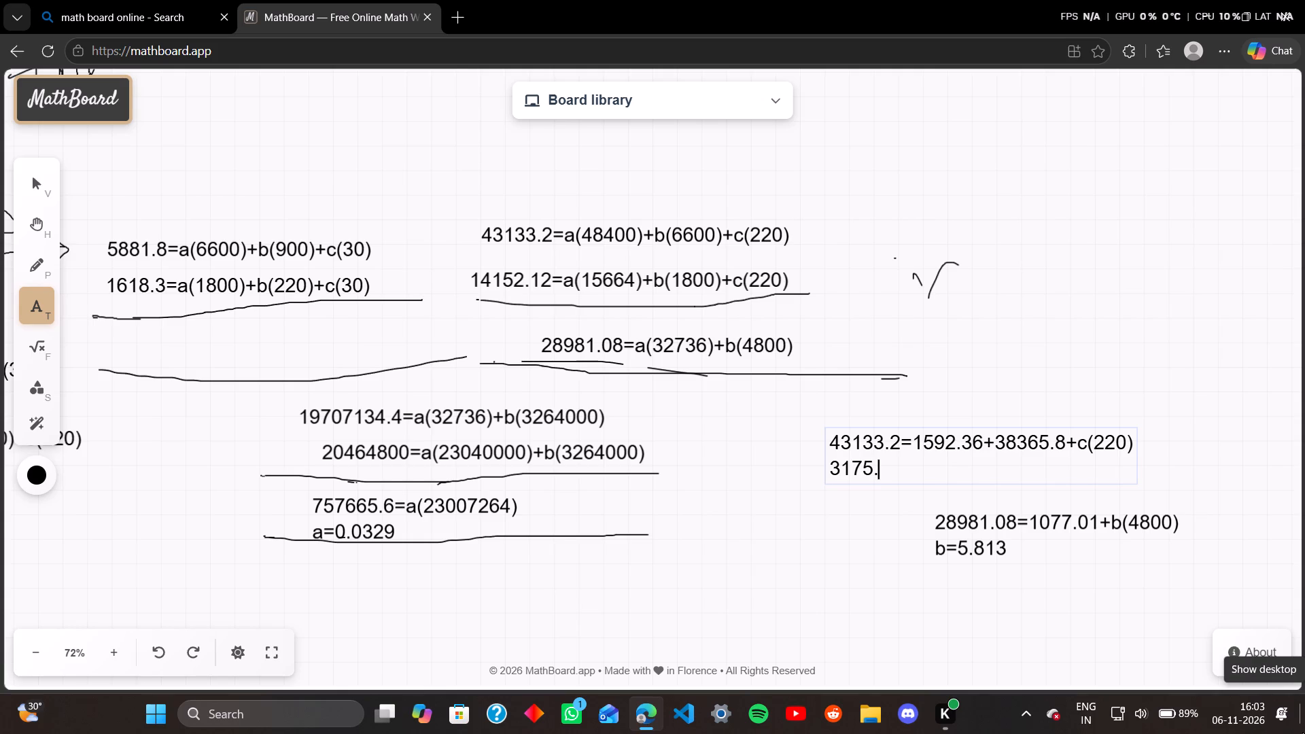
pyautogui.press('8')
pyautogui.press('4')
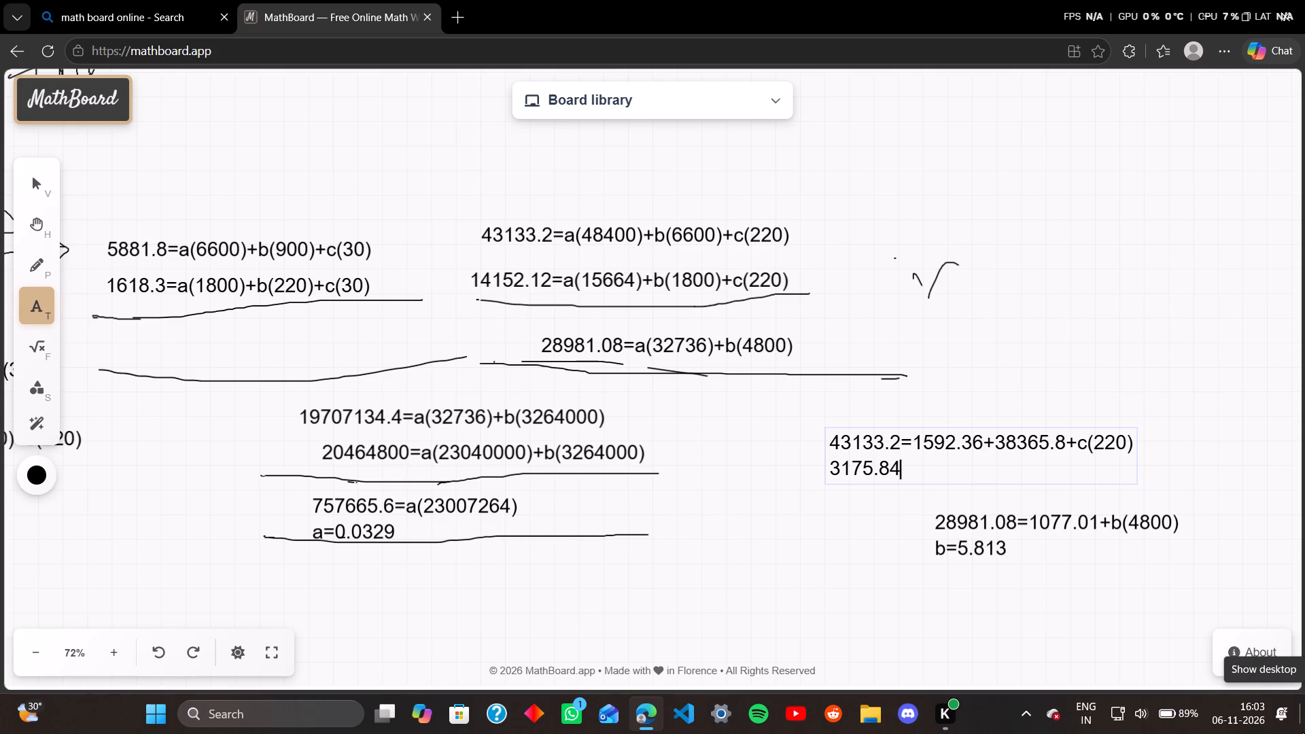
pyautogui.press('=')
pyautogui.press('c')
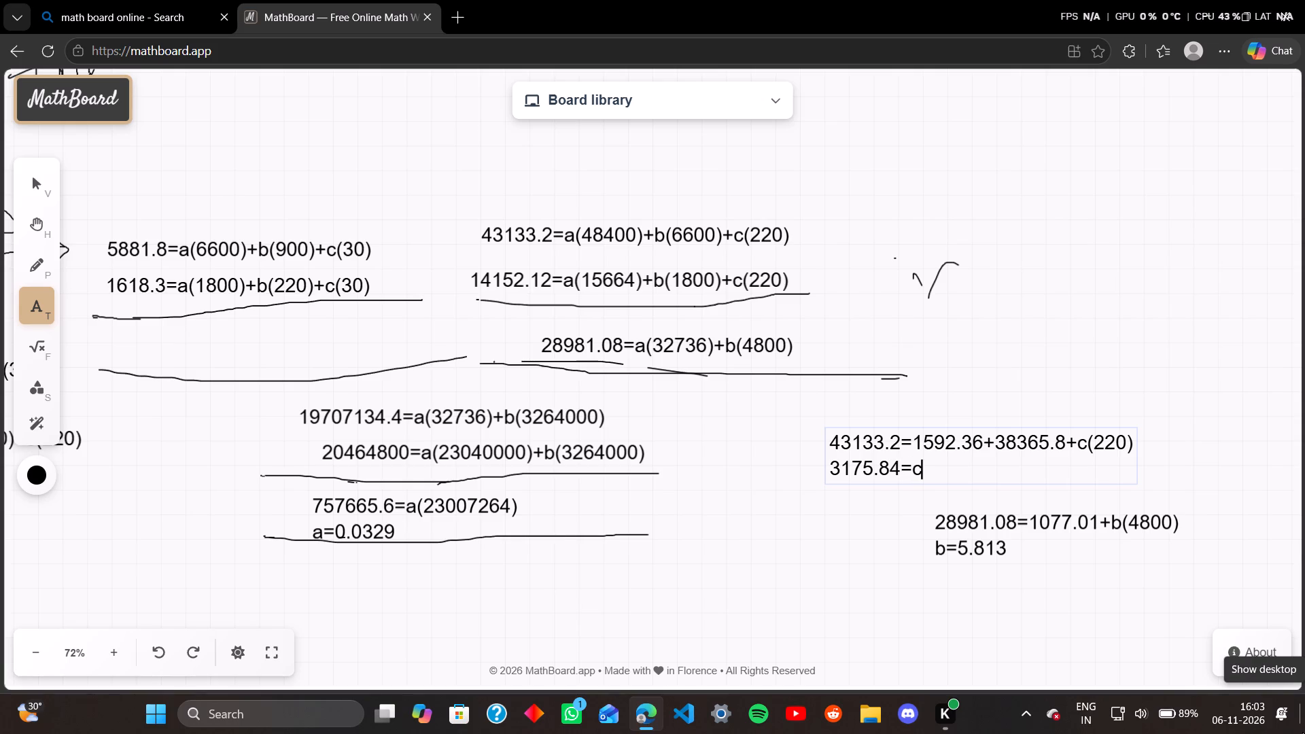
pyautogui.hotkey('shift', '(')
pyautogui.write('22')
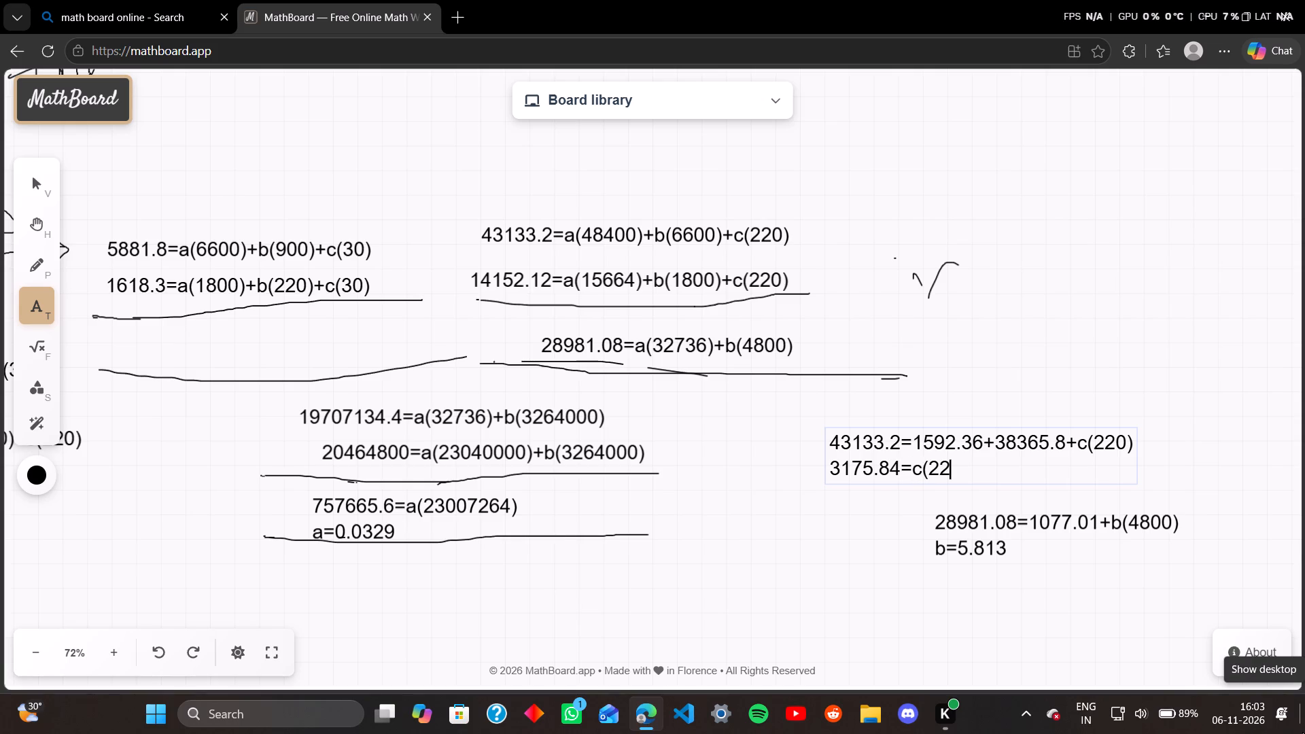
pyautogui.write('0)')
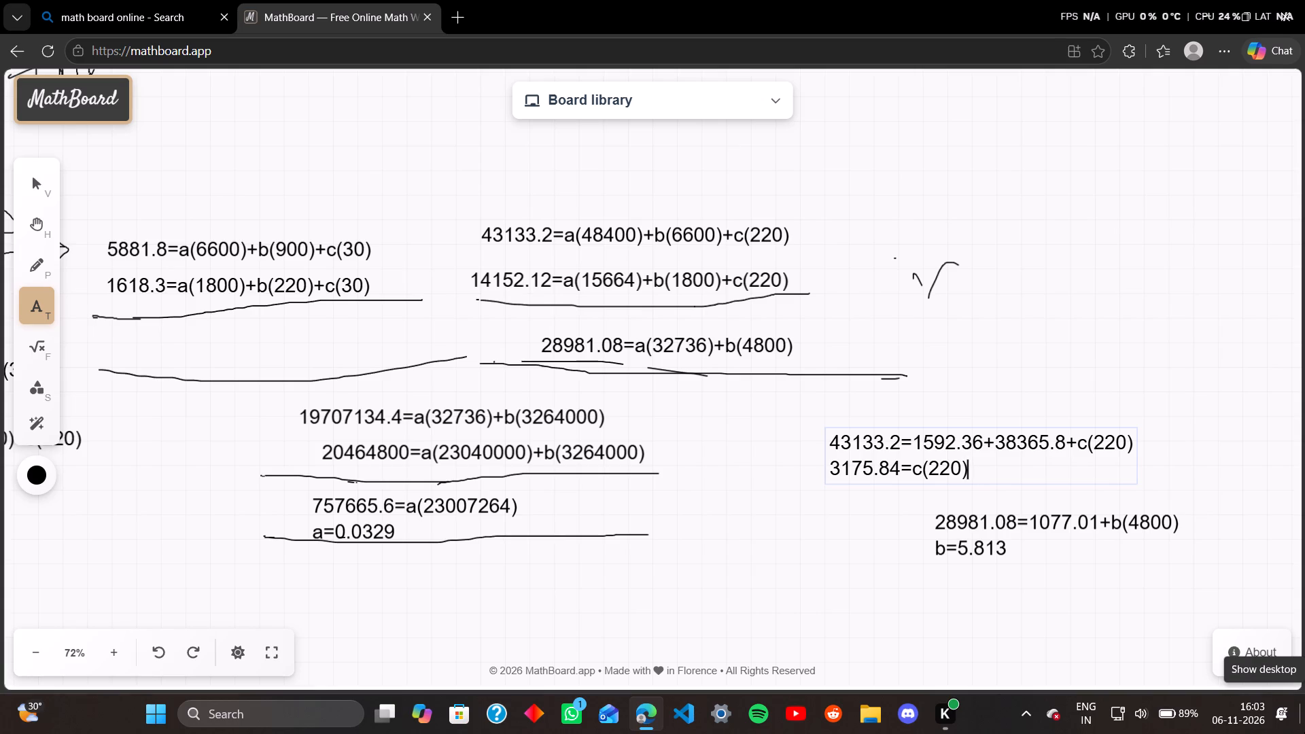
# Add the solution c=14.435 on a new line under 3175.84=c(220) and finish editing the text box.
pyautogui.press('Return')
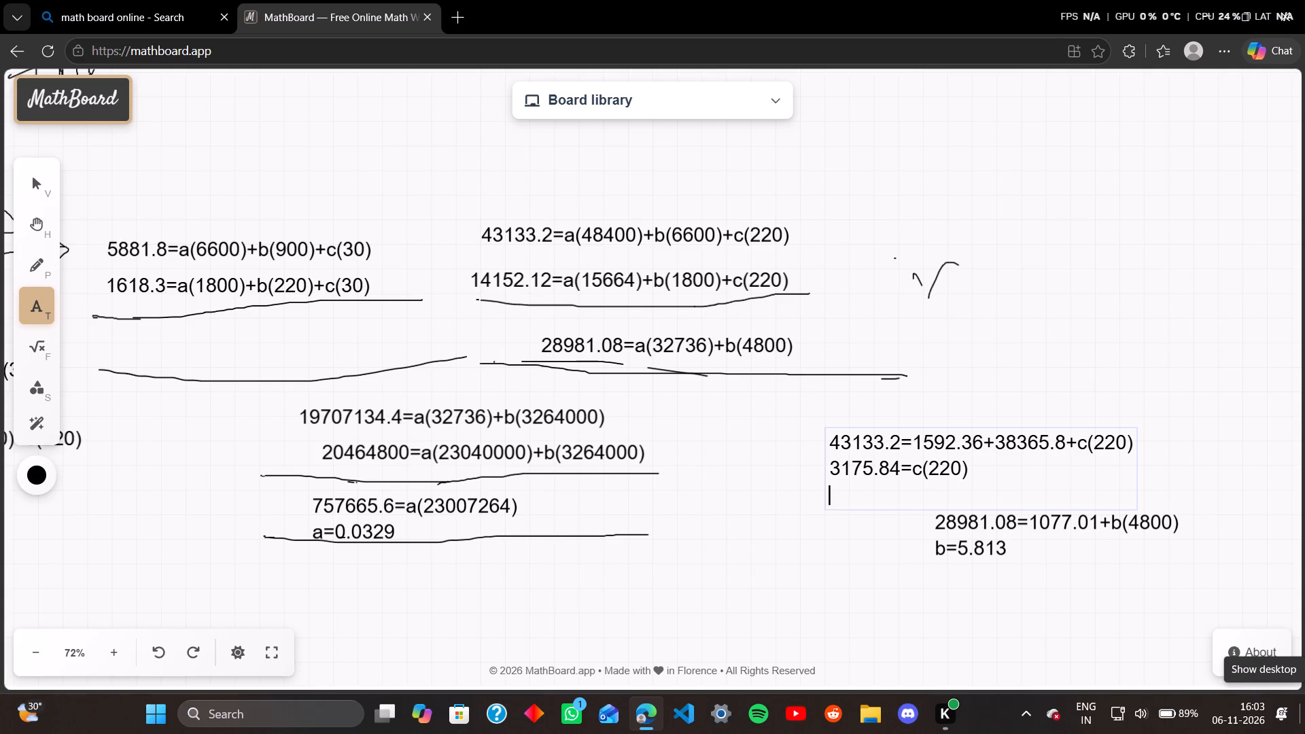
pyautogui.press('c')
pyautogui.press('=')
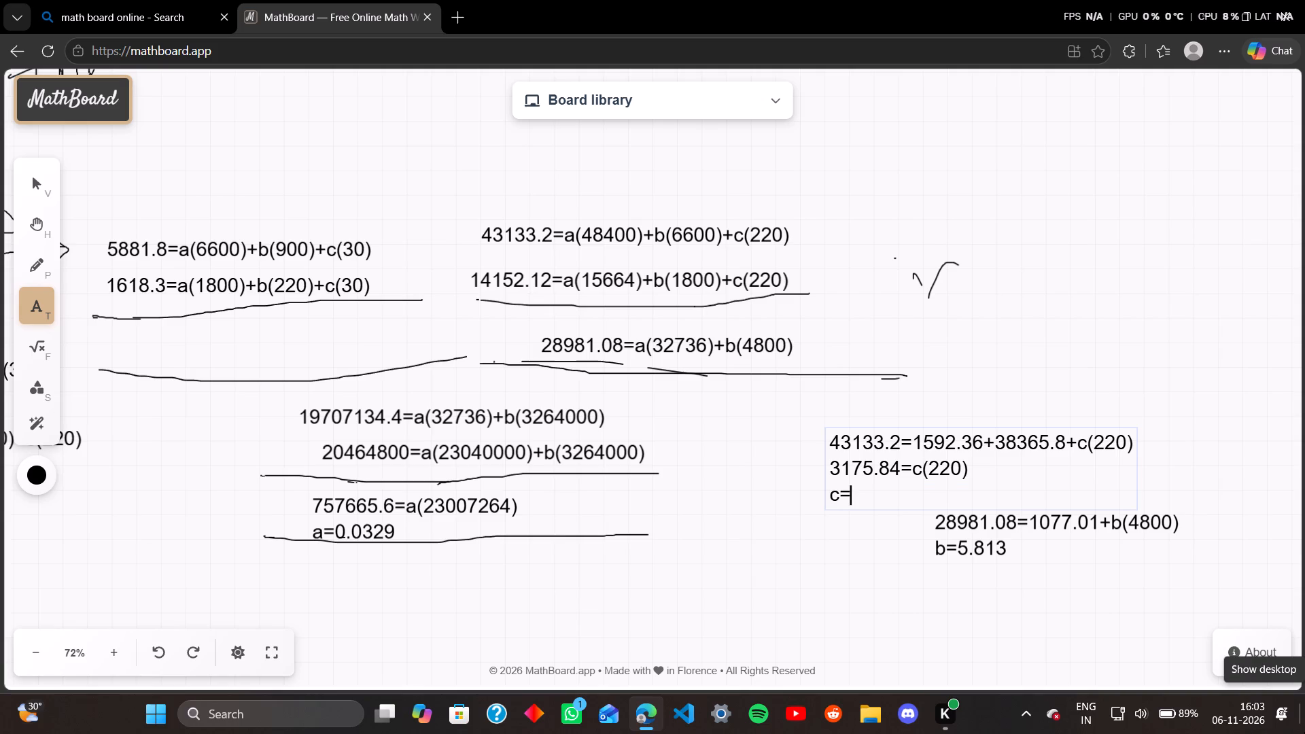
pyautogui.write('14')
pyautogui.press(',')
pyautogui.press('4')
pyautogui.press('3')
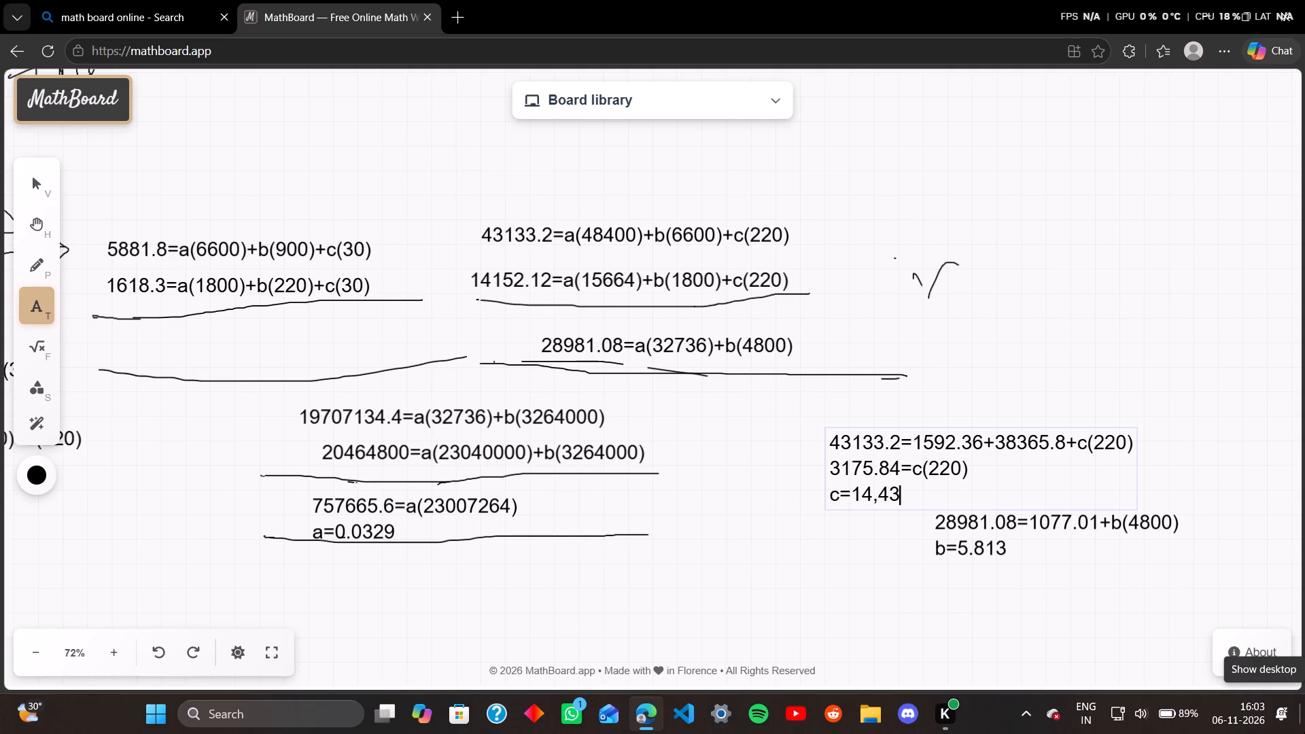
pyautogui.press('5')
pyautogui.press('Left')
pyautogui.press('Left')
pyautogui.press('Left')
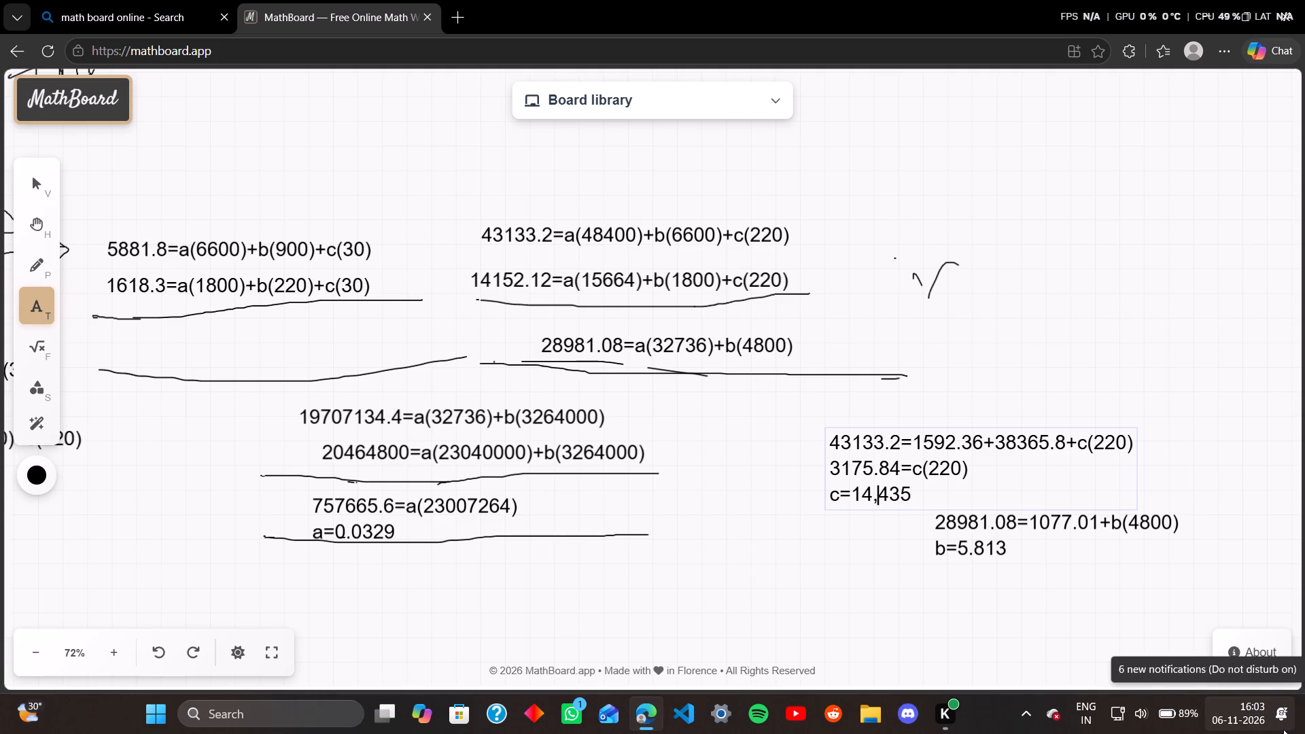
pyautogui.press('BackSpace')
pyautogui.press('.')
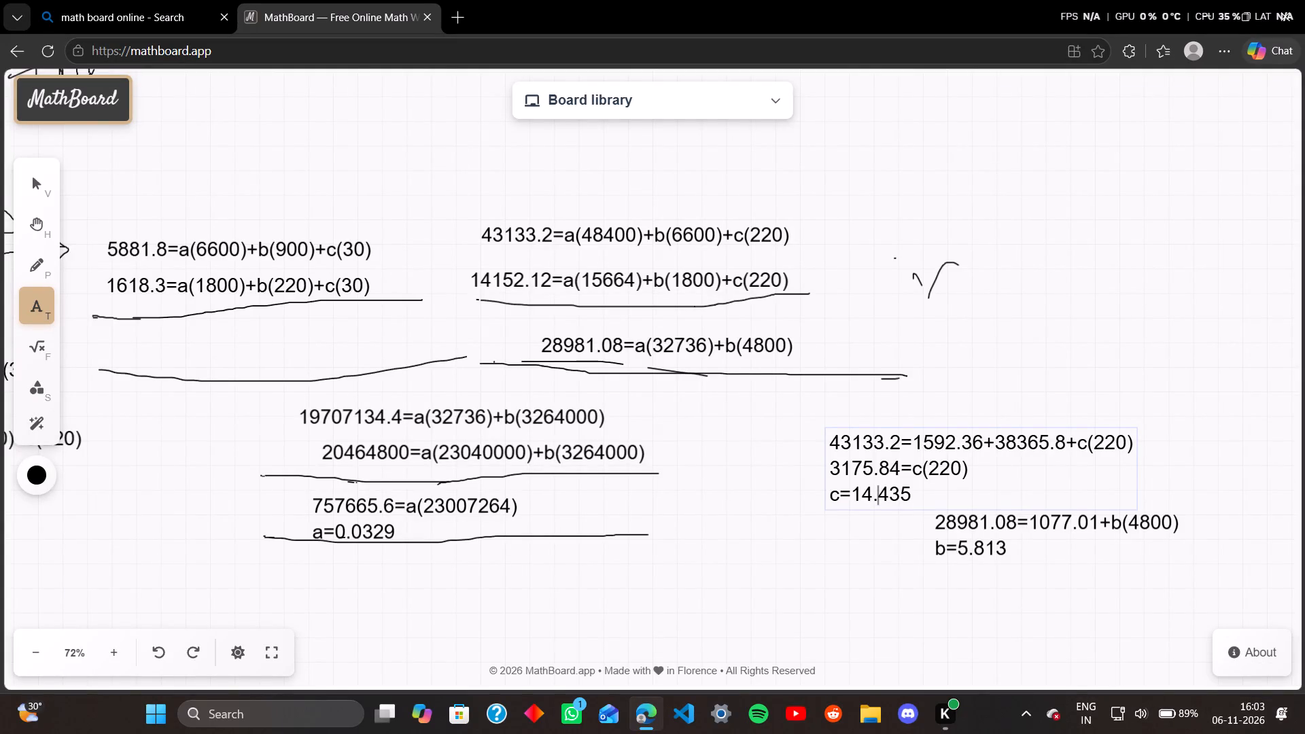
pyautogui.click(31, 225)
pyautogui.click(719, 466)
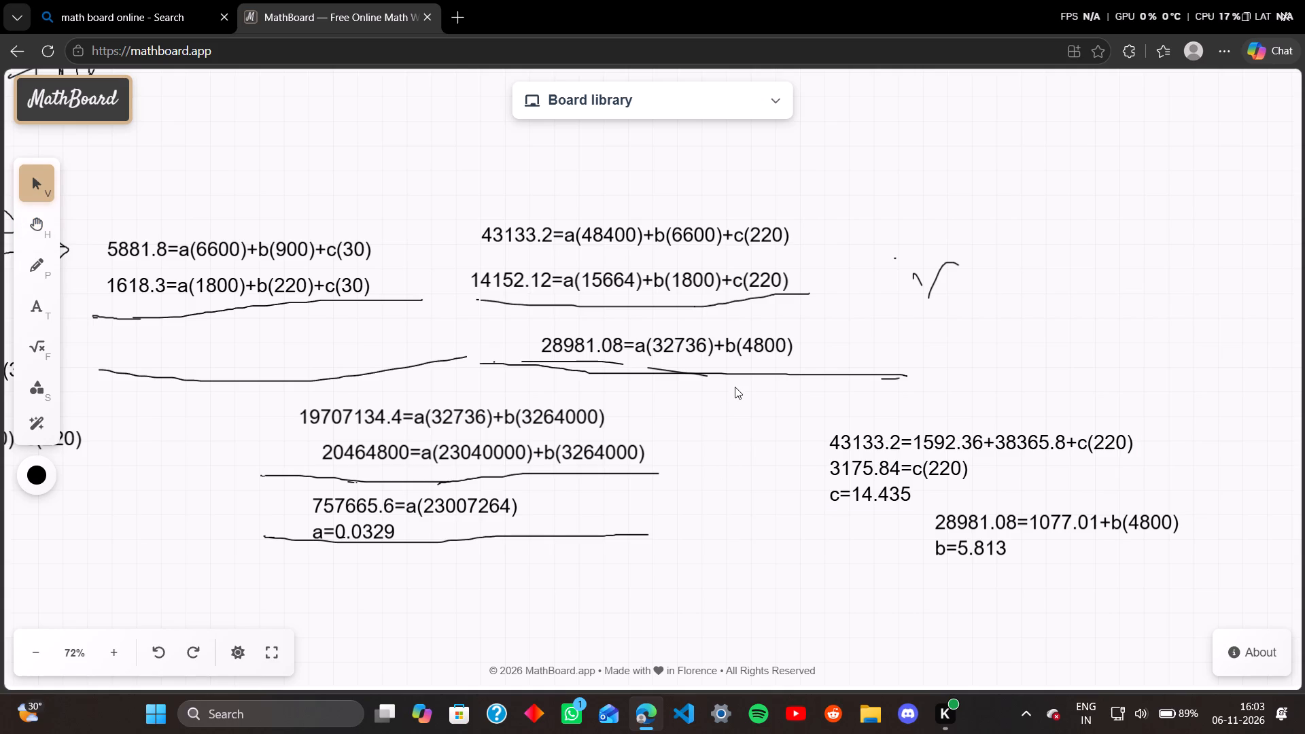
pyautogui.click(735, 387)
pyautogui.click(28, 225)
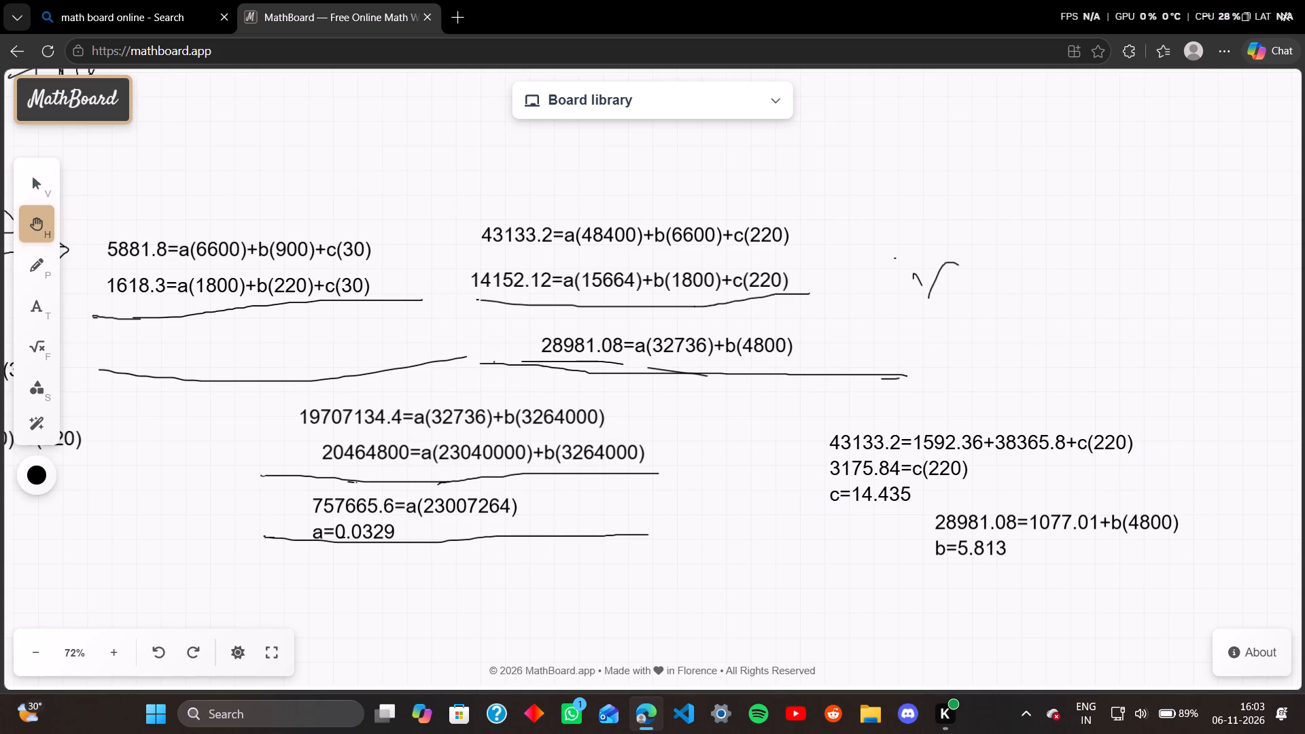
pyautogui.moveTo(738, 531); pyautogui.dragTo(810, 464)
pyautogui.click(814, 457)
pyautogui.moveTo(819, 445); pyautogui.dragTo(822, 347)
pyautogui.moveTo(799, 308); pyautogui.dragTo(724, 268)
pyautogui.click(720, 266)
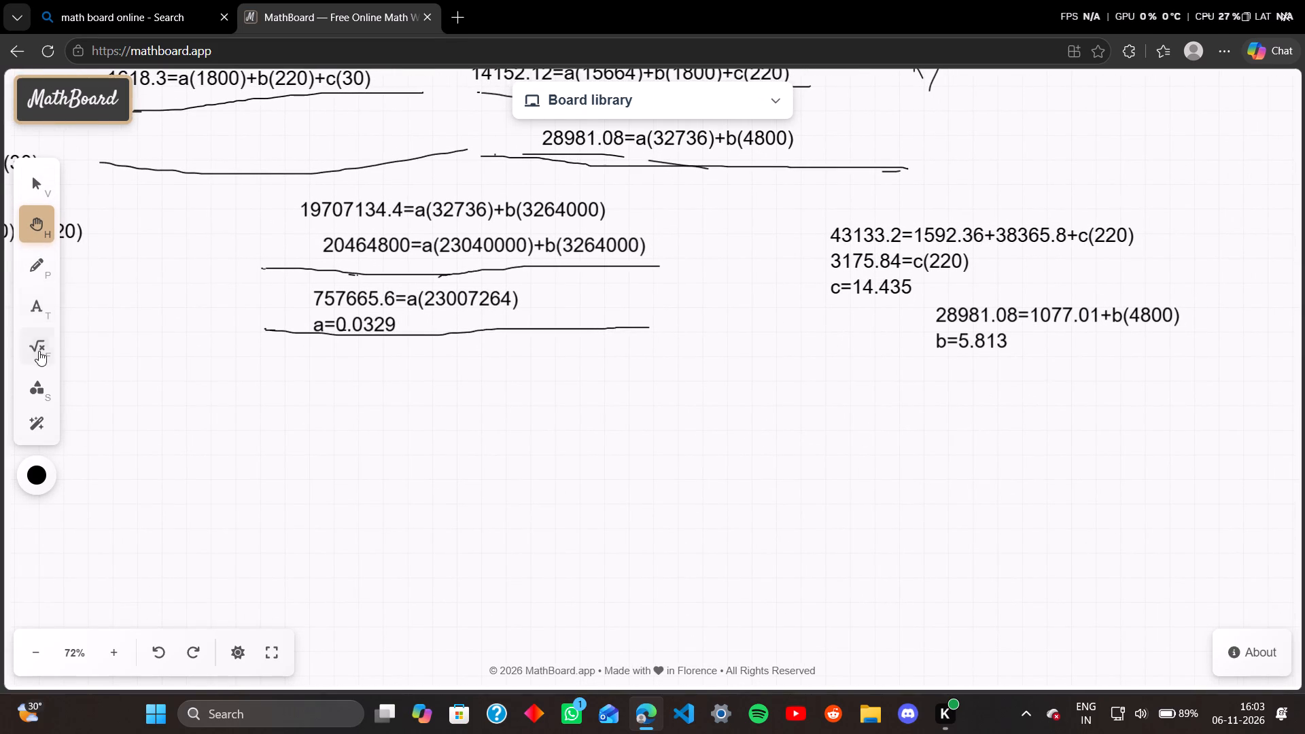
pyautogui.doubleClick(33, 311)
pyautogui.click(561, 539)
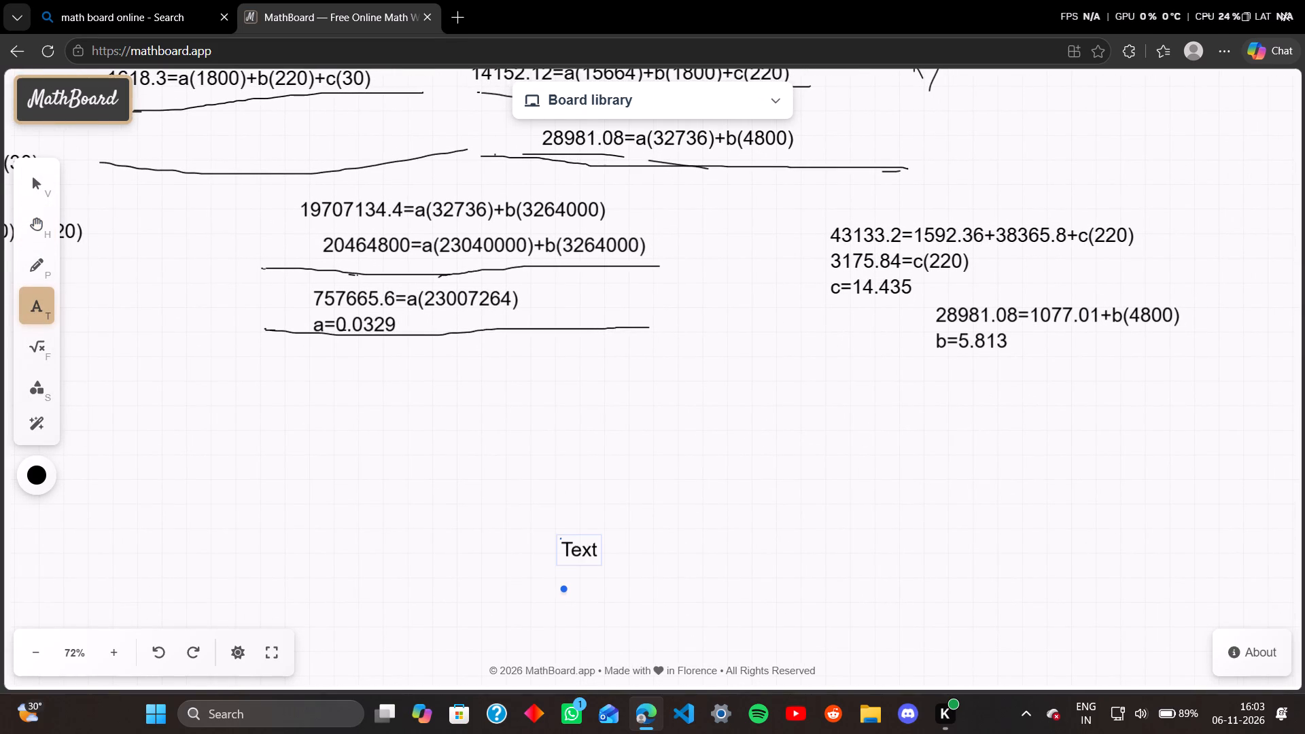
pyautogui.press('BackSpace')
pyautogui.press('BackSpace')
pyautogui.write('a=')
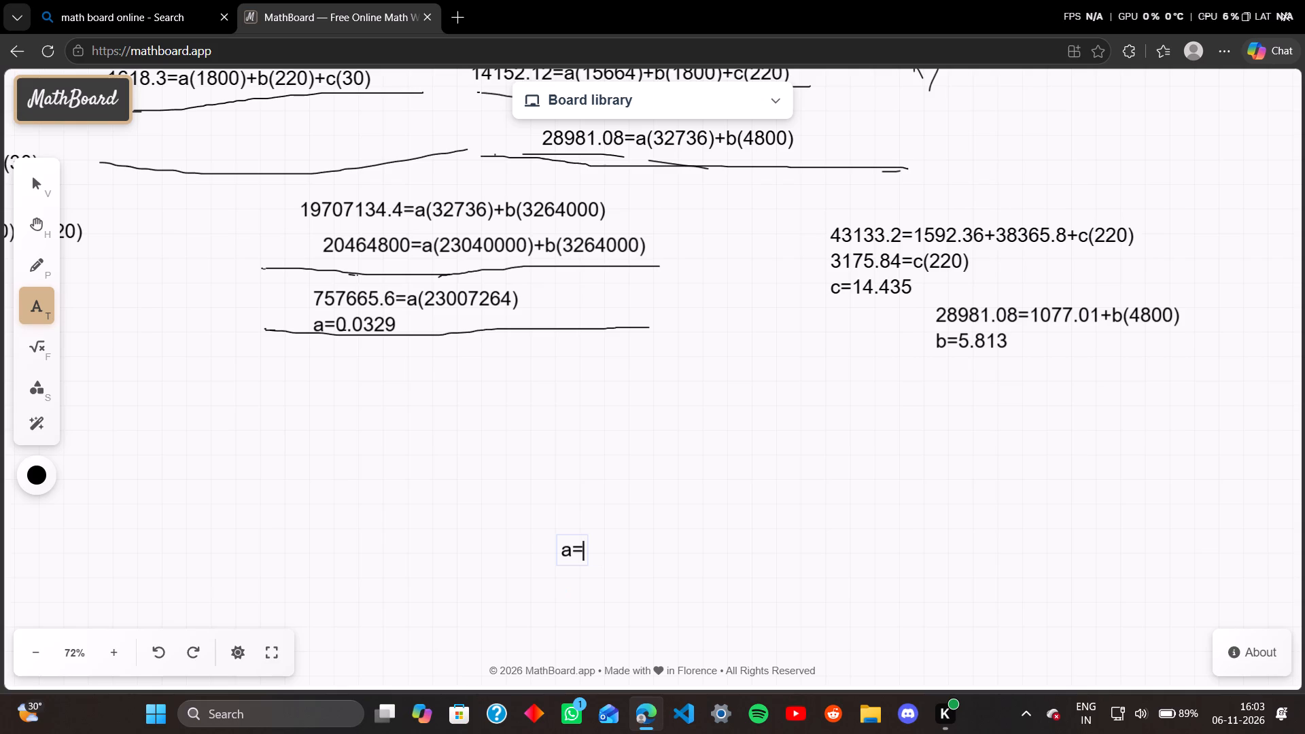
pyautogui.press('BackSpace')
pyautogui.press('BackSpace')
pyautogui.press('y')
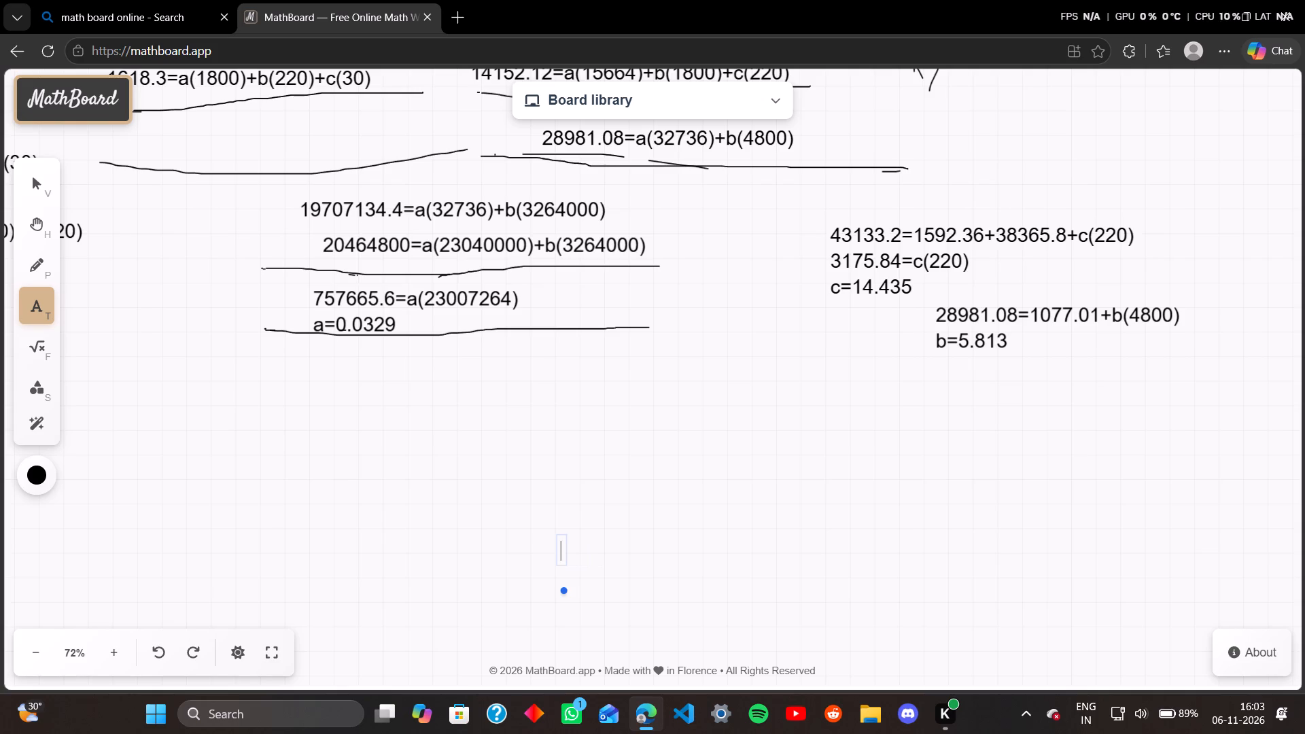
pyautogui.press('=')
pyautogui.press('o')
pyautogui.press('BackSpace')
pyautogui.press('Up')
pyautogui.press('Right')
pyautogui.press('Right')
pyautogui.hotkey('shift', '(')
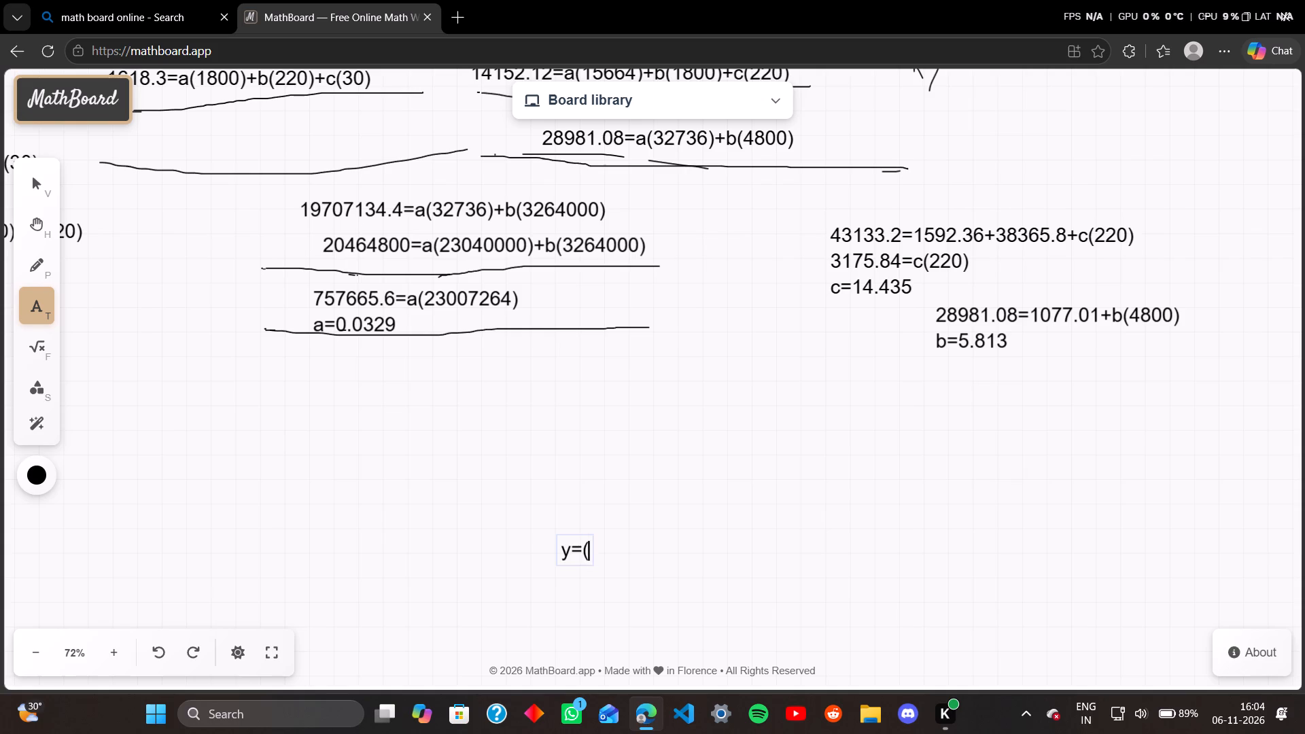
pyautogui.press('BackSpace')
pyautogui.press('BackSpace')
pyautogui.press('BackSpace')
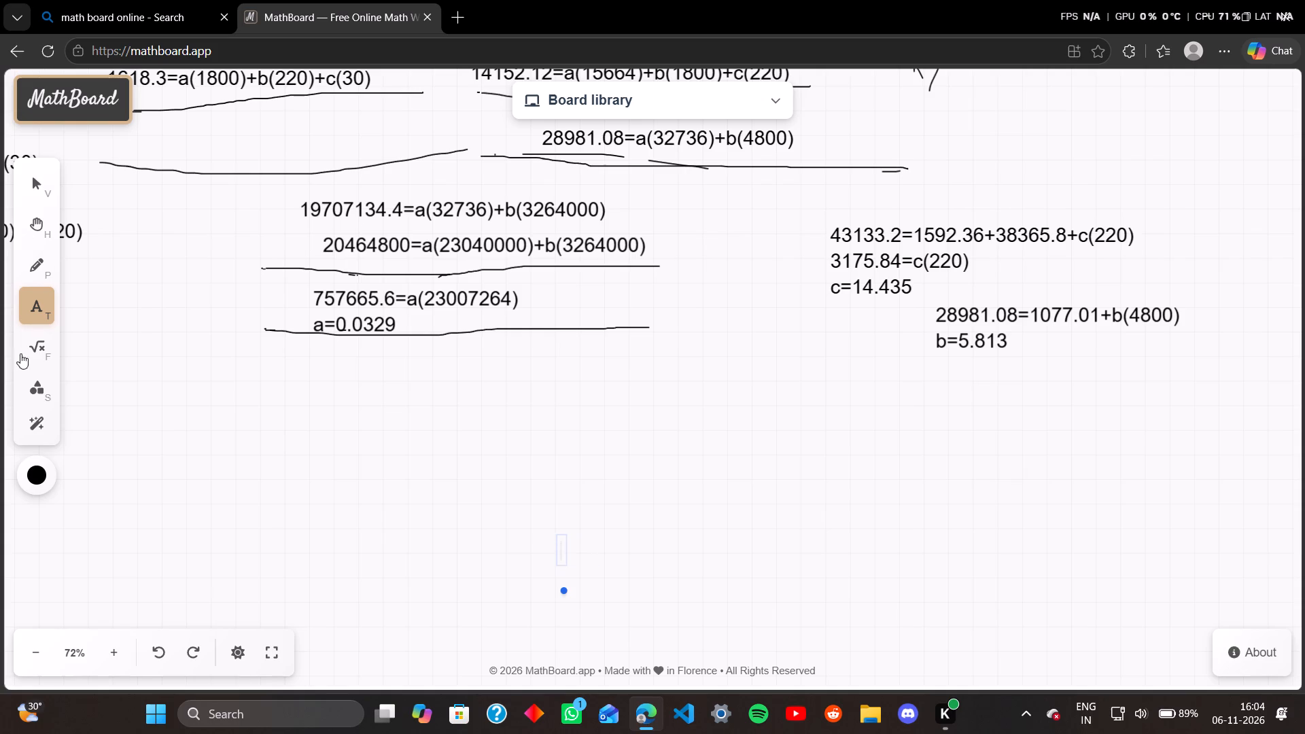
# Start a LaTeX formula in the empty area below the worked equations, beginning with y=.
pyautogui.doubleClick(31, 339)
pyautogui.doubleClick(750, 557)
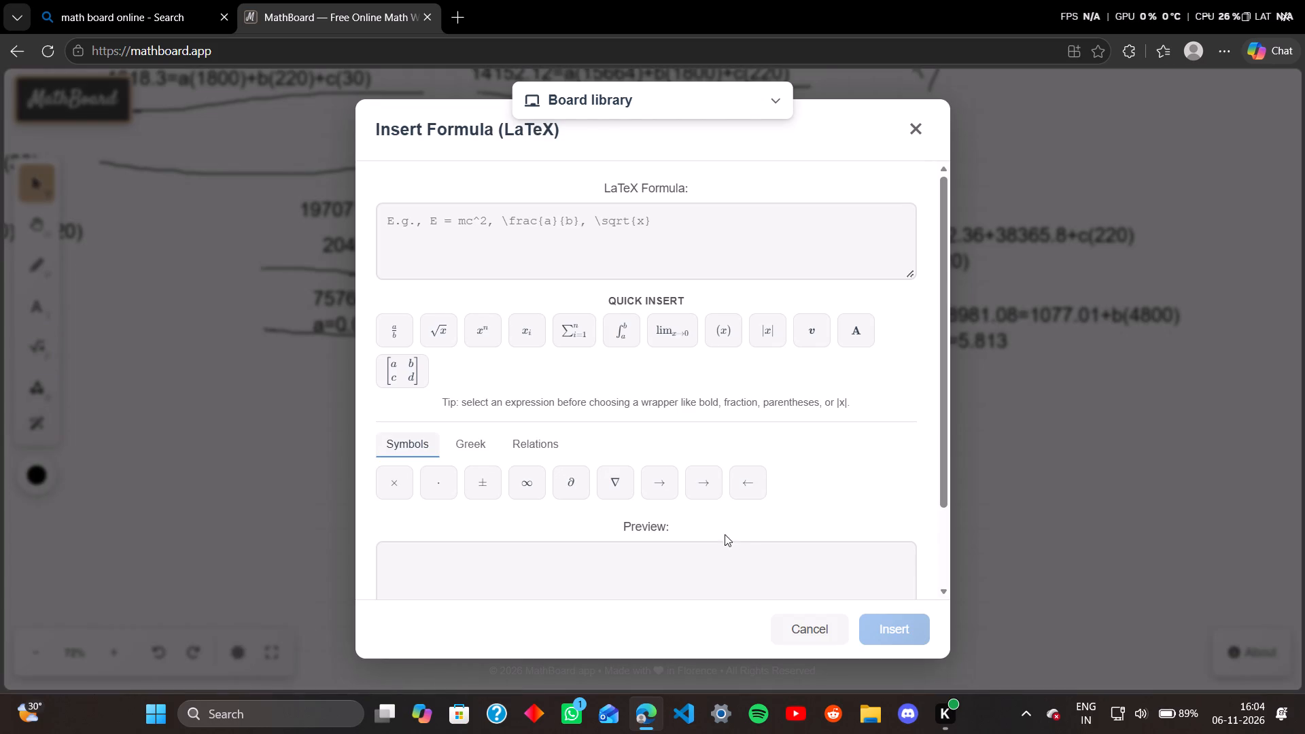
pyautogui.click(422, 237)
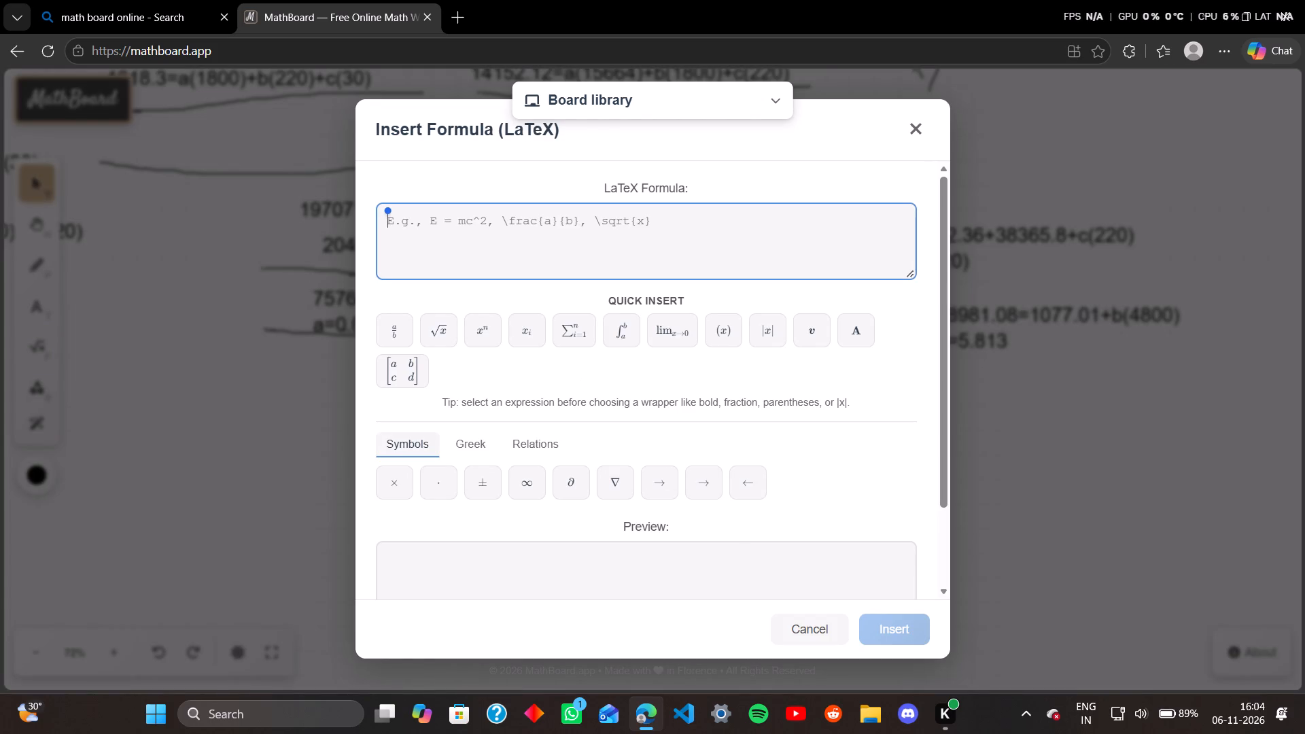
pyautogui.press('y')
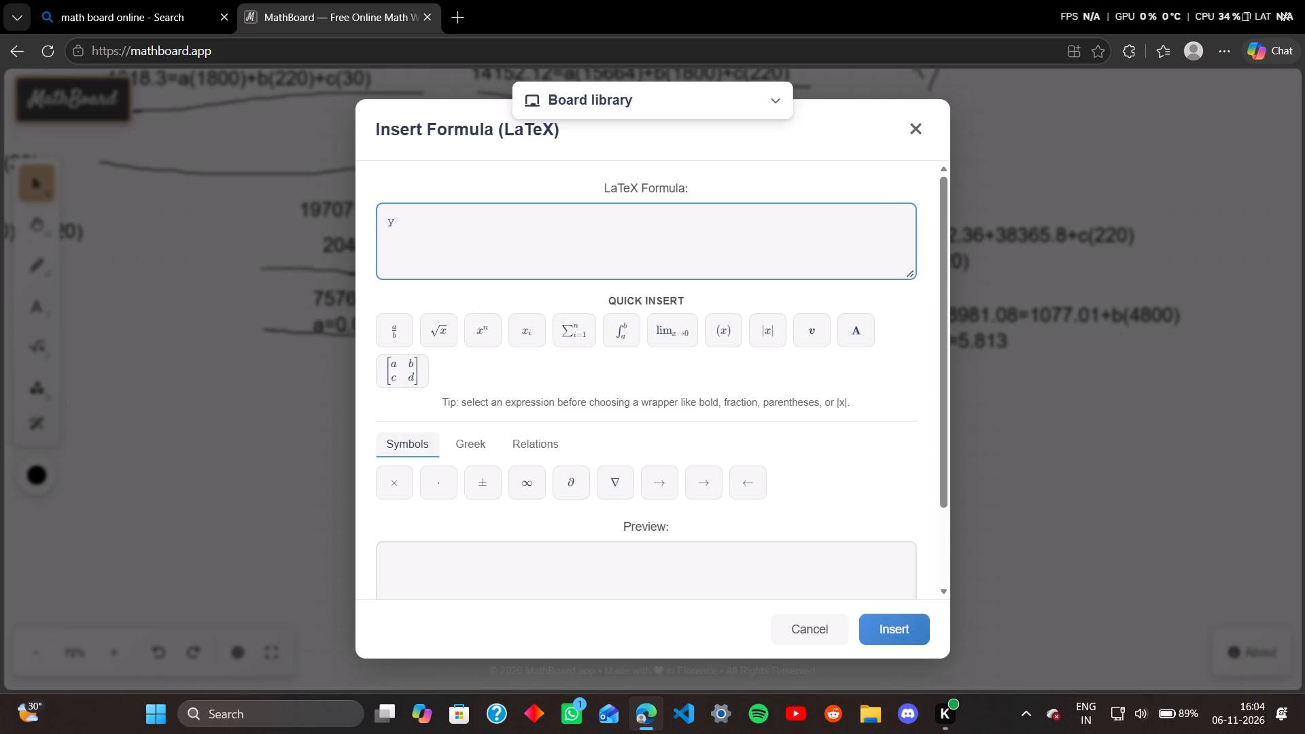
pyautogui.press('=')
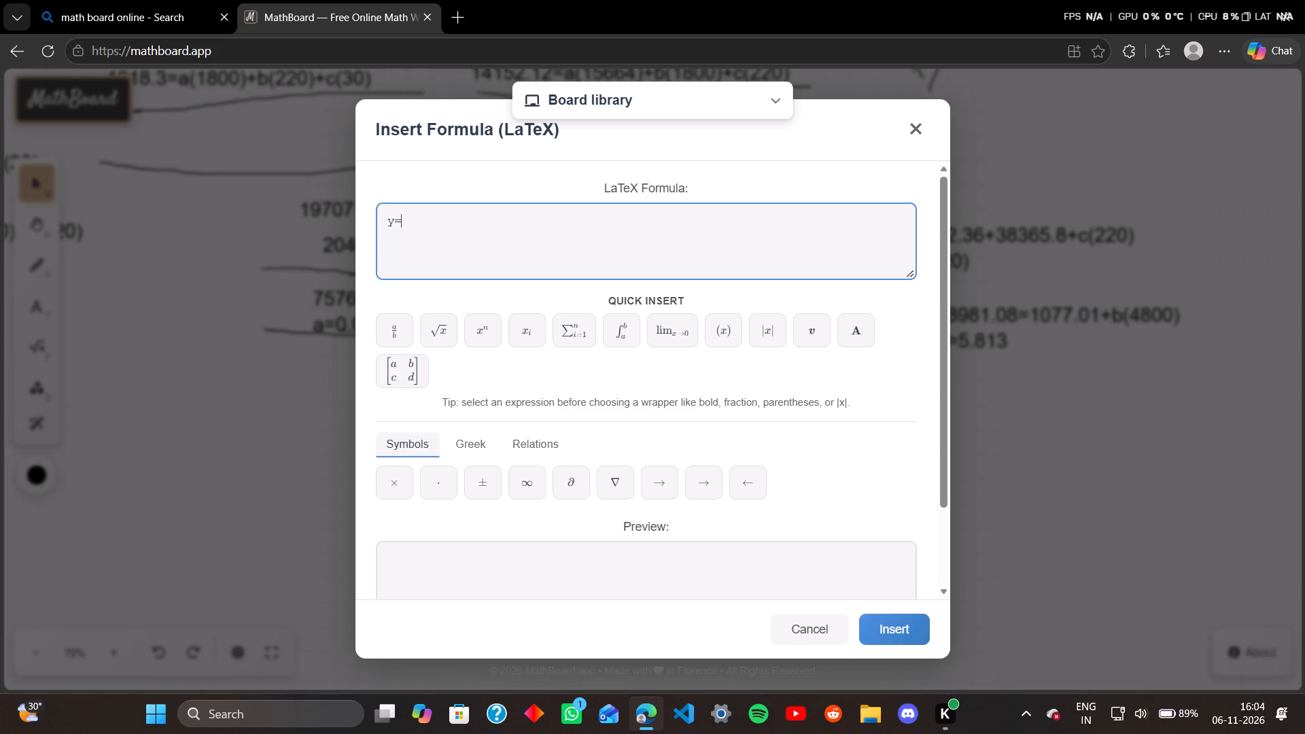
pyautogui.click(633, 139)
pyautogui.click(667, 163)
pyautogui.click(625, 421)
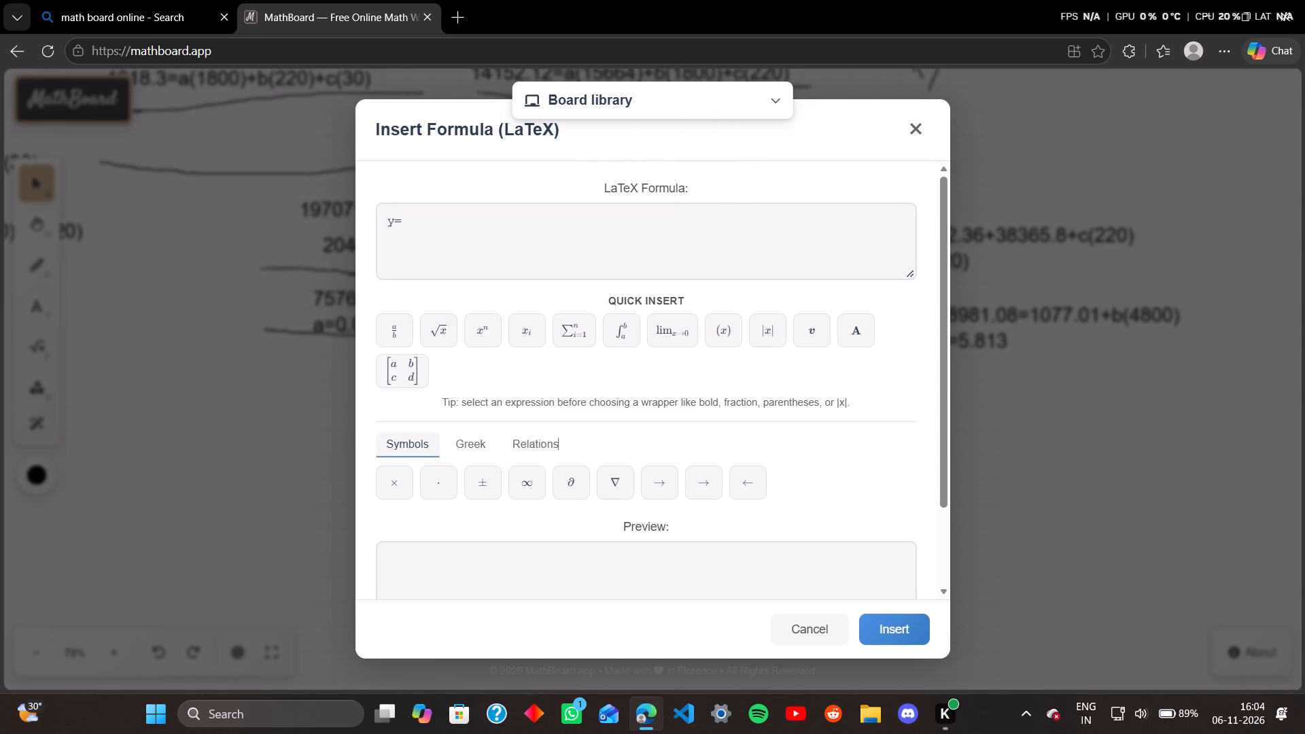
pyautogui.click(504, 221)
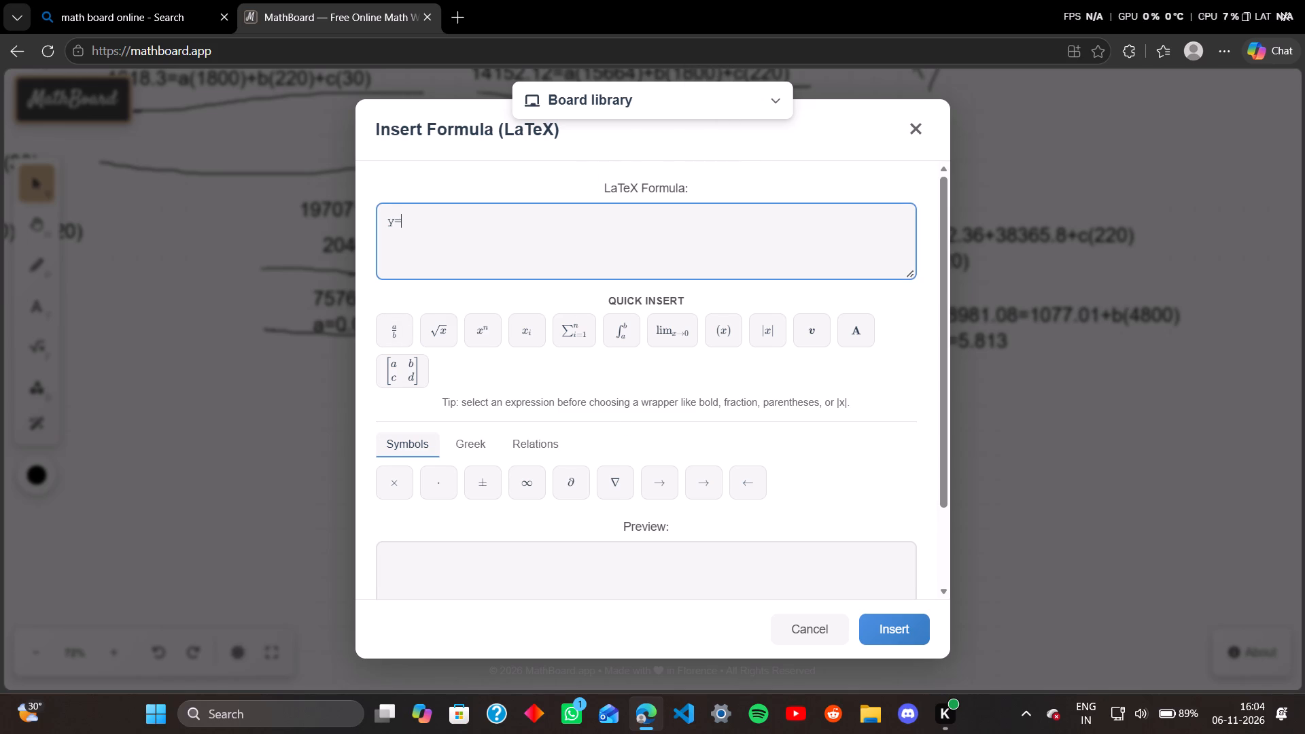
# Enter the quadratic term ax with superscript 2 after y=, followed by +b.
pyautogui.press('a')
pyautogui.doubleClick(487, 336)
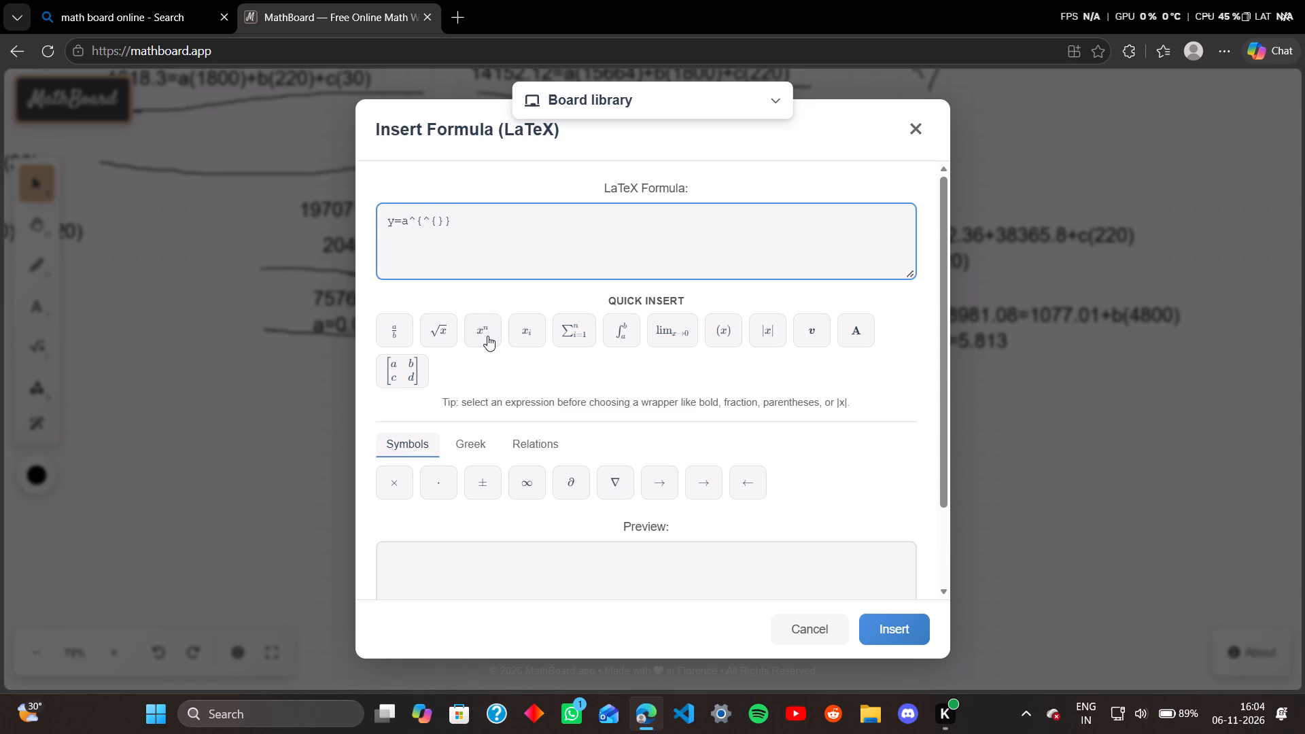
pyautogui.press('2')
pyautogui.press('Right')
pyautogui.press('Right')
pyautogui.hotkey('shift', '+')
pyautogui.press('b')
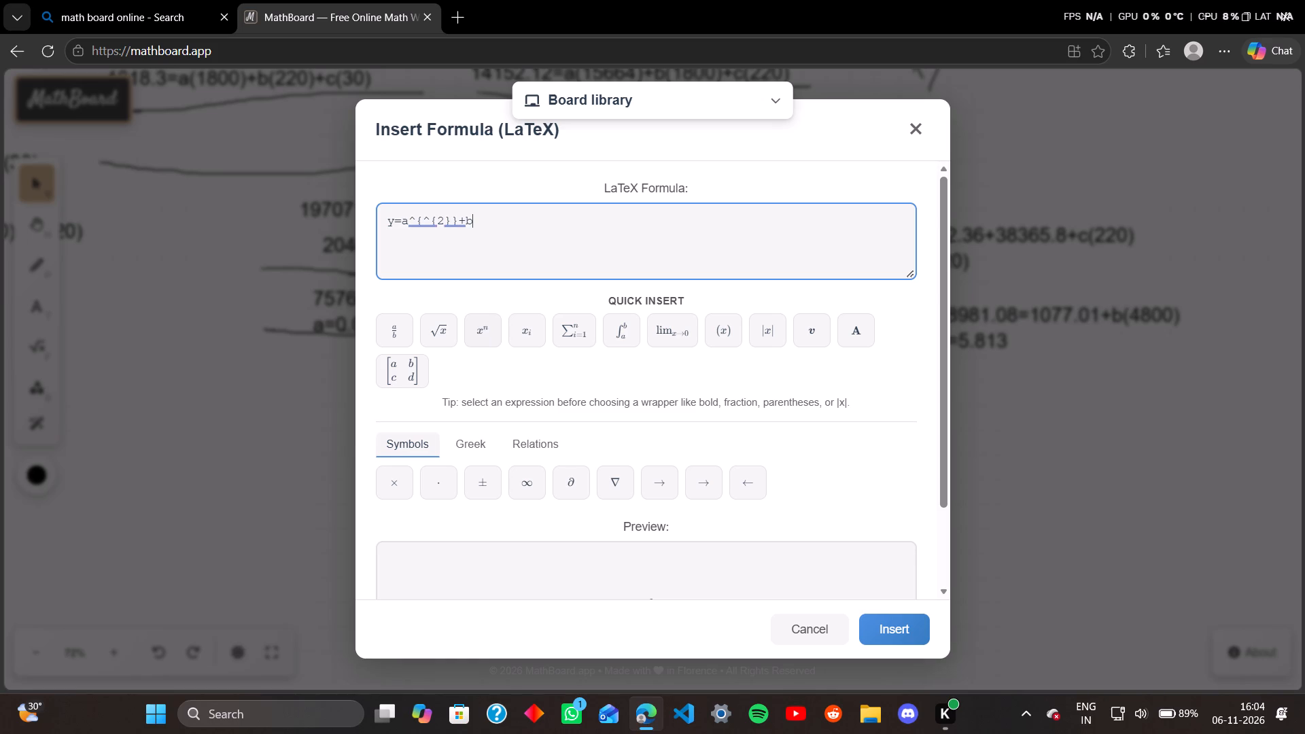
pyautogui.click(408, 219)
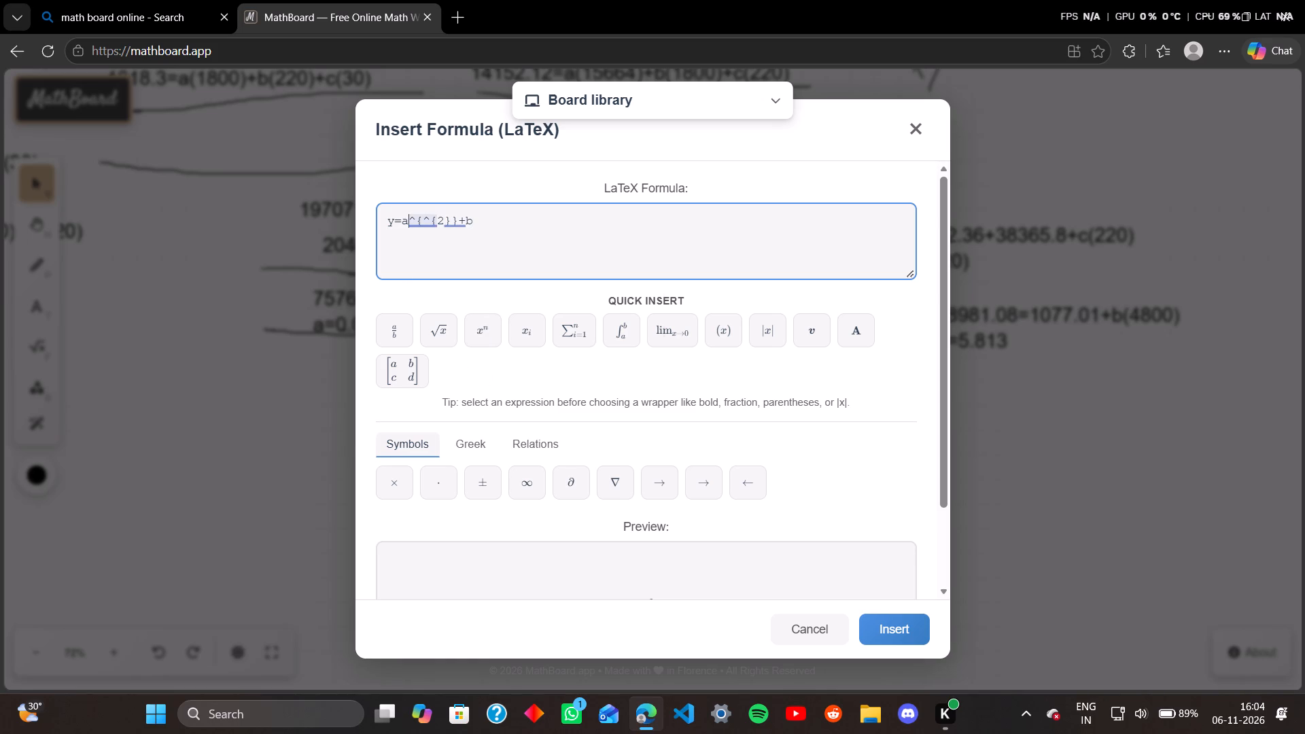
pyautogui.press('x')
# Complete the formula with x after b and the constant +c, and insert it on the board.
pyautogui.click(487, 213)
pyautogui.click(481, 334)
pyautogui.press('Right')
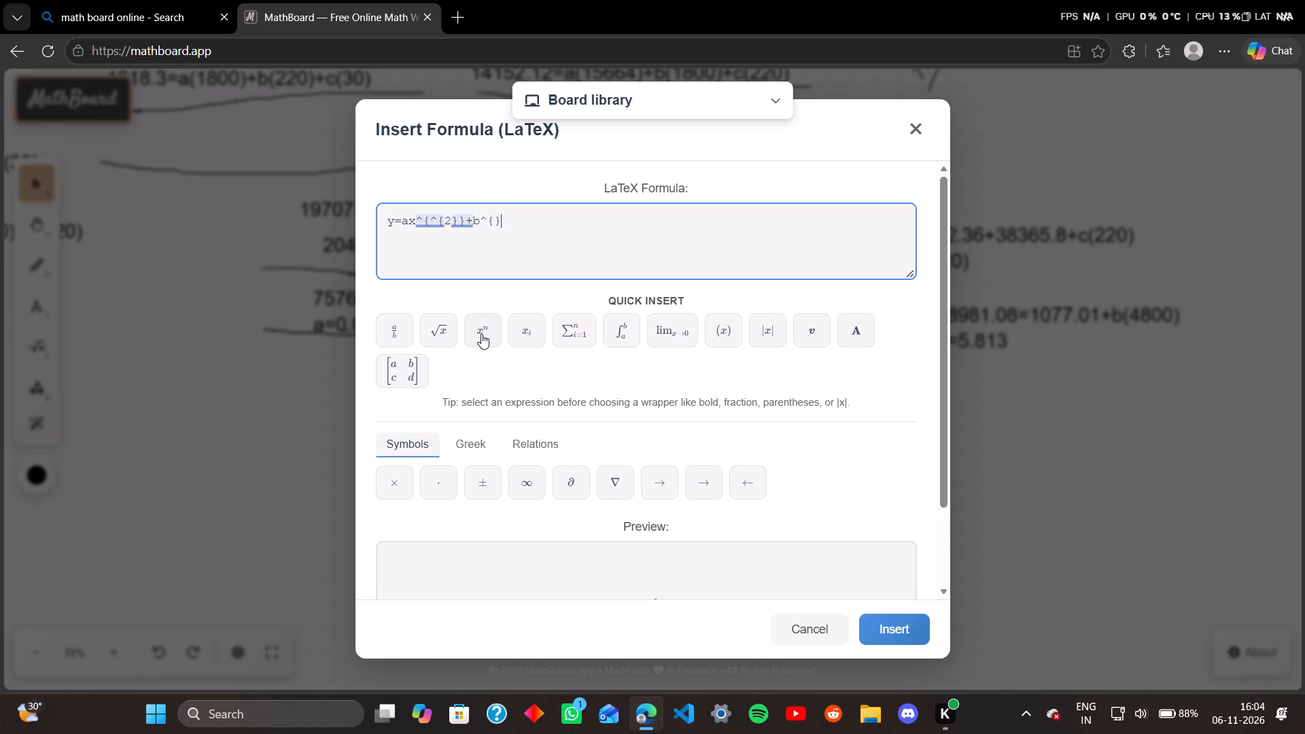
pyautogui.press('BackSpace')
pyautogui.press('BackSpace')
pyautogui.press('BackSpace')
pyautogui.press('x')
pyautogui.hotkey('shift', '+')
pyautogui.press('c')
pyautogui.scroll(-6, 553, 383)
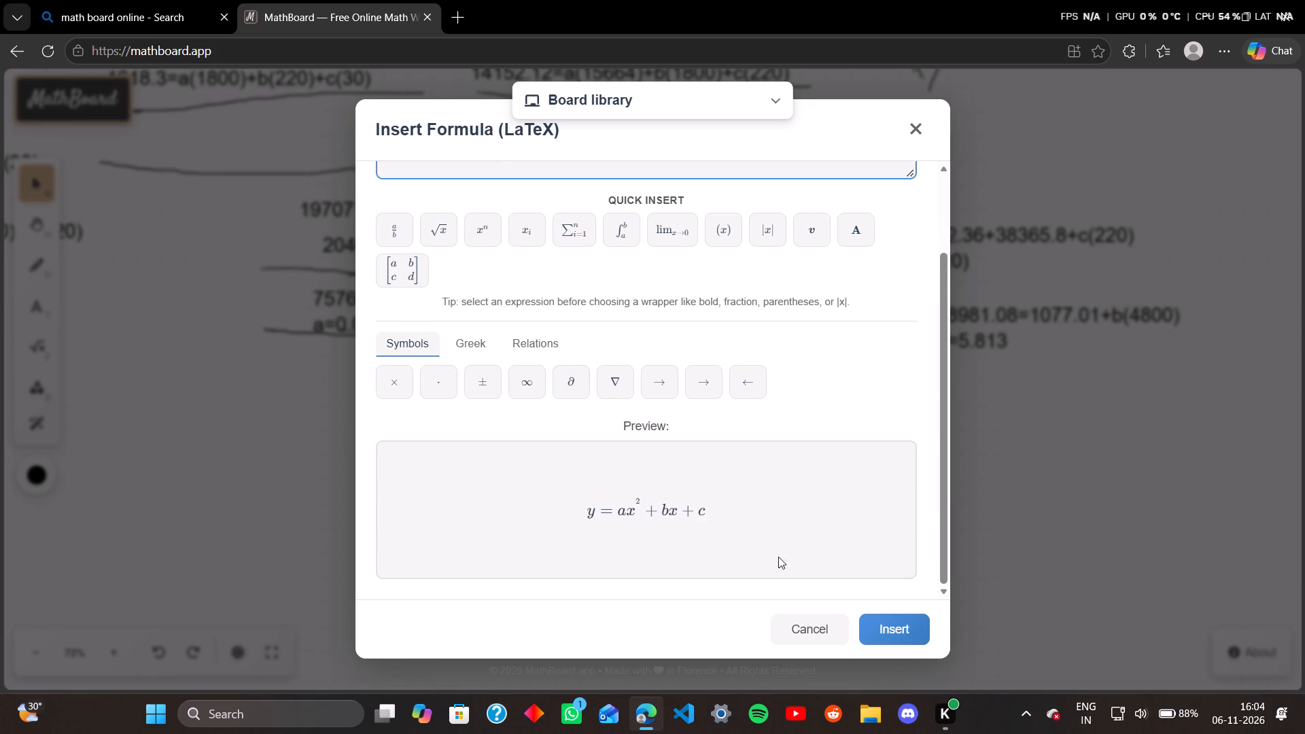
pyautogui.click(885, 629)
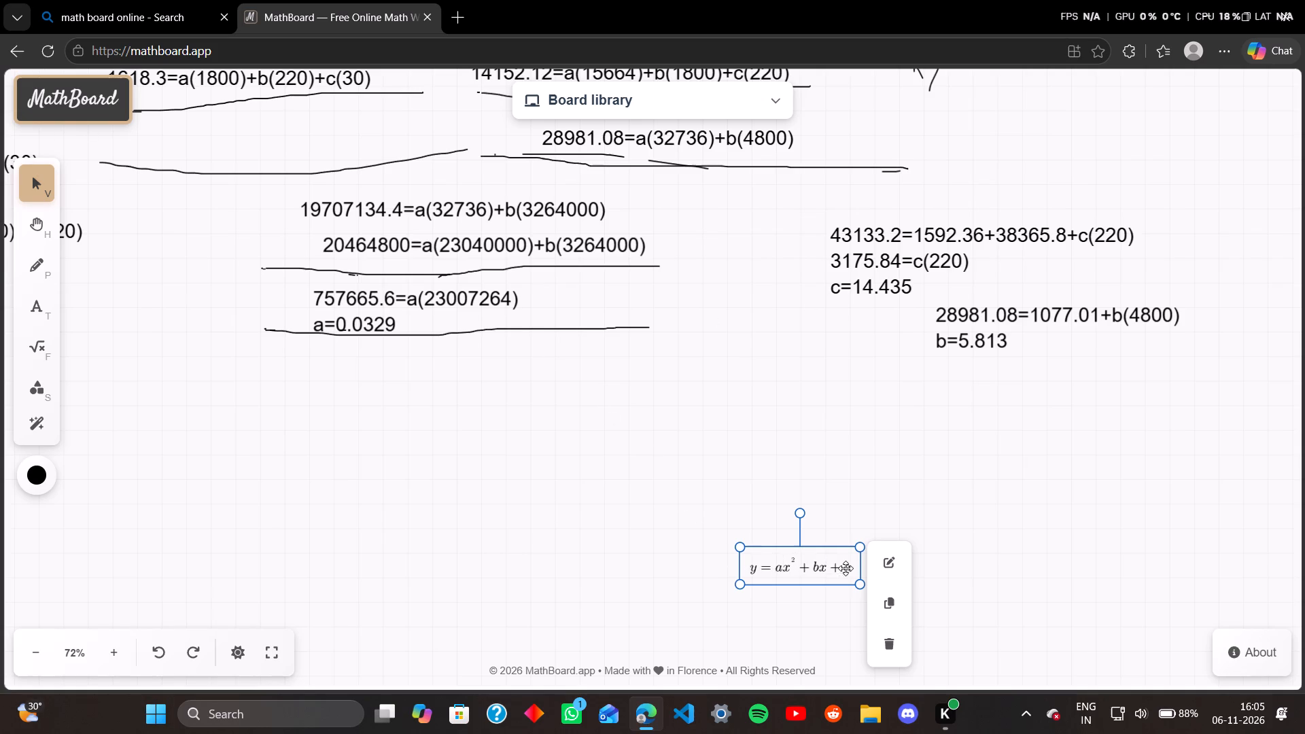
# Reopen the y=ax²+bx+c formula for editing and replace the coefficient a with (0.0329).
pyautogui.click(889, 575)
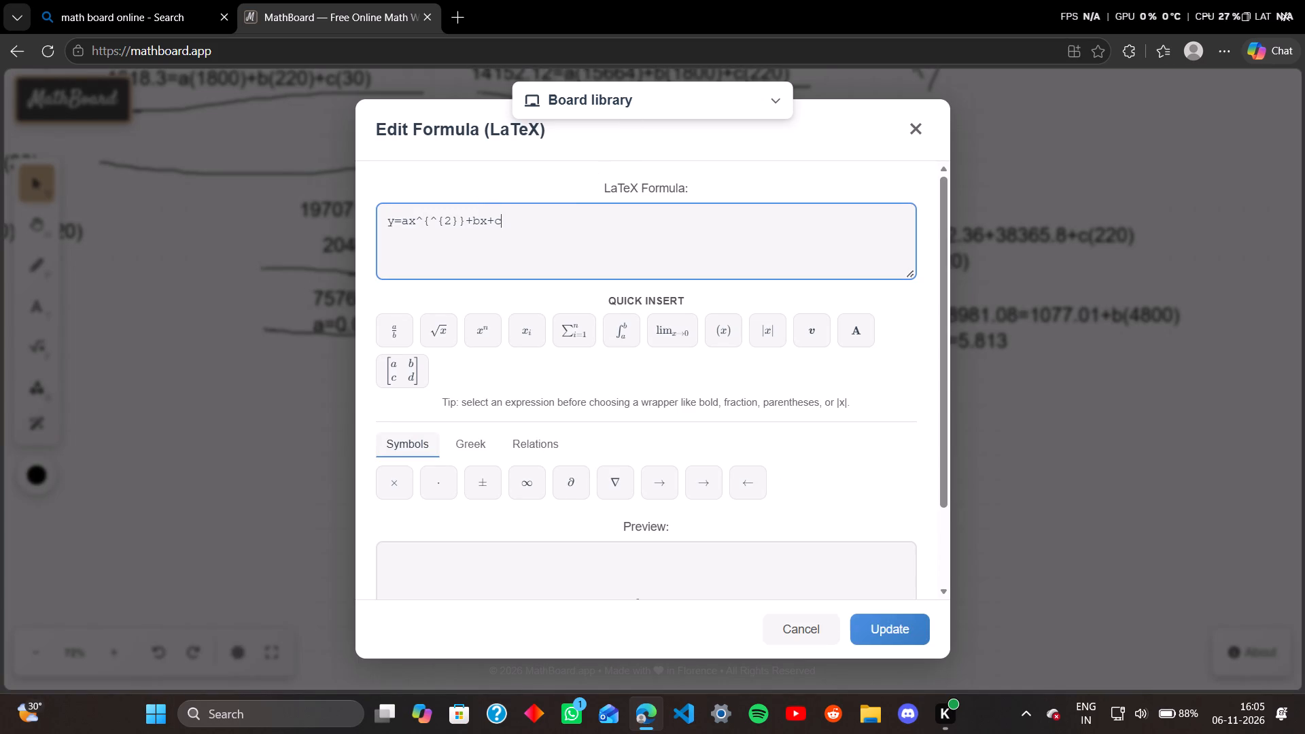
pyautogui.click(395, 217)
pyautogui.click(411, 219)
pyautogui.scroll(1, 771, 268)
pyautogui.press('BackSpace')
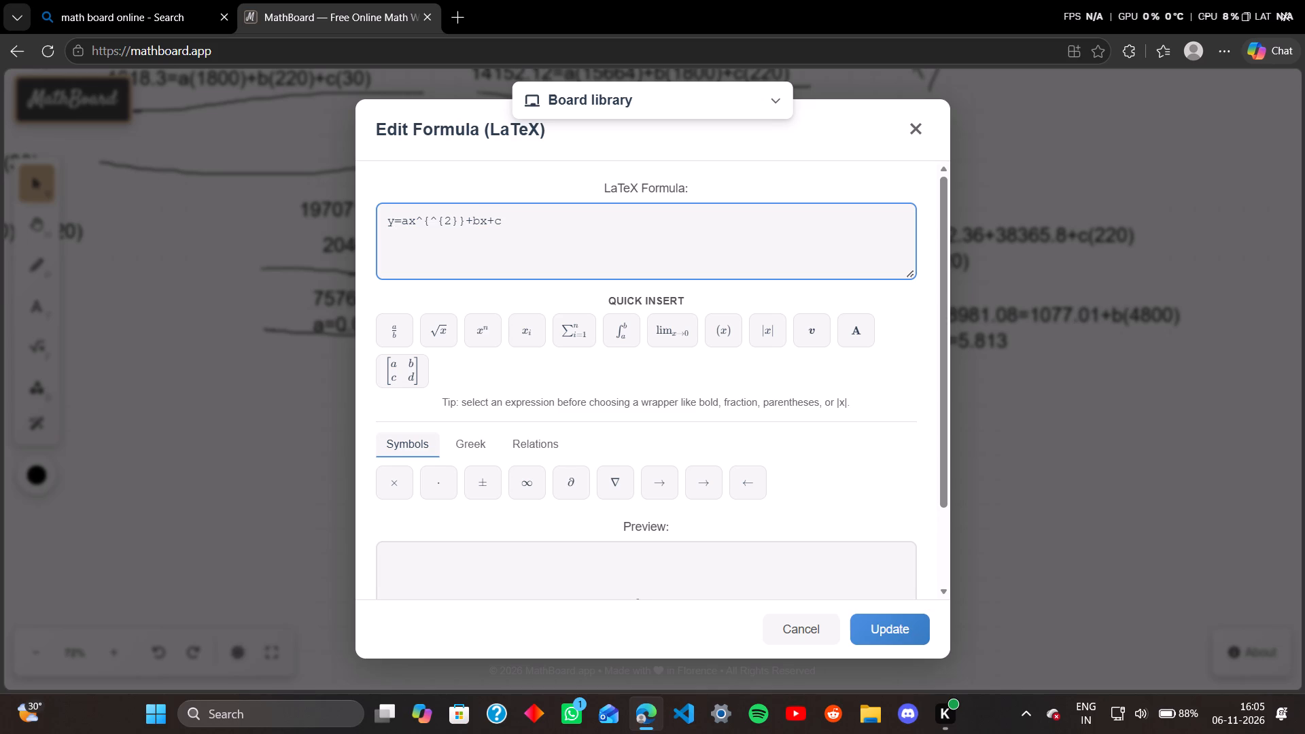
pyautogui.hotkey('shift', '(')
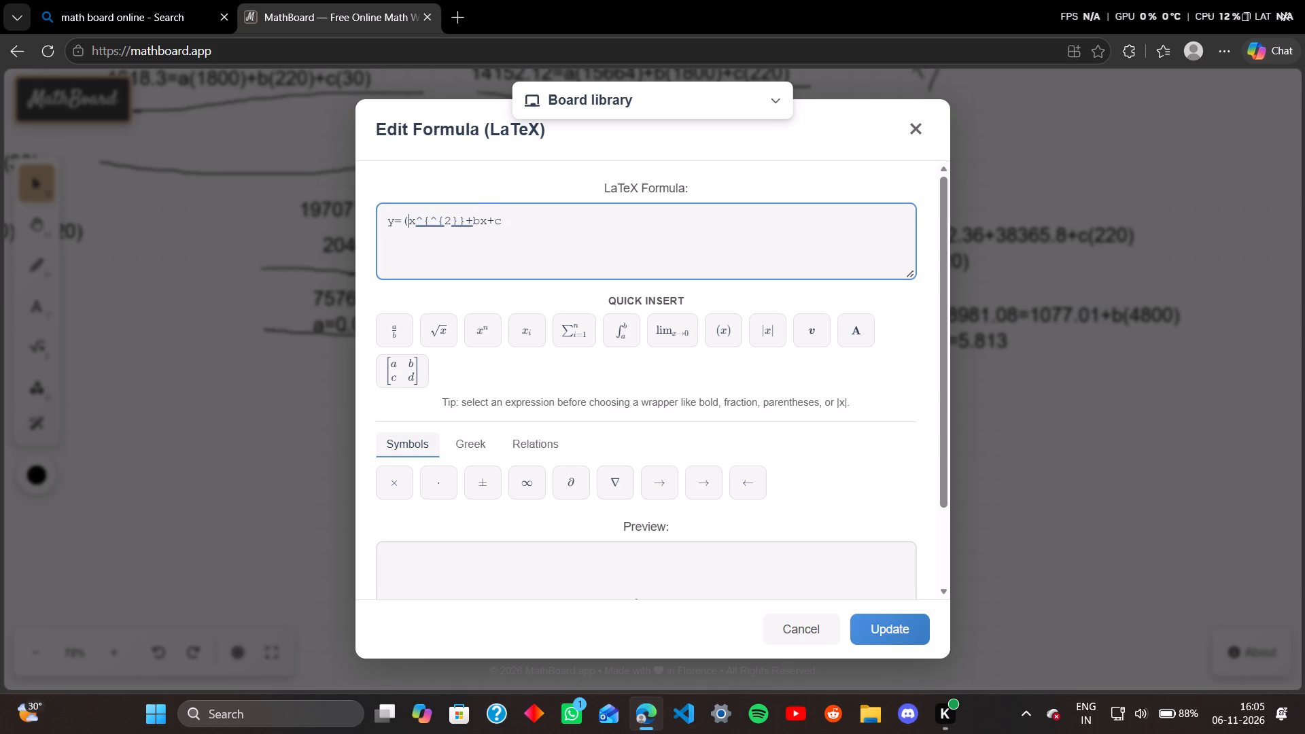
pyautogui.press('0')
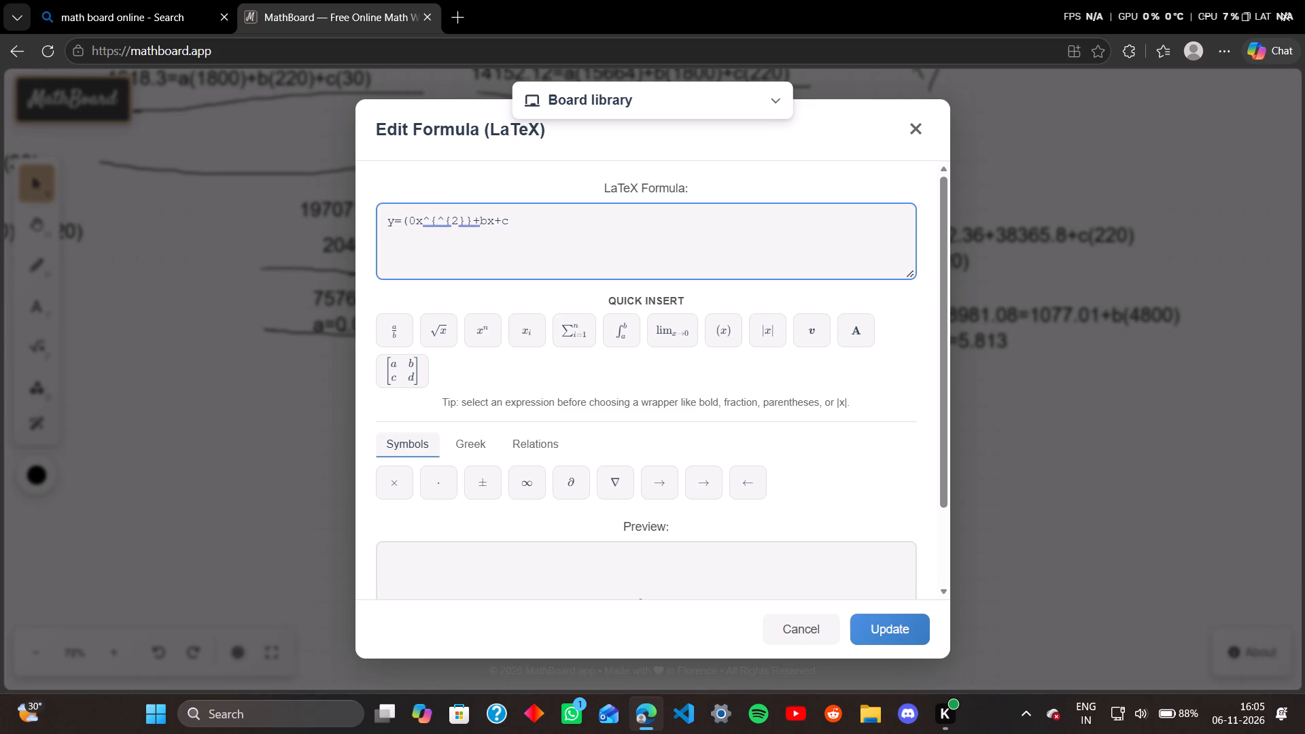
pyautogui.press('.')
pyautogui.press('0')
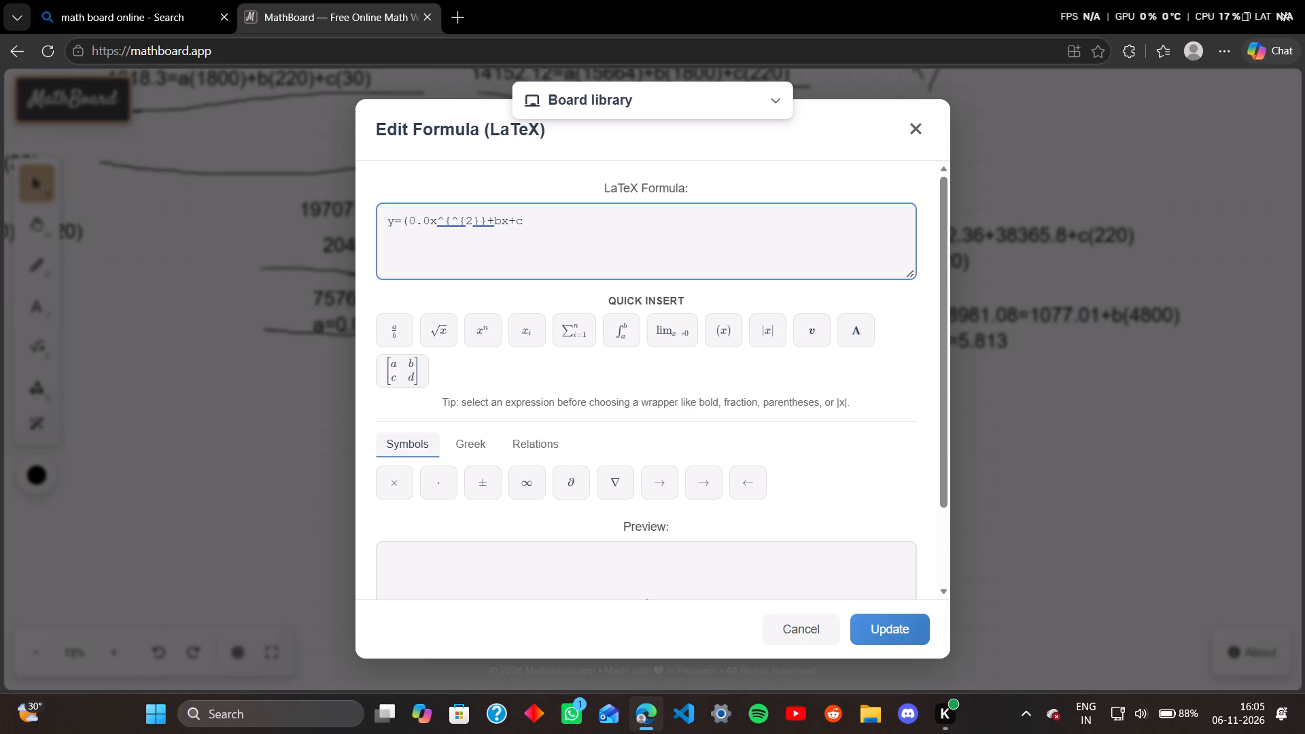
pyautogui.write('32')
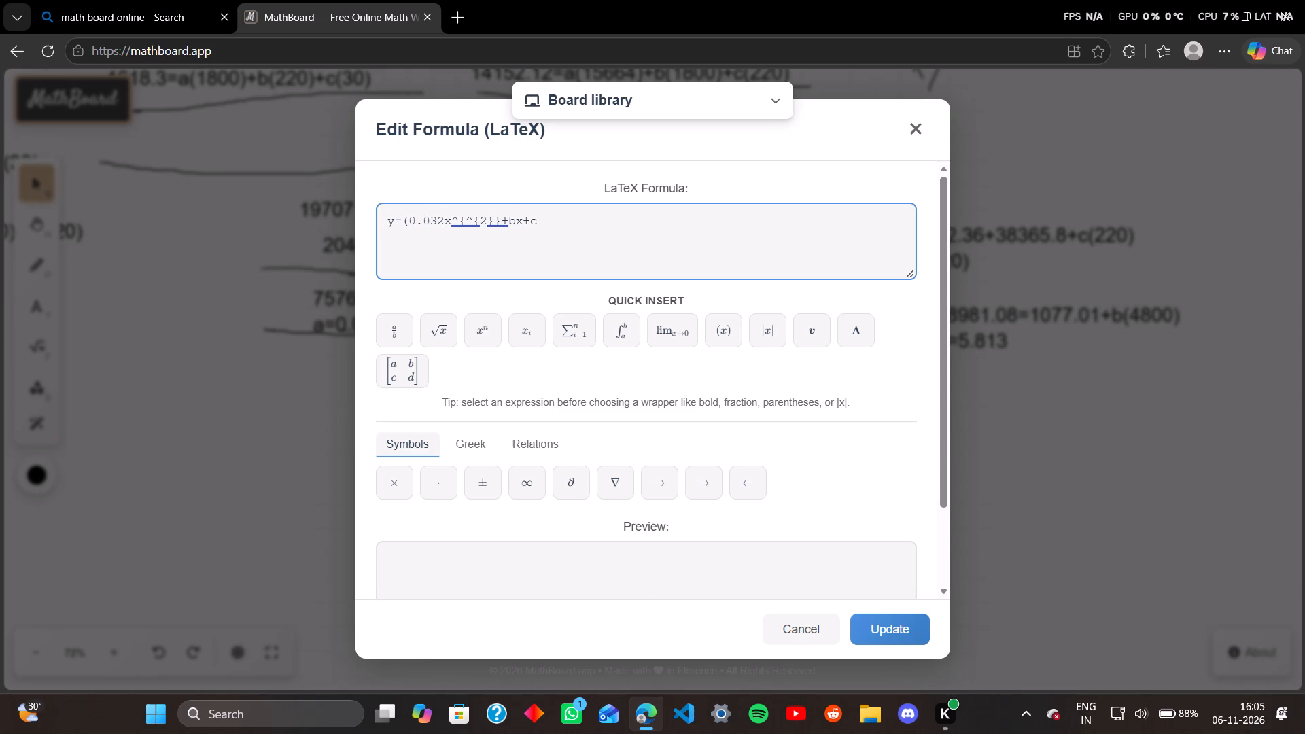
pyautogui.press('9')
pyautogui.hotkey('shift', ')')
# Replace the coefficient b in the formula with (5.813).
pyautogui.press('Right')
pyautogui.press('Right')
pyautogui.press('Right')
pyautogui.press('Right')
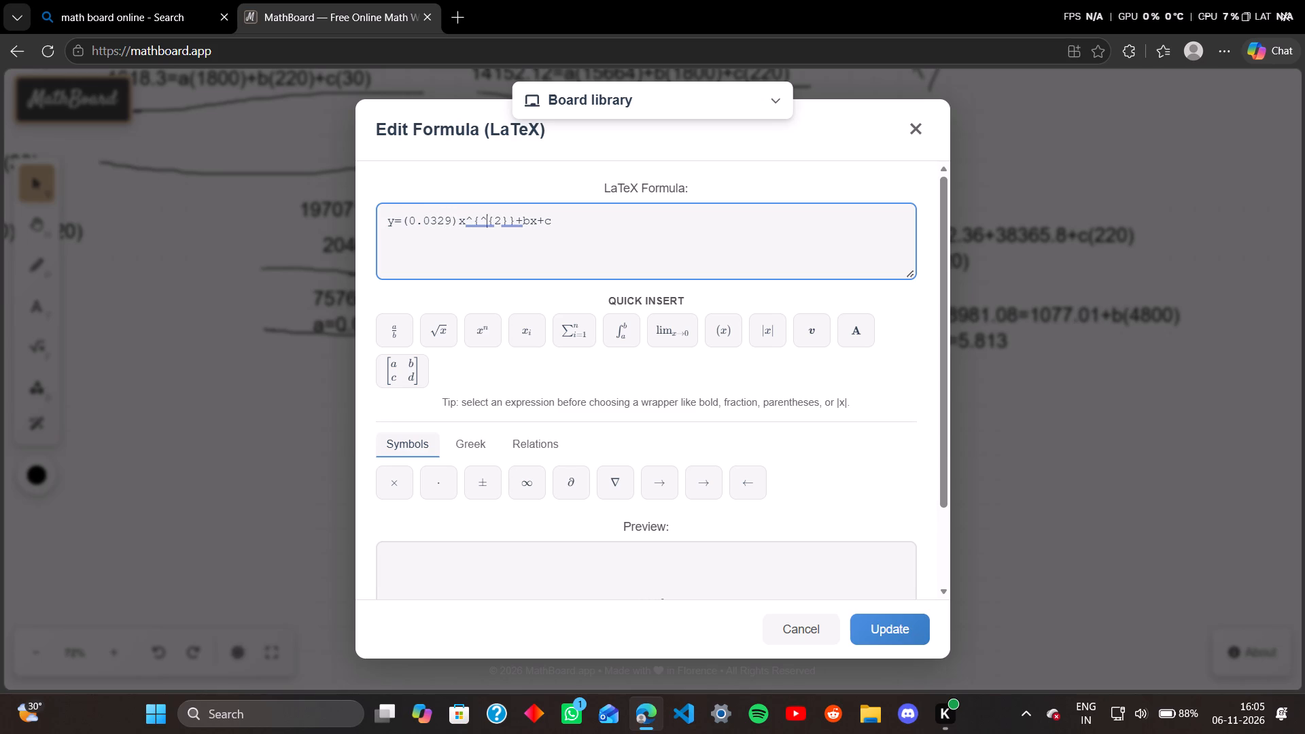
pyautogui.press('Right')
pyautogui.press('Right')
pyautogui.press('Right')
pyautogui.press('Right')
pyautogui.press('Right')
pyautogui.press('Right')
pyautogui.press('BackSpace')
pyautogui.hotkey('shift', '(')
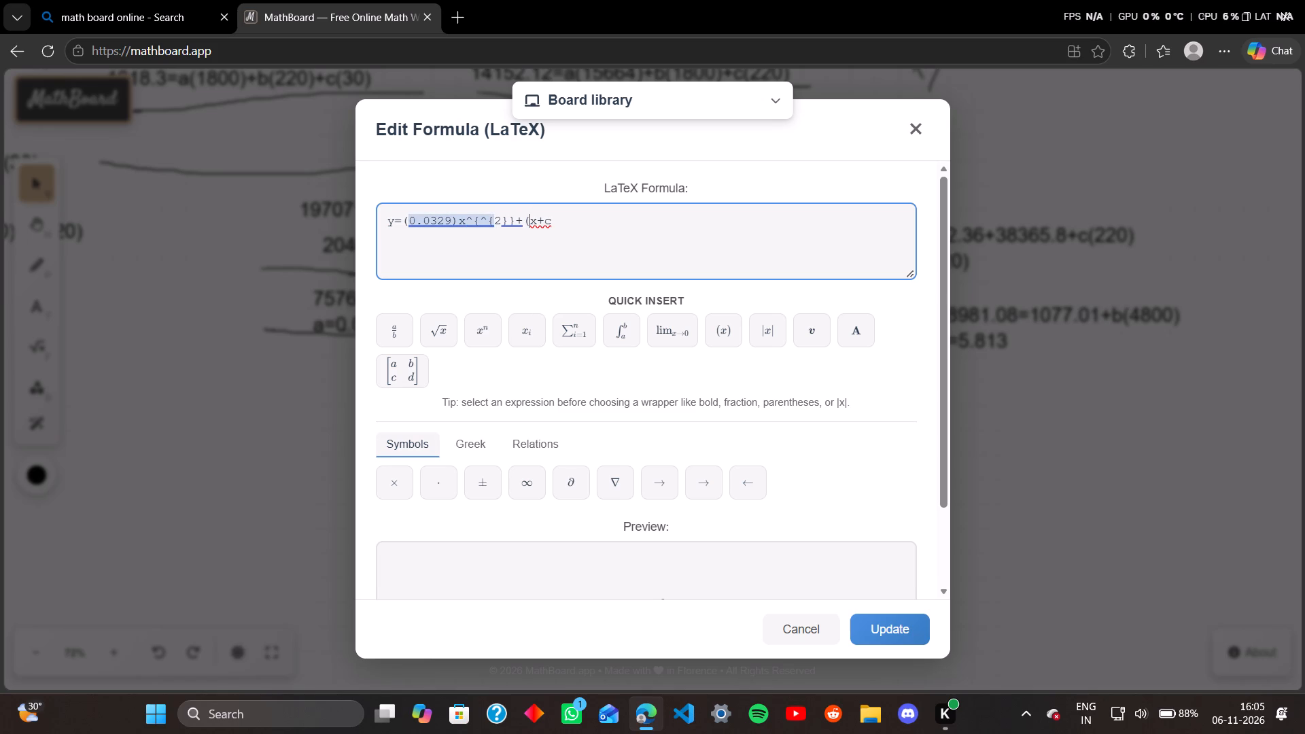
pyautogui.press('5')
pyautogui.press('.')
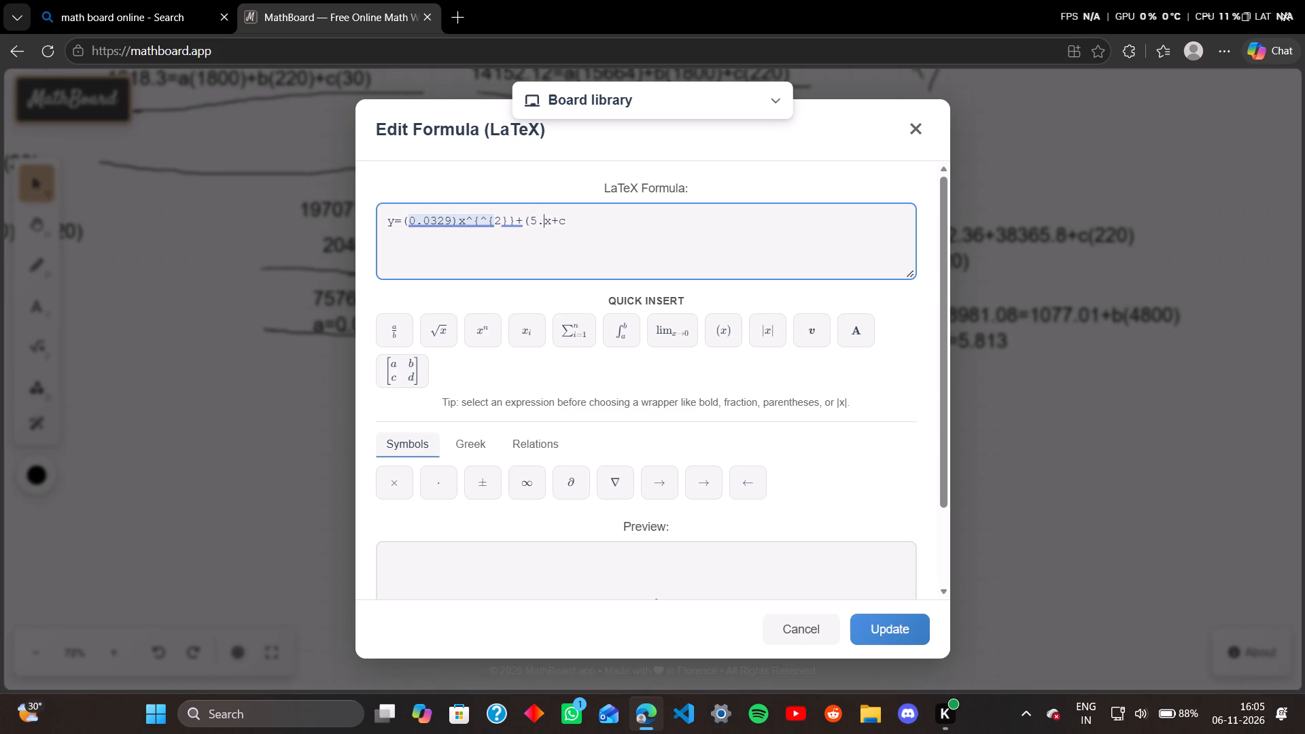
pyautogui.press('8')
pyautogui.write('13')
pyautogui.hotkey('shift', ')')
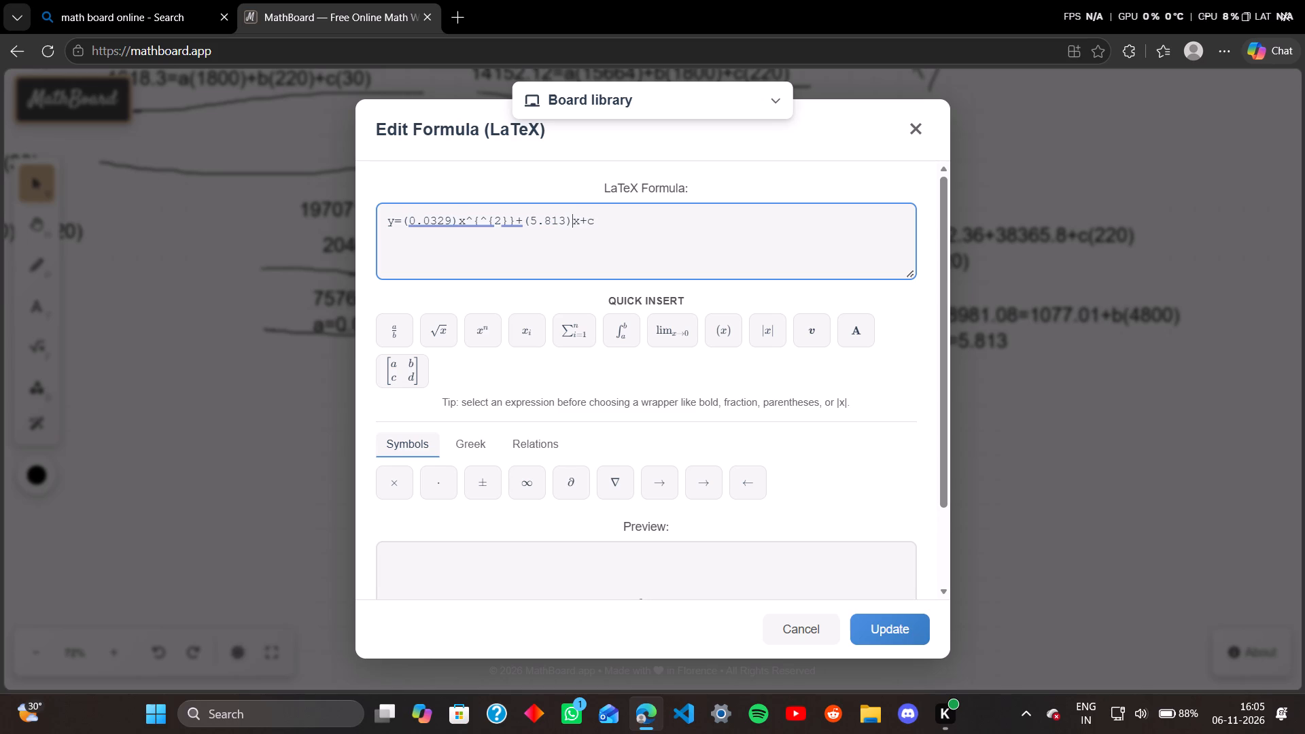
# Replace the constant c in the formula with 14.435 and update the formula on the board.
pyautogui.press('Right')
pyautogui.press('Right')
pyautogui.press('Right')
pyautogui.press('BackSpace')
pyautogui.write('14')
pyautogui.press('.')
pyautogui.write('42')
pyautogui.press('BackSpace')
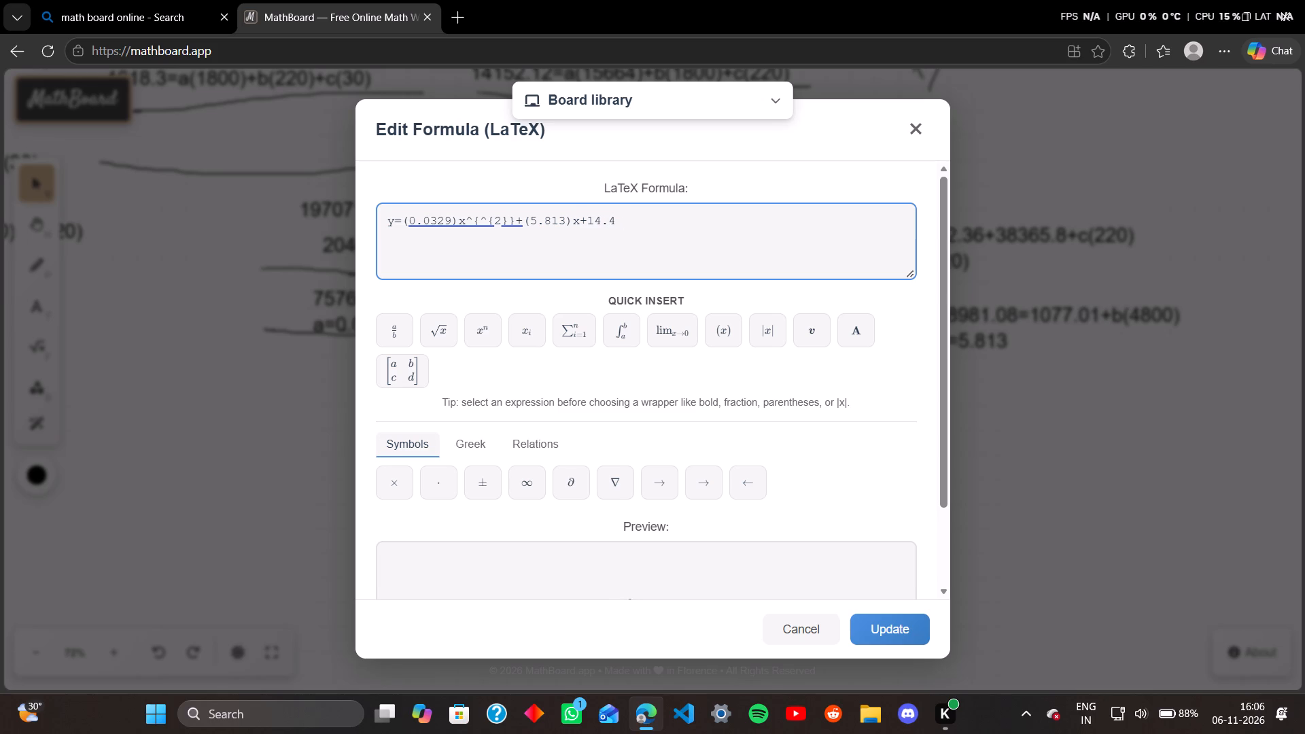
pyautogui.press('3')
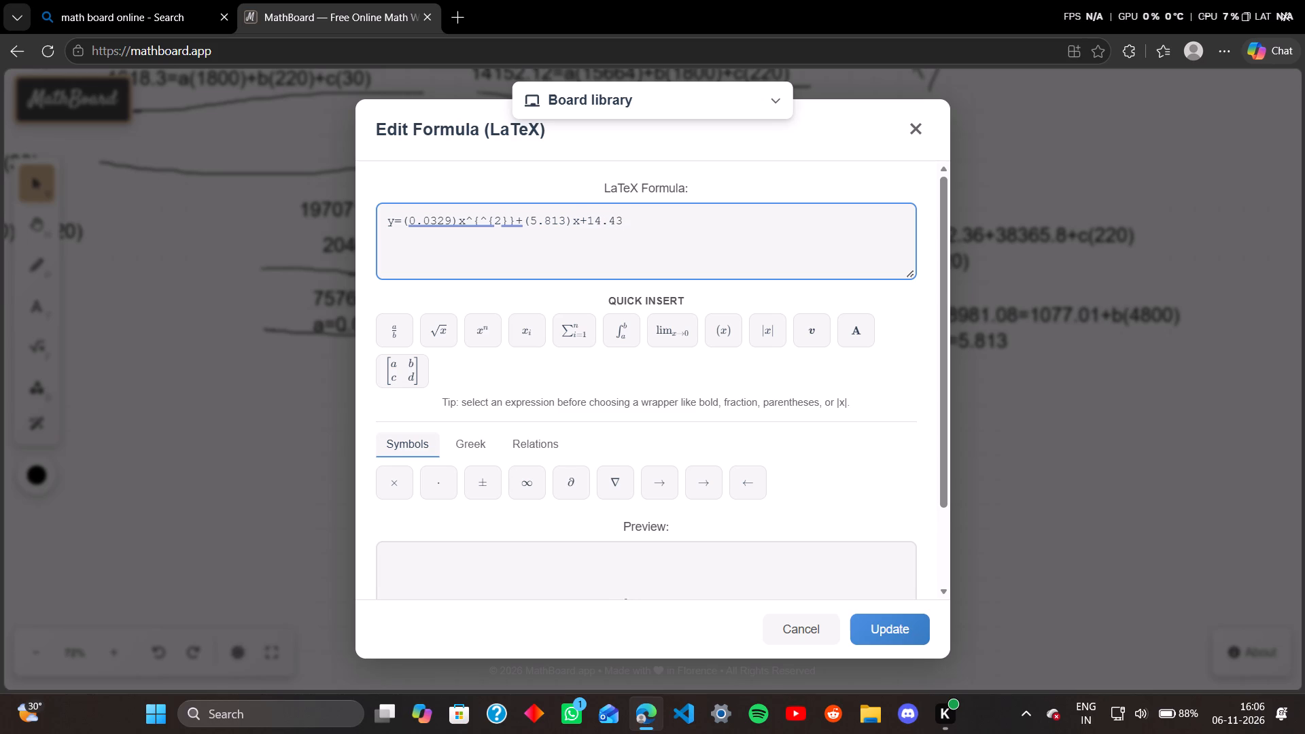
pyautogui.press('5')
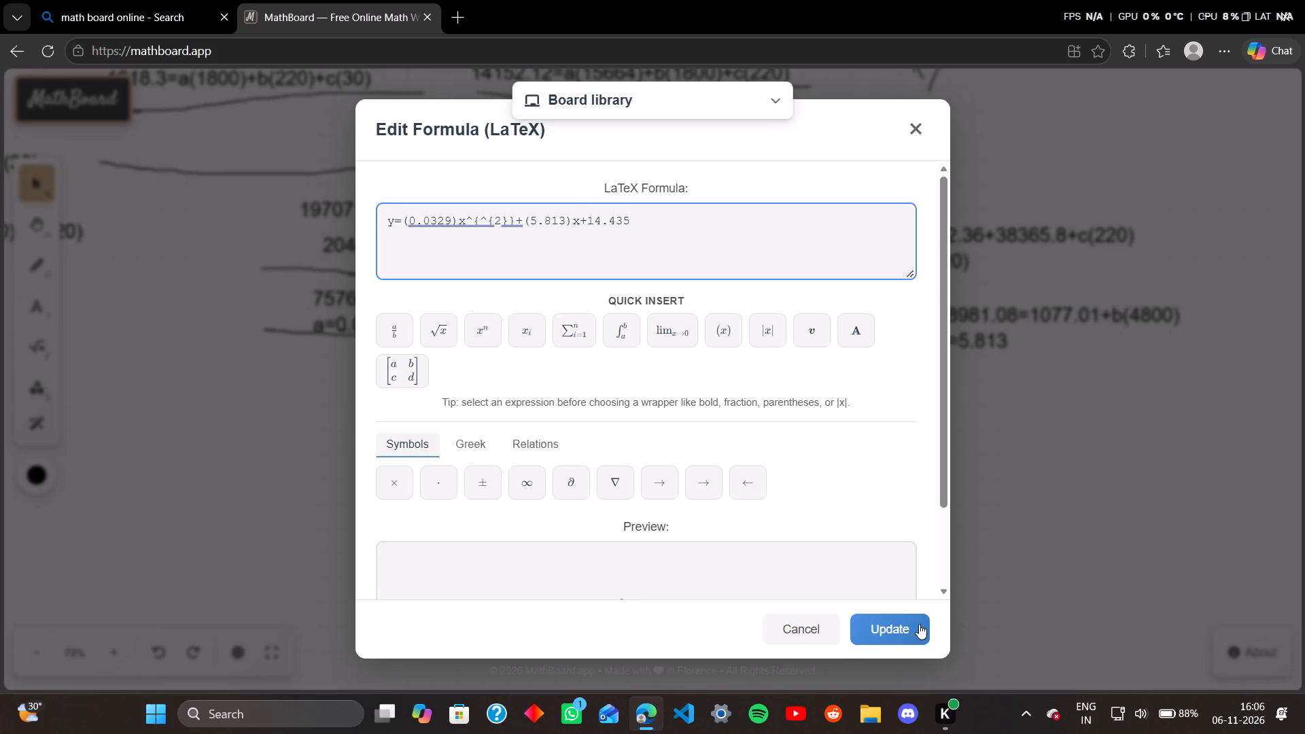
pyautogui.click(914, 629)
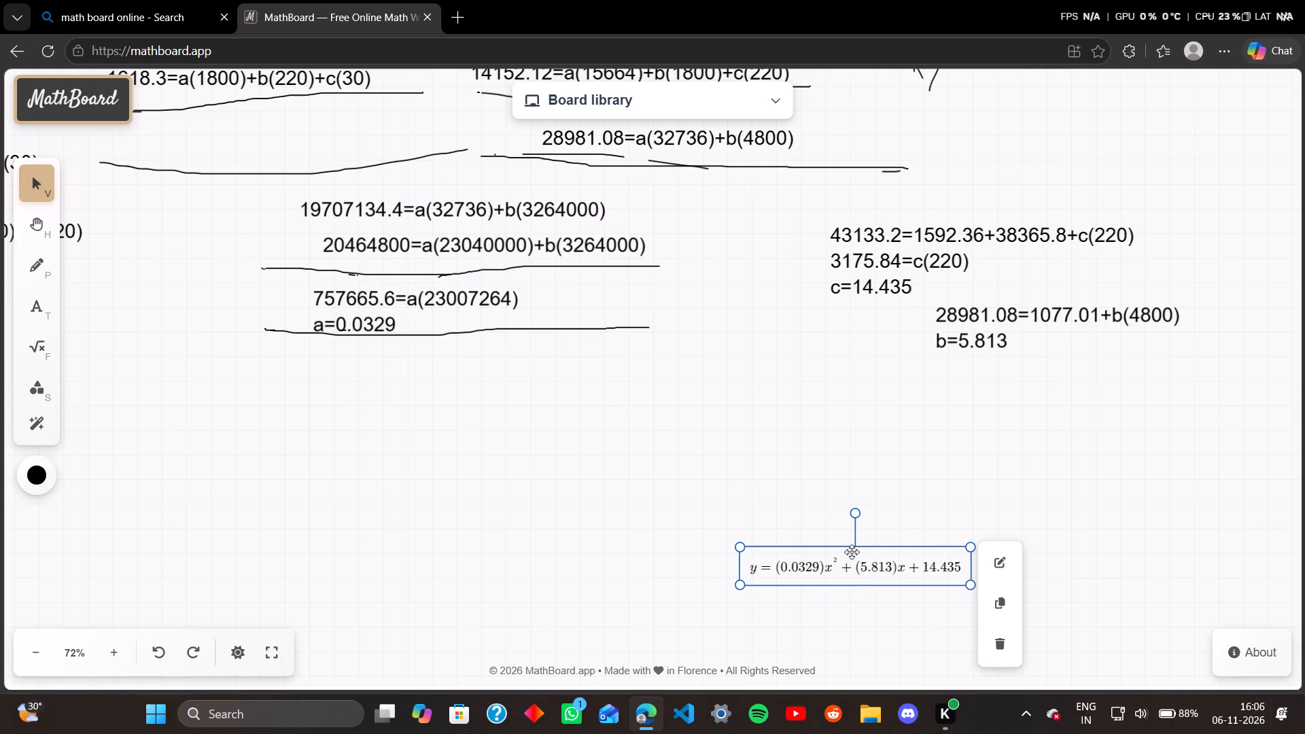
# Move the fitted equation into the empty area below and between the a=0.0329 and b=5.813 workings, and deselect it.
pyautogui.moveTo(848, 551); pyautogui.dragTo(691, 470)
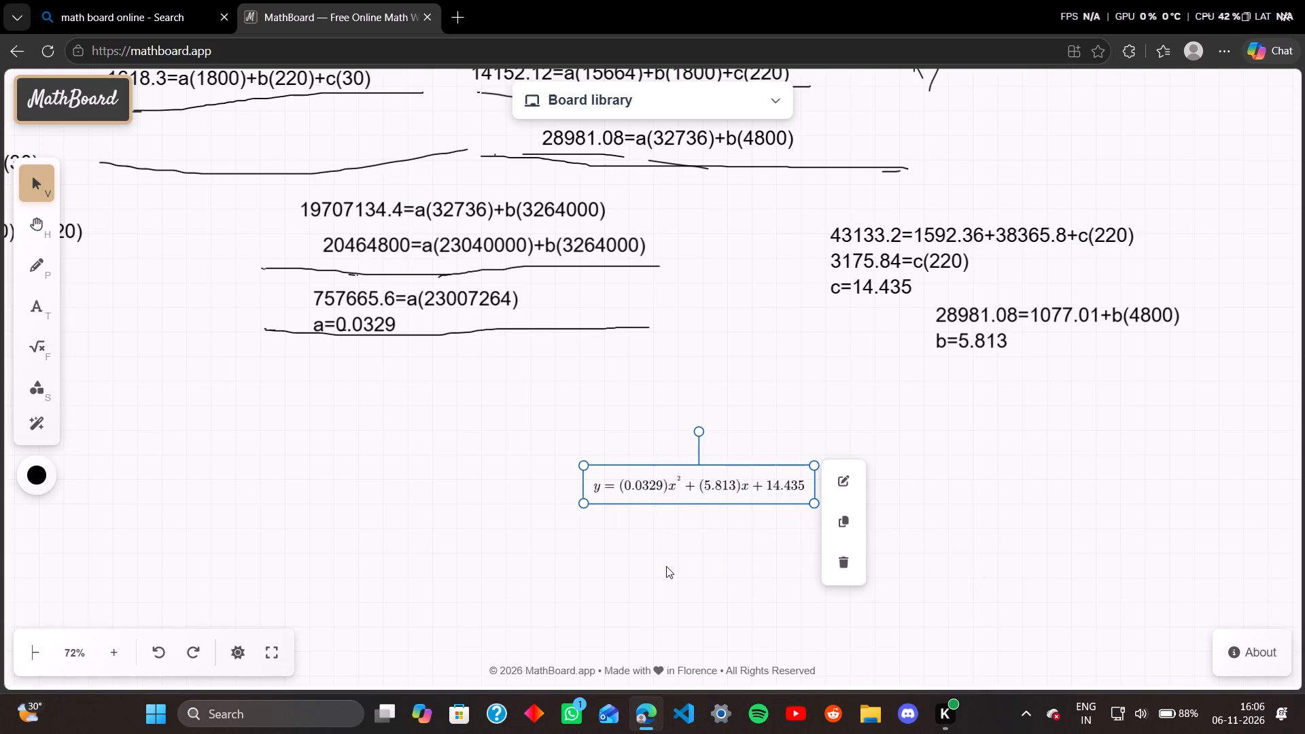
pyautogui.scroll(3, 641, 200)
pyautogui.scroll(-4, 640, 239)
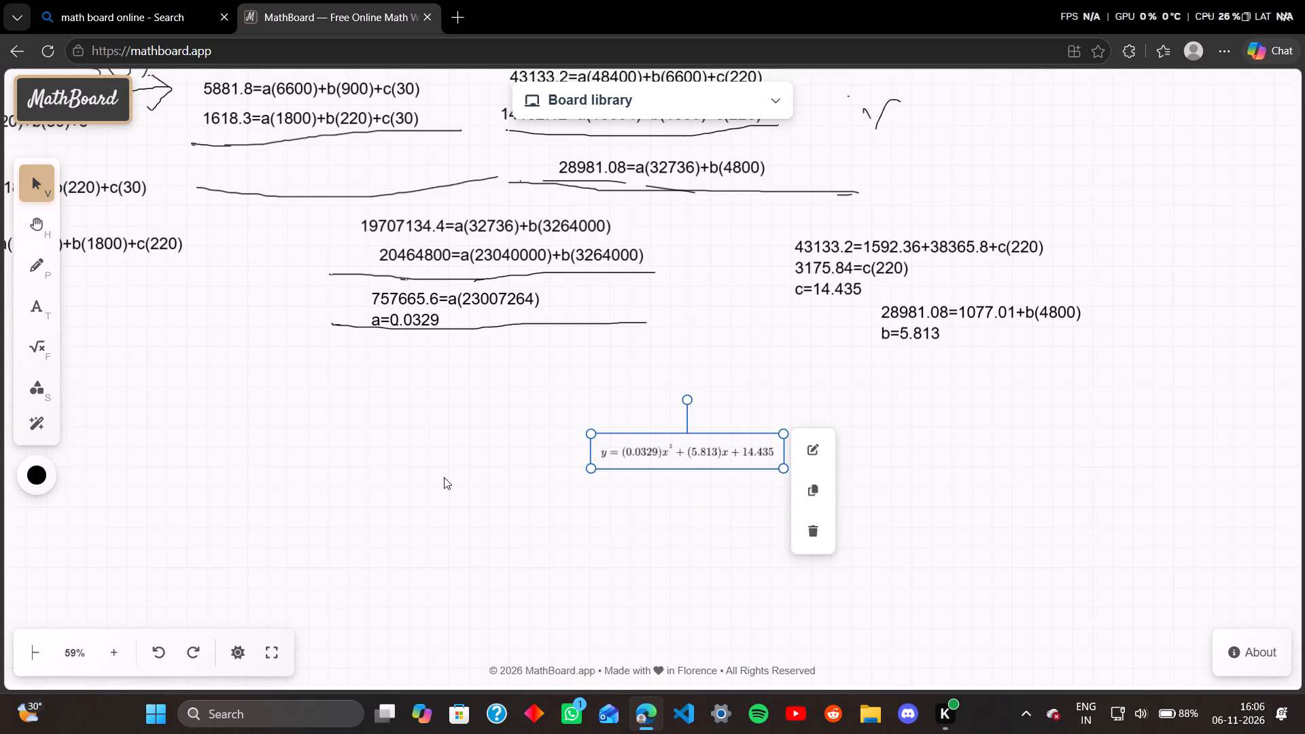
pyautogui.click(625, 559)
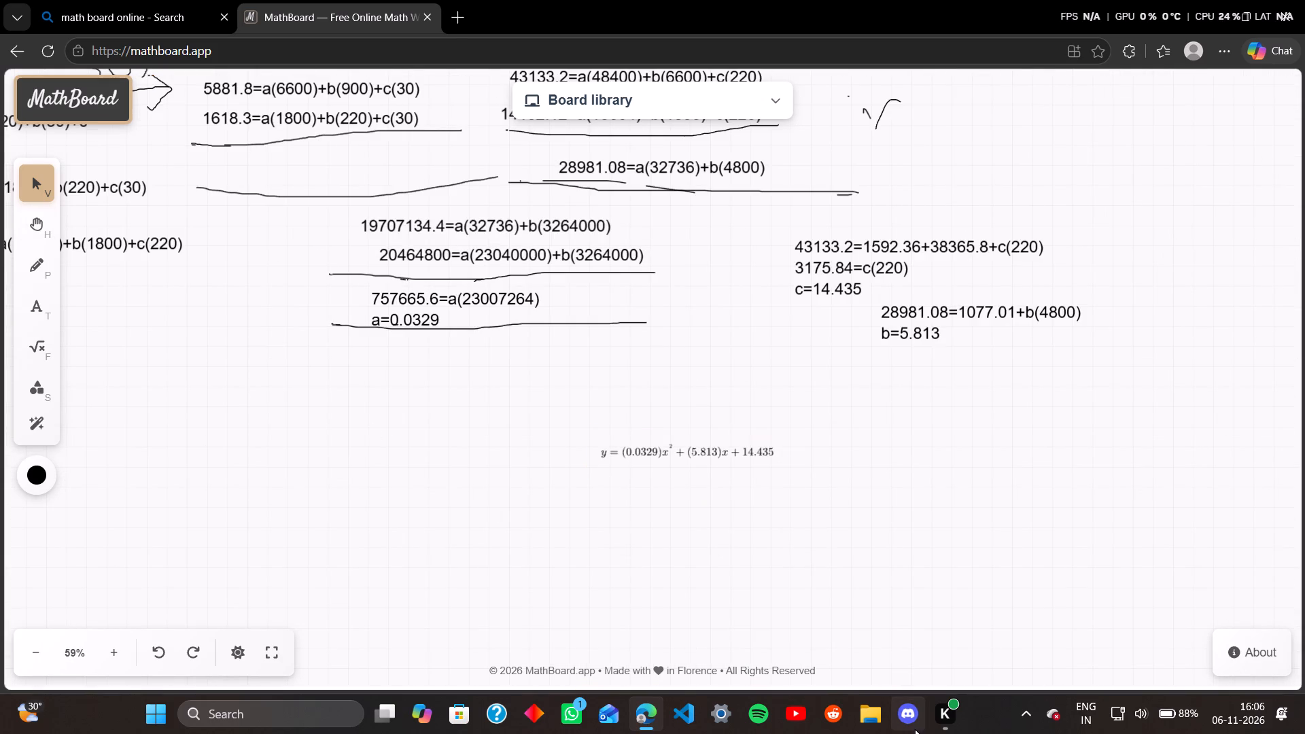